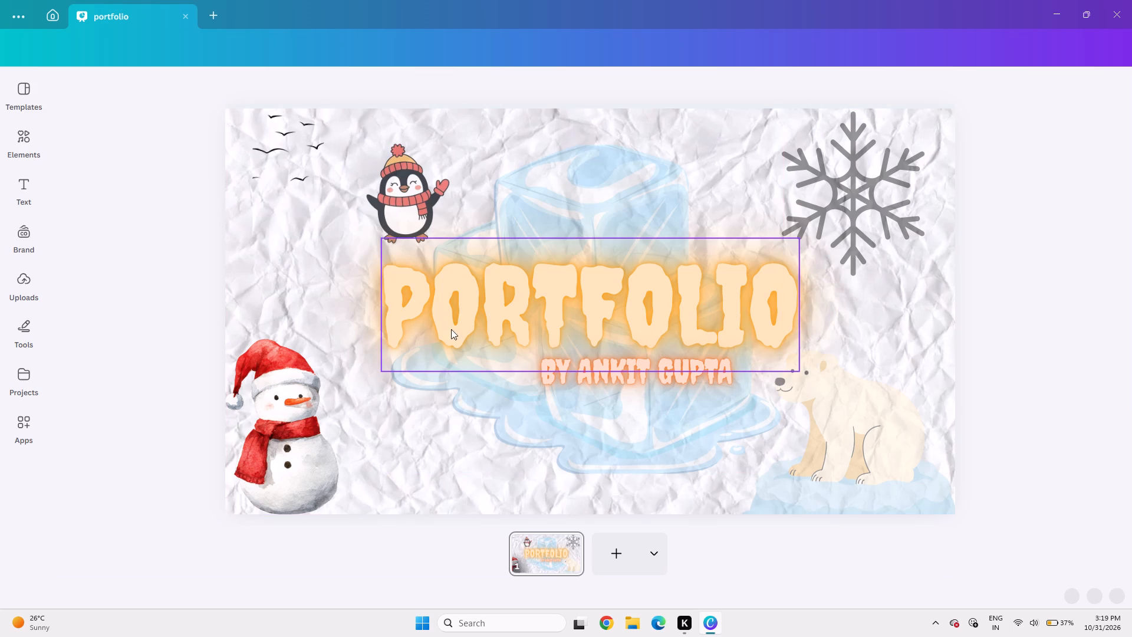
Create a new blank Gift Certificate (Landscape) design from the home page's frequently used formats.
left_click(508, 184)
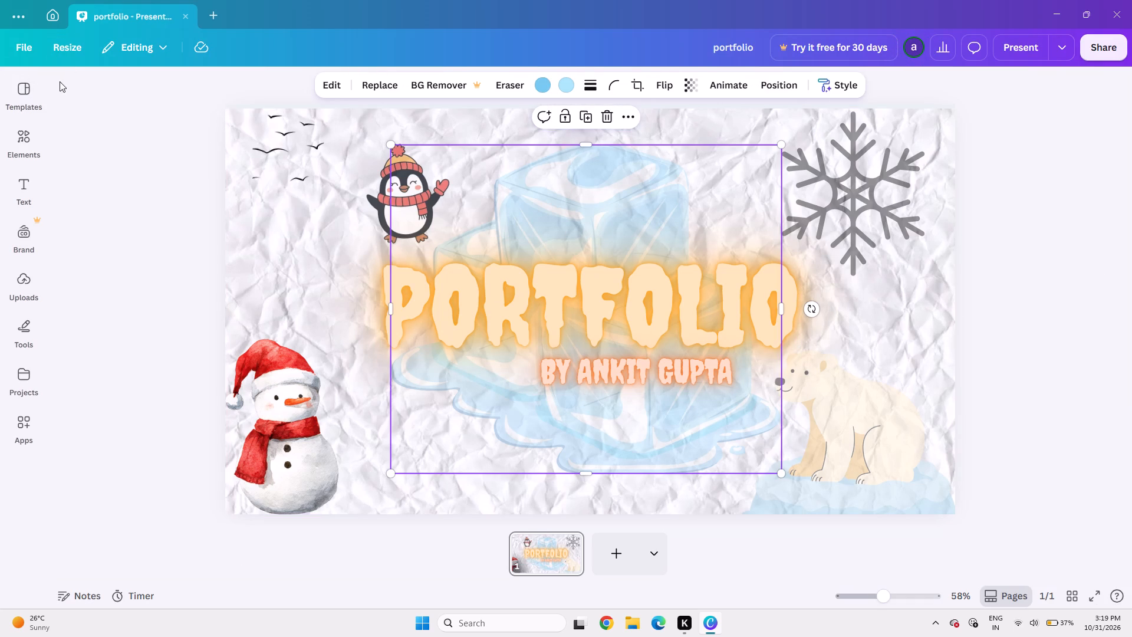
left_click(59, 8)
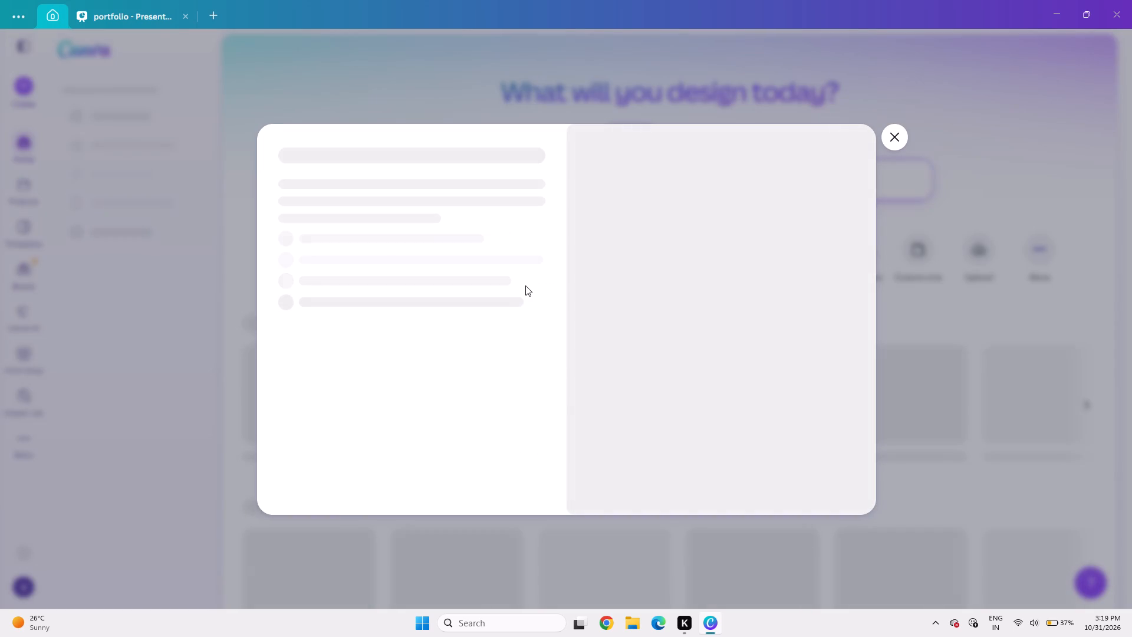
left_click(906, 129)
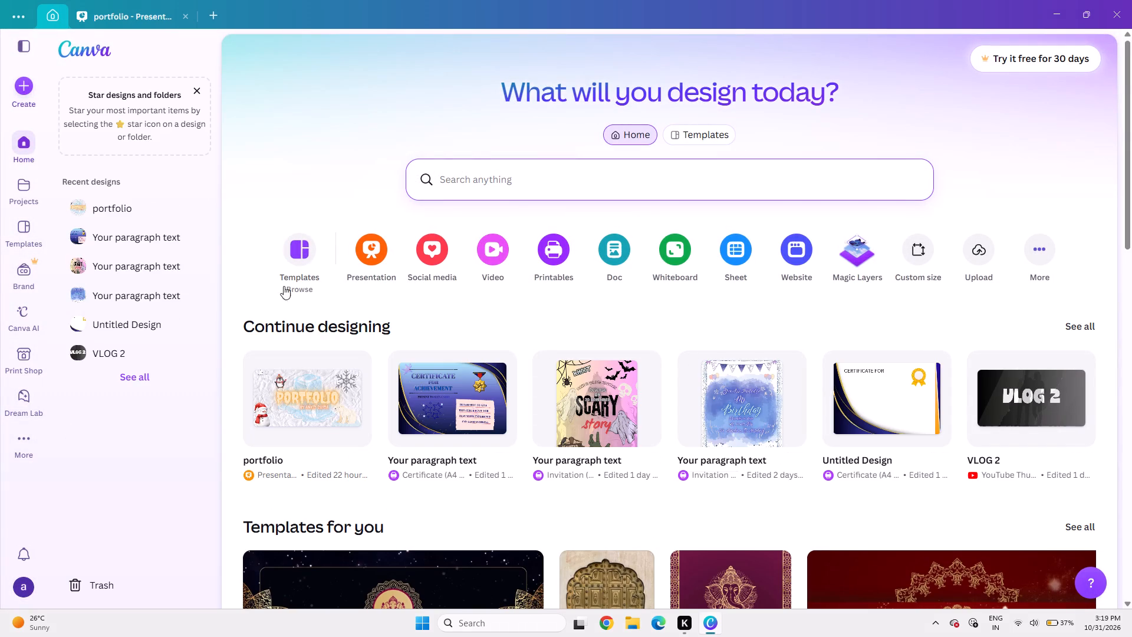
left_click(19, 87)
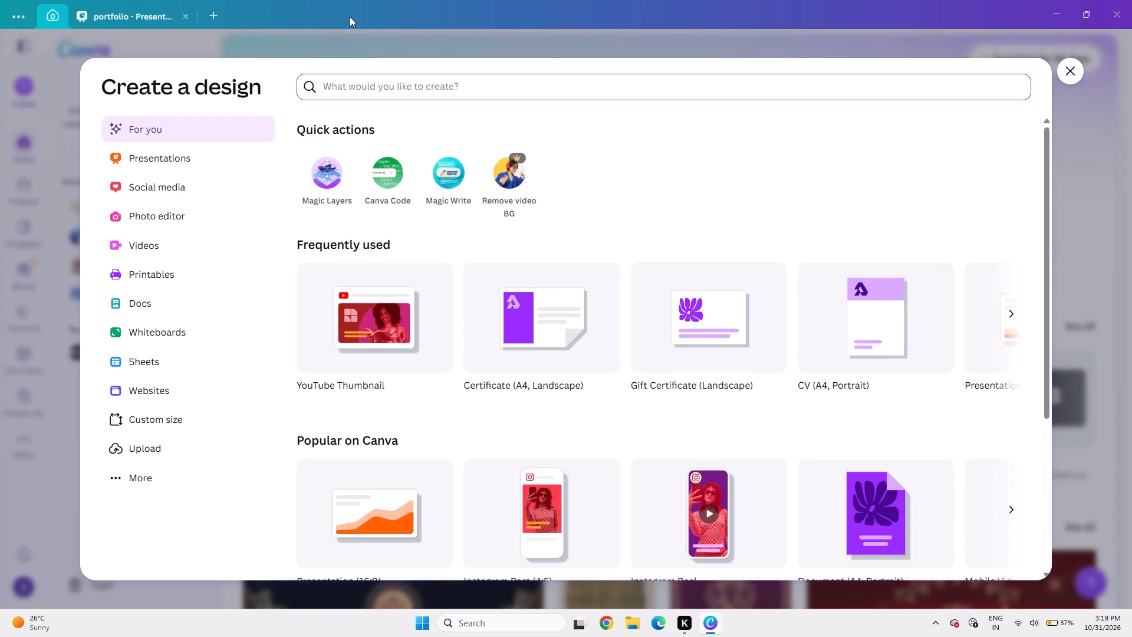
scroll(544, 333, "down", 3)
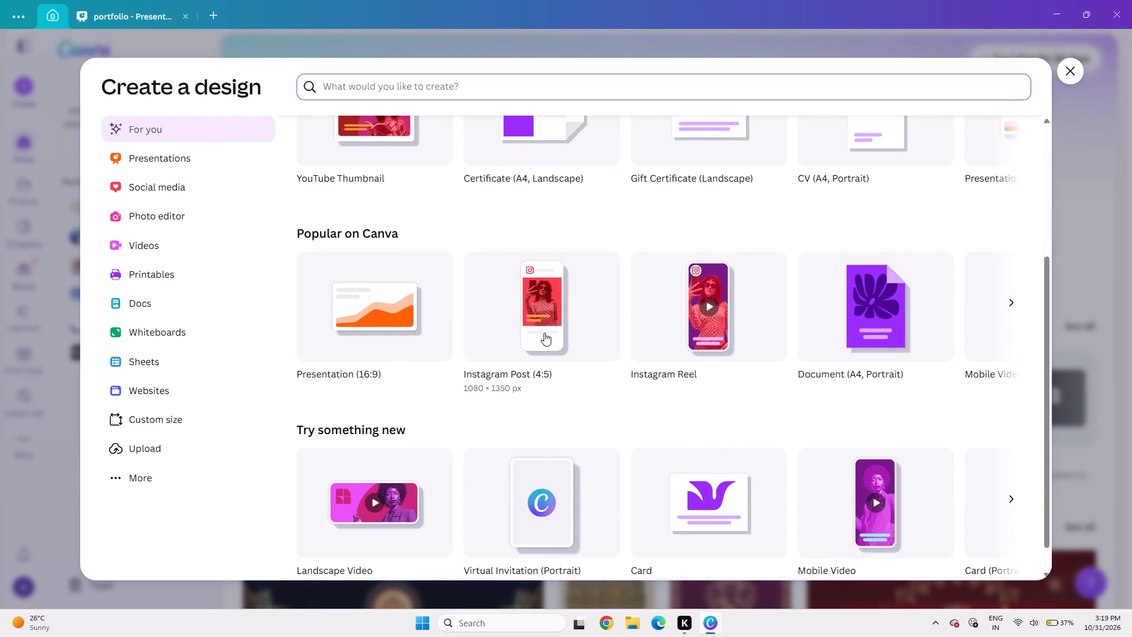
scroll(544, 333, "down", 2)
scroll(544, 333, "up", 6)
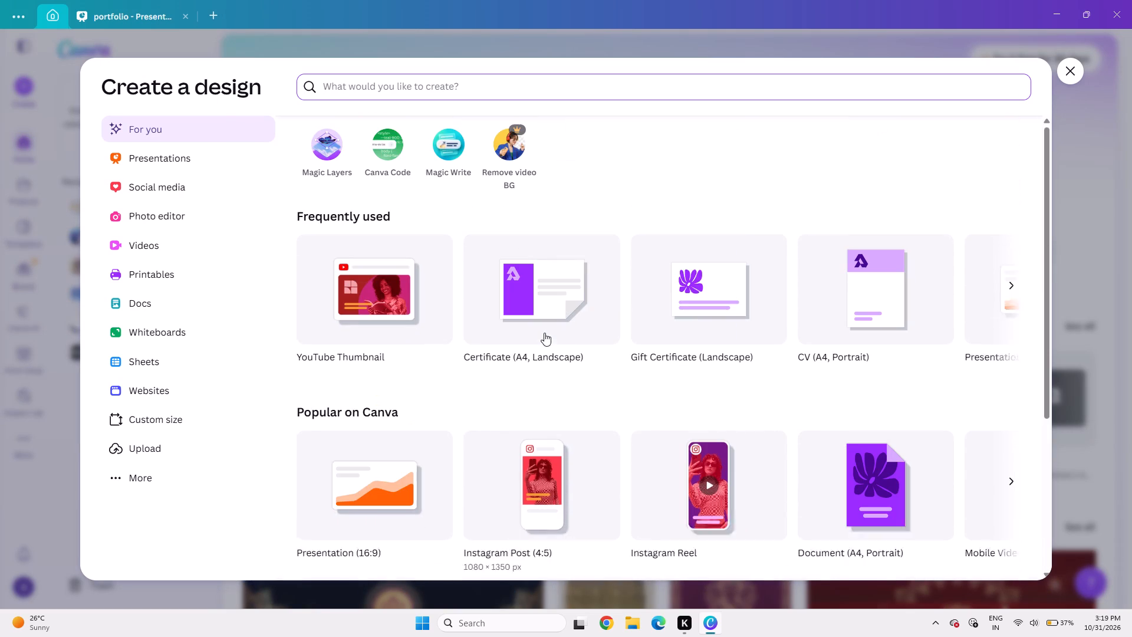
scroll(697, 298, "left", 4)
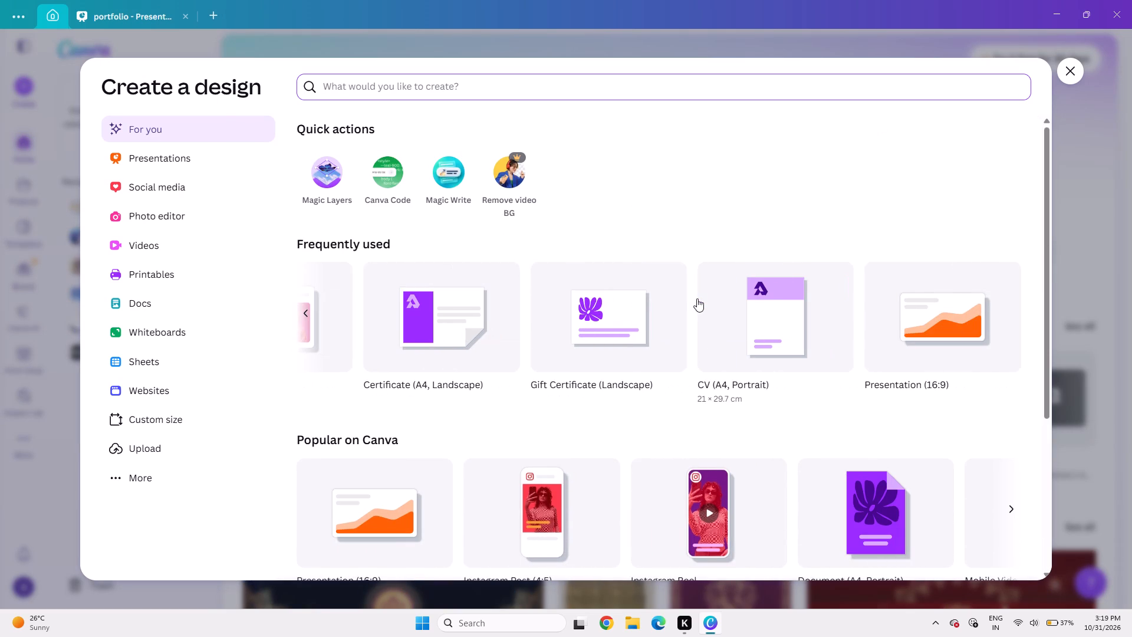
scroll(697, 298, "right", 3)
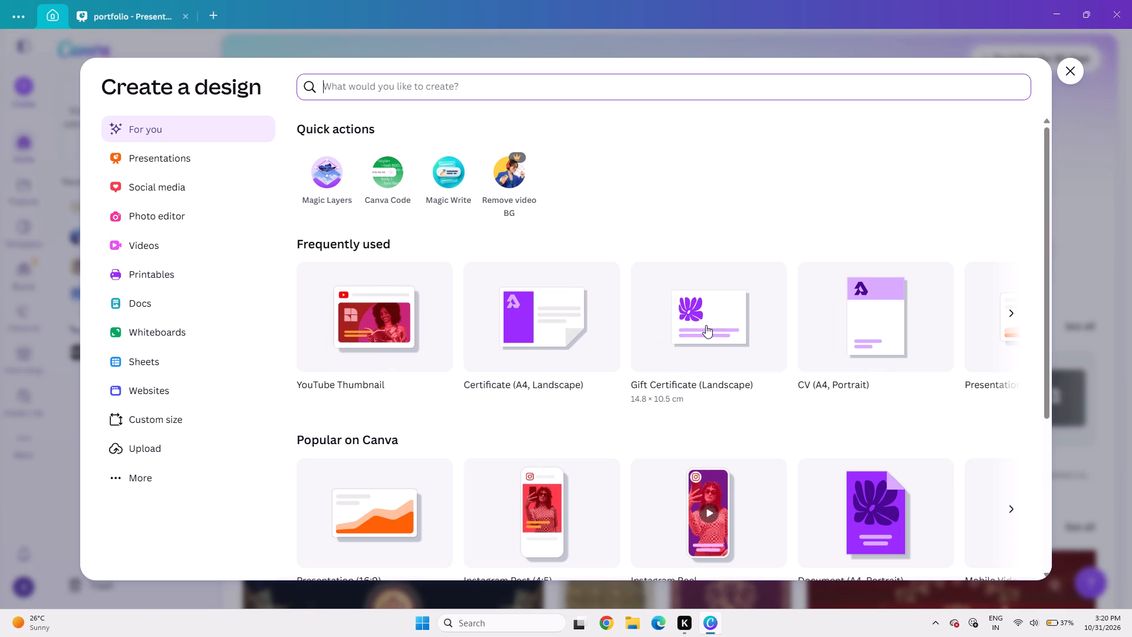
left_click(706, 325)
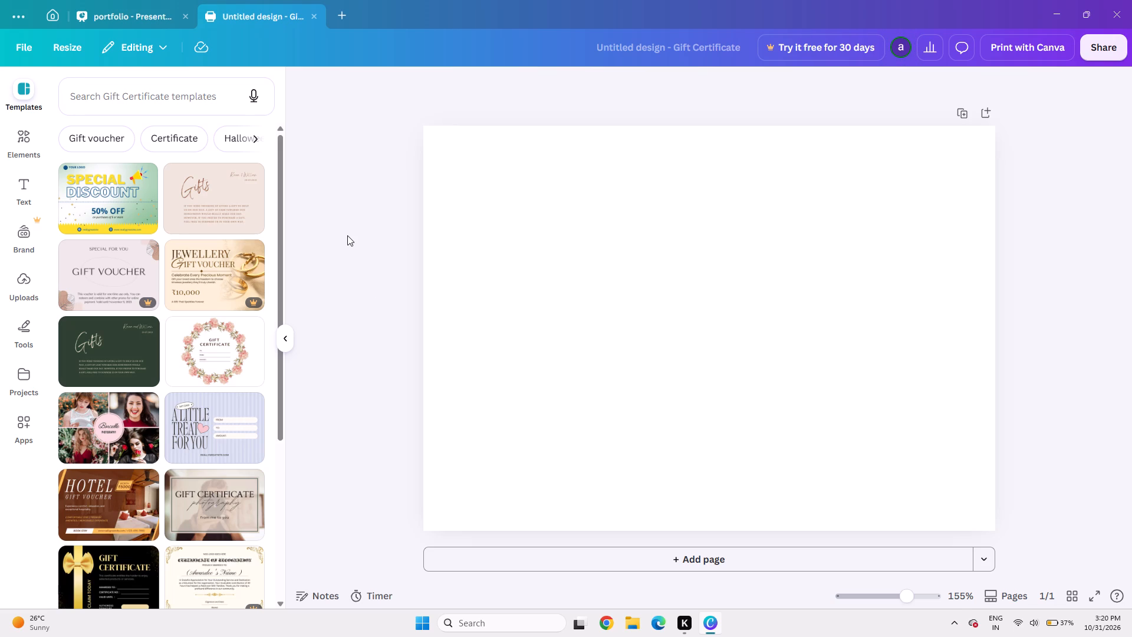
Search the Gift Certificate templates for "loin alblum".
left_click(151, 99)
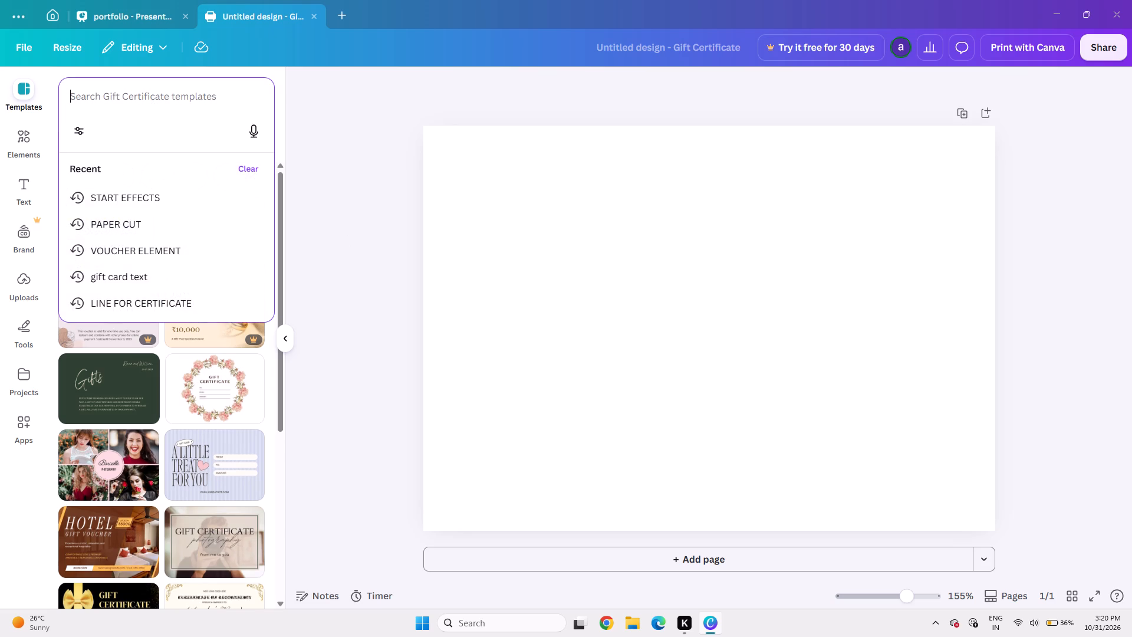
type("loin al")
key("b")
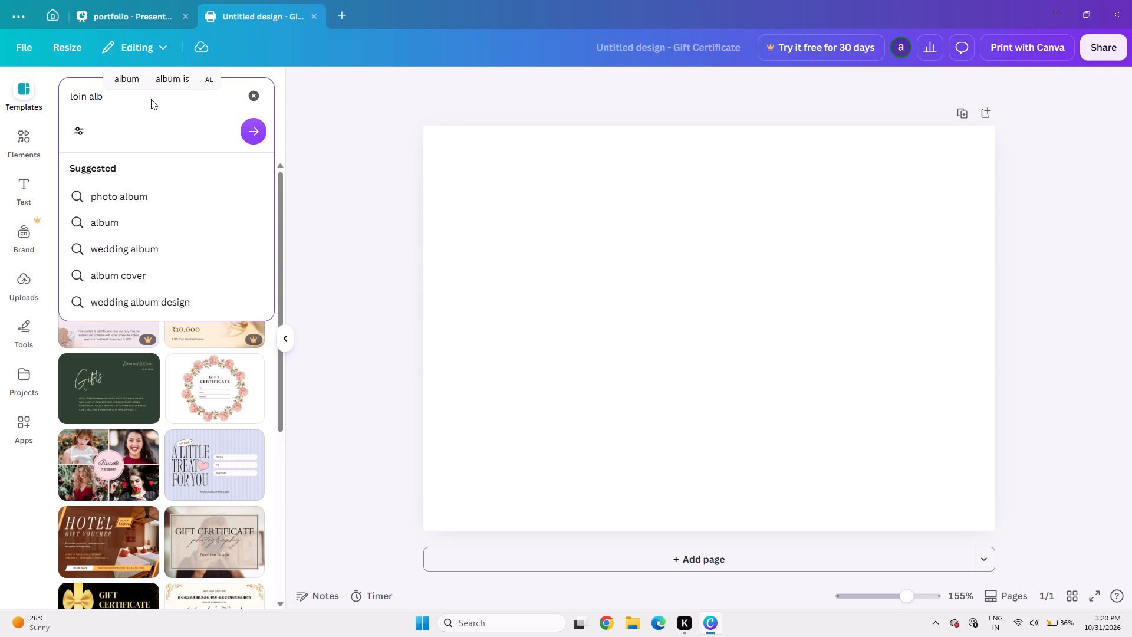
key("BackSpace")
key("BackSpace")
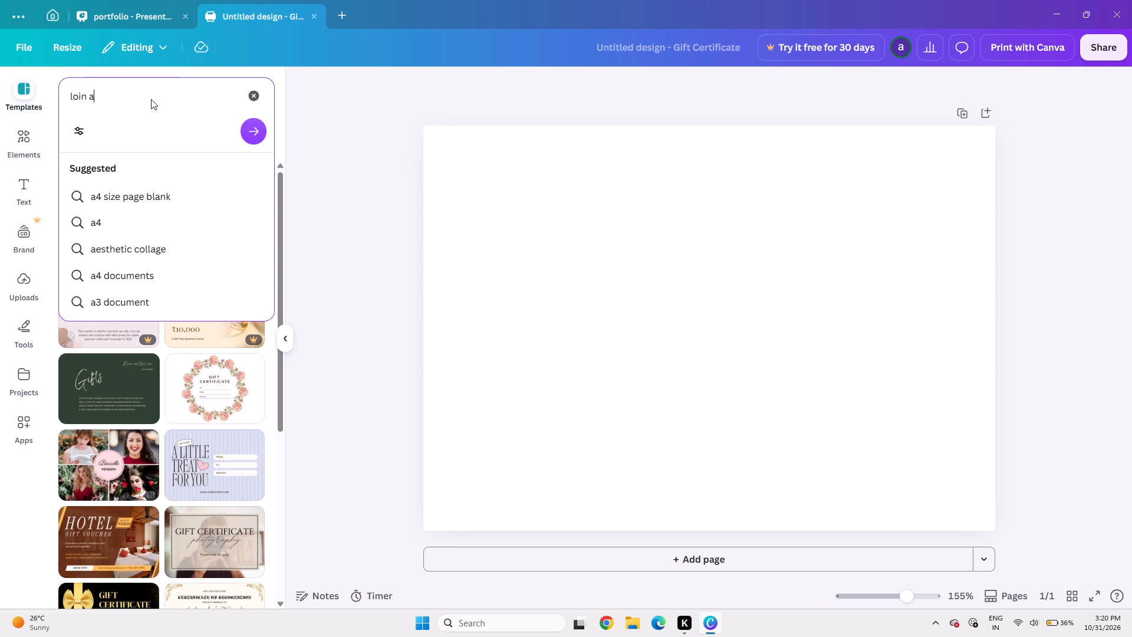
key("l")
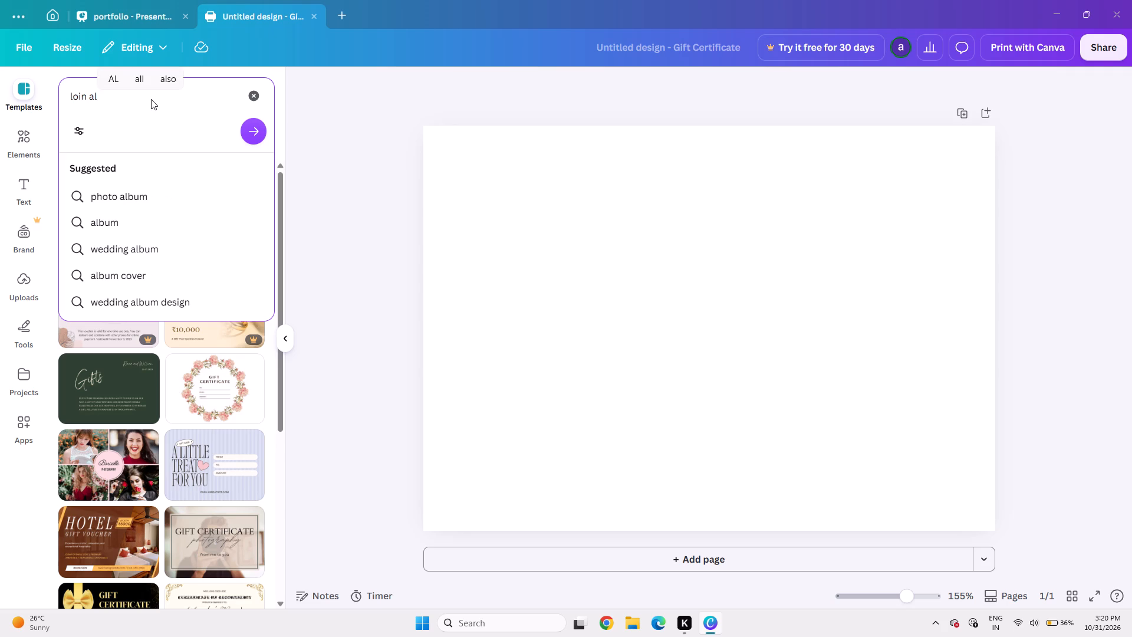
type("blum")
key("Return")
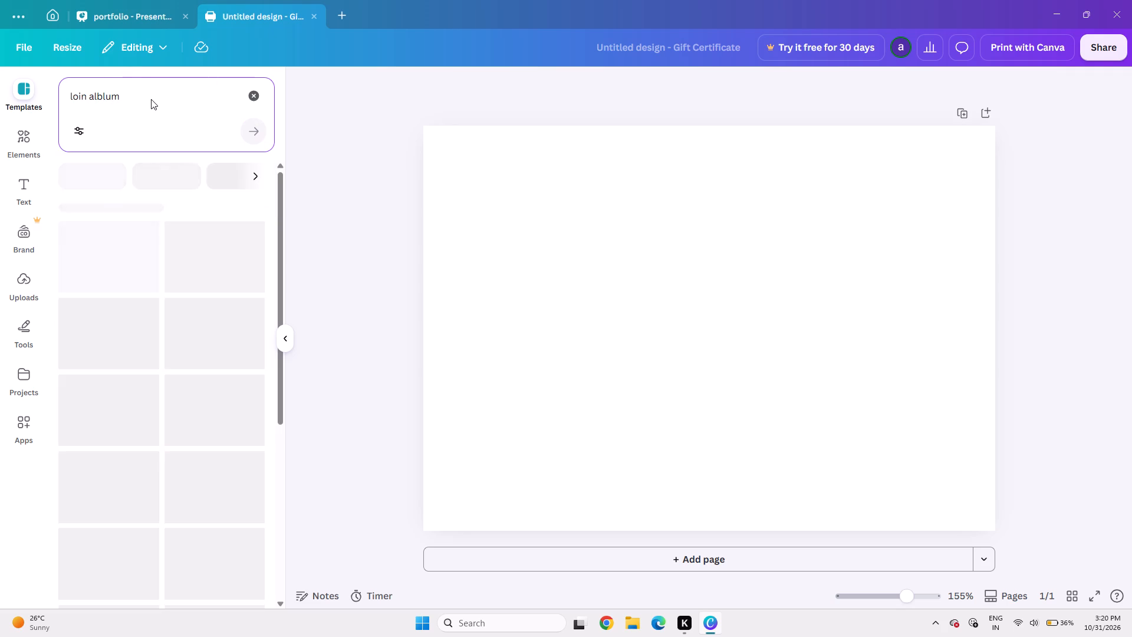
key("BackSpace")
key("BackSpace")
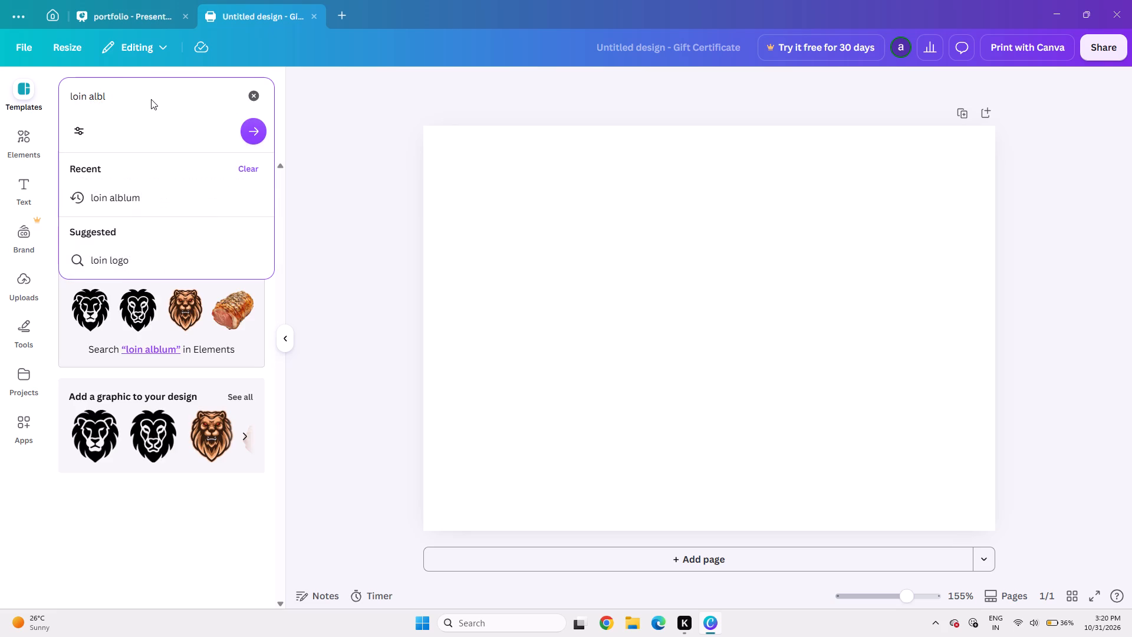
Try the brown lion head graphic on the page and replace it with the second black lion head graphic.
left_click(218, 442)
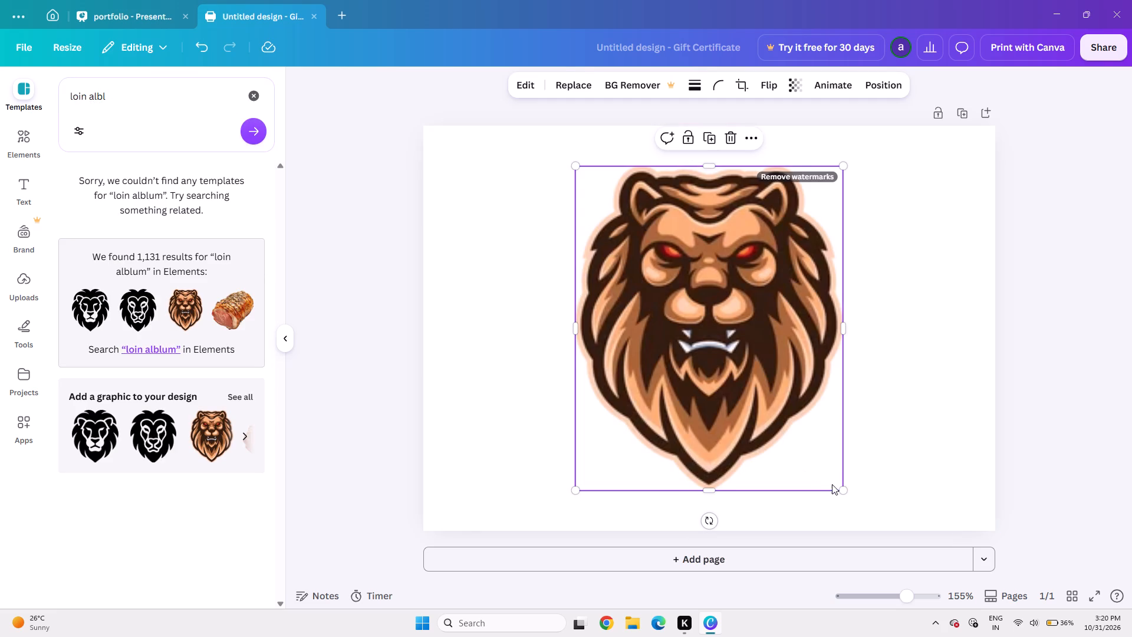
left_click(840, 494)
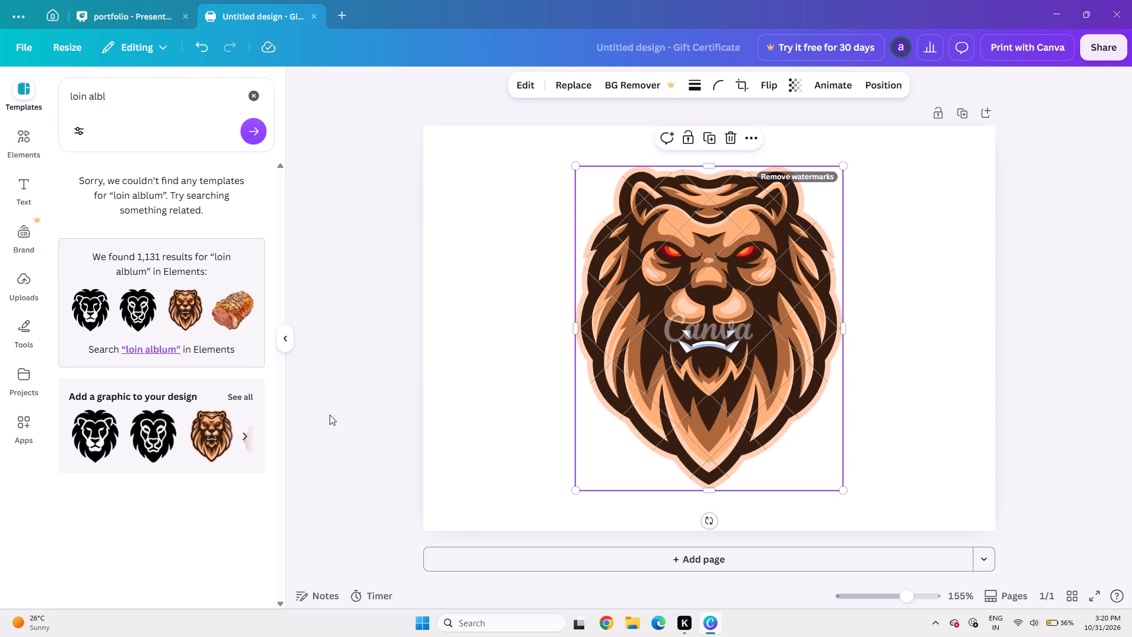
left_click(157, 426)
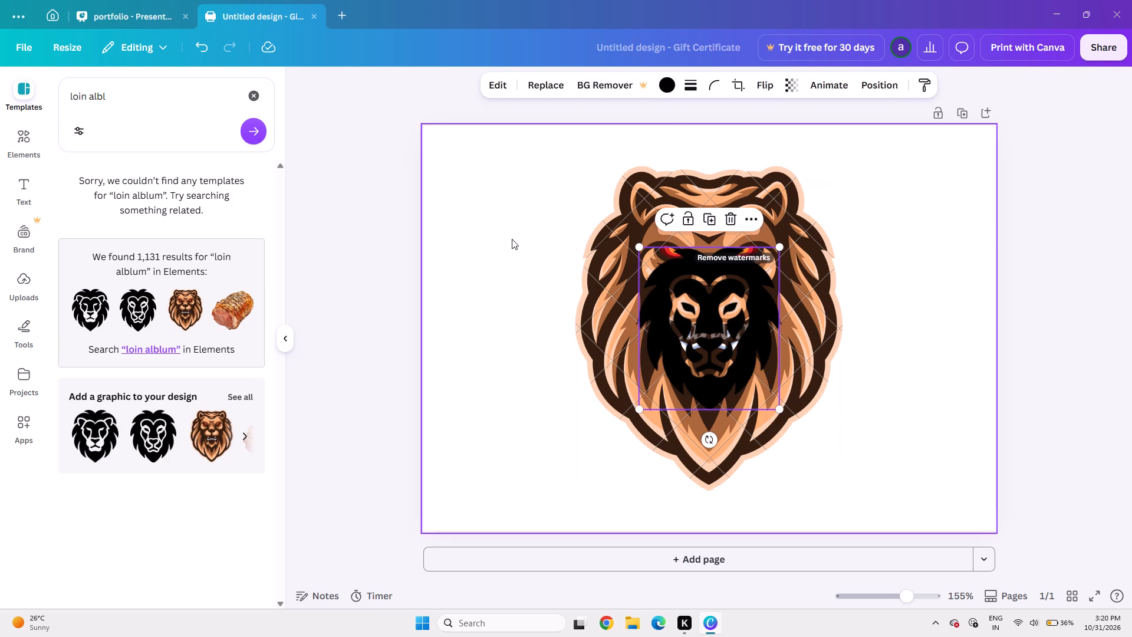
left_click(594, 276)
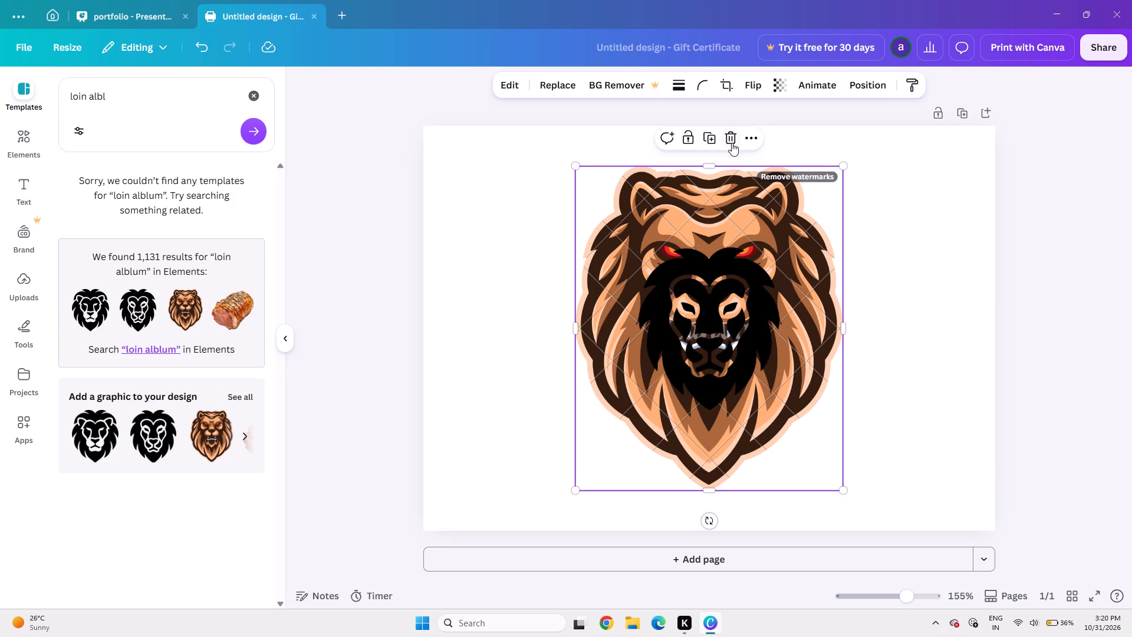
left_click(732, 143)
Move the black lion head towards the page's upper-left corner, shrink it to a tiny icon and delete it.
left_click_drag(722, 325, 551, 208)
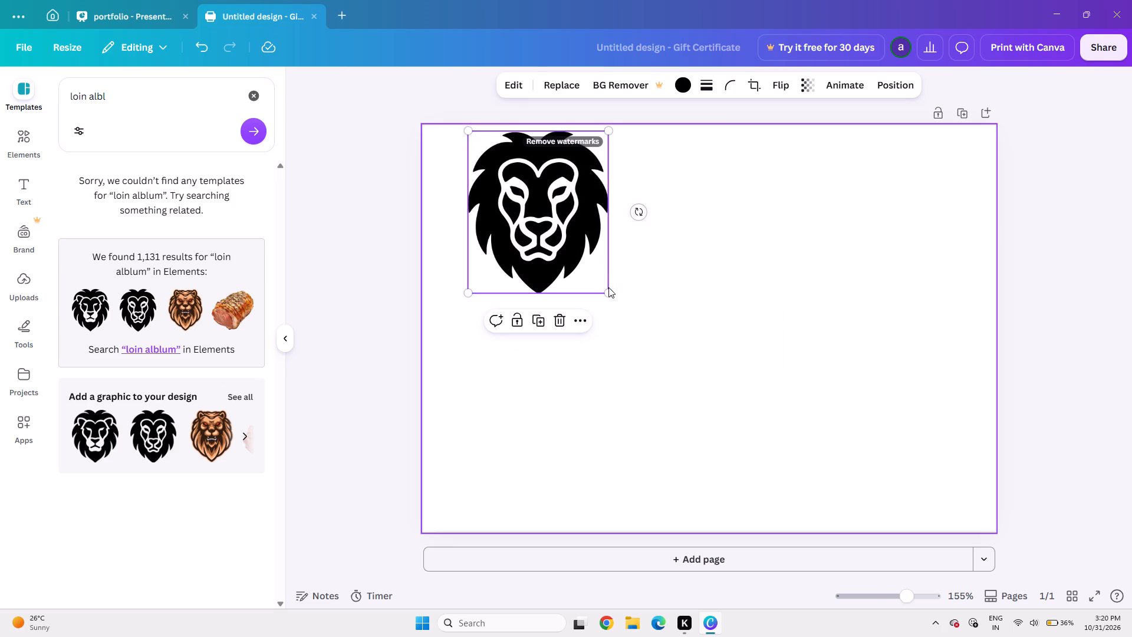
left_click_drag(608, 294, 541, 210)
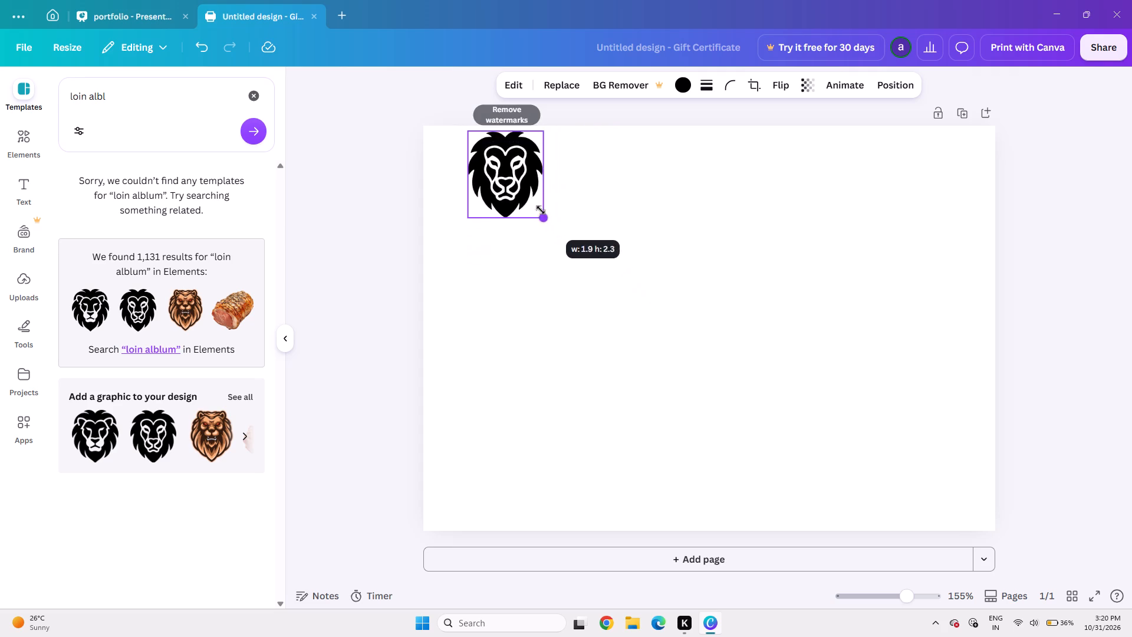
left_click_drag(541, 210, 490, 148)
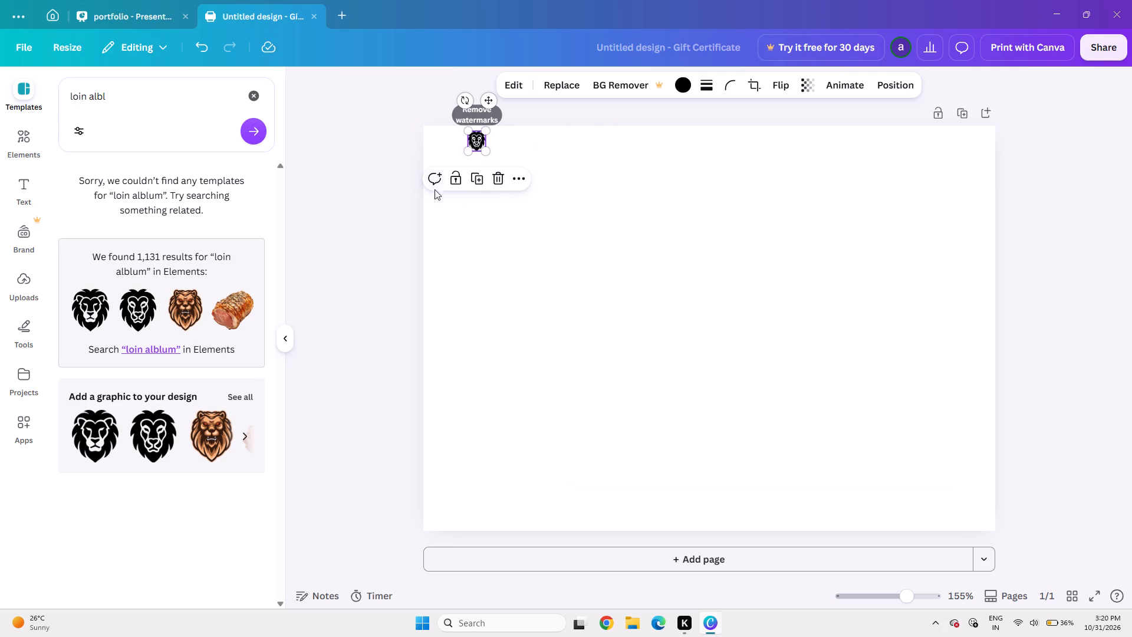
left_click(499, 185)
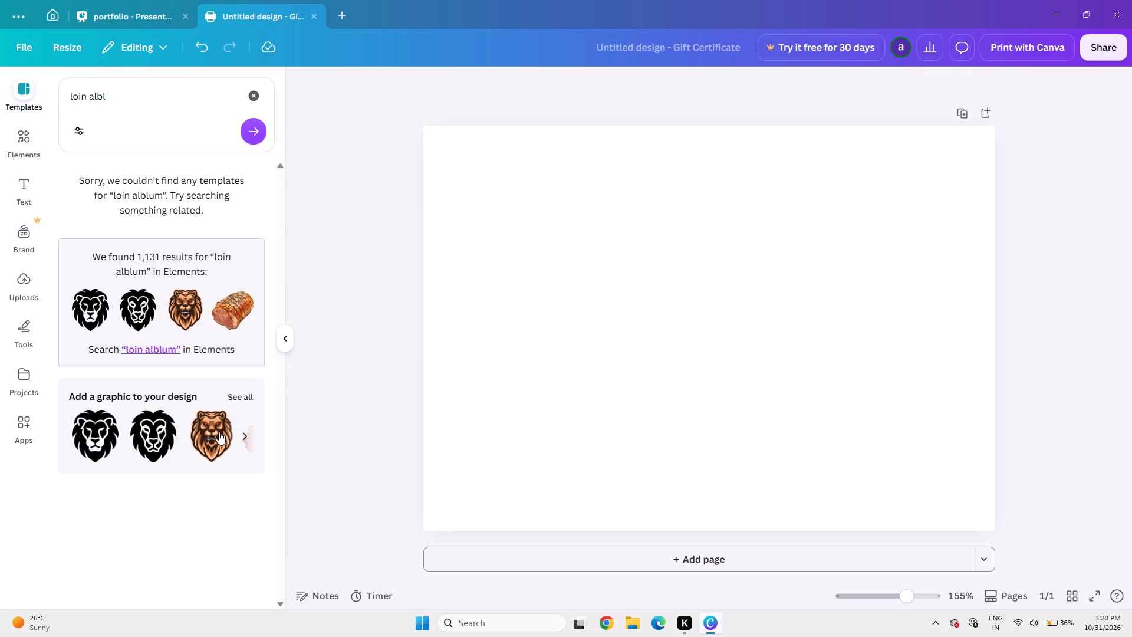
Add the brown lion head graphic to the page and shrink it to about 0.9 cm wide.
left_click(219, 432)
left_click(244, 438)
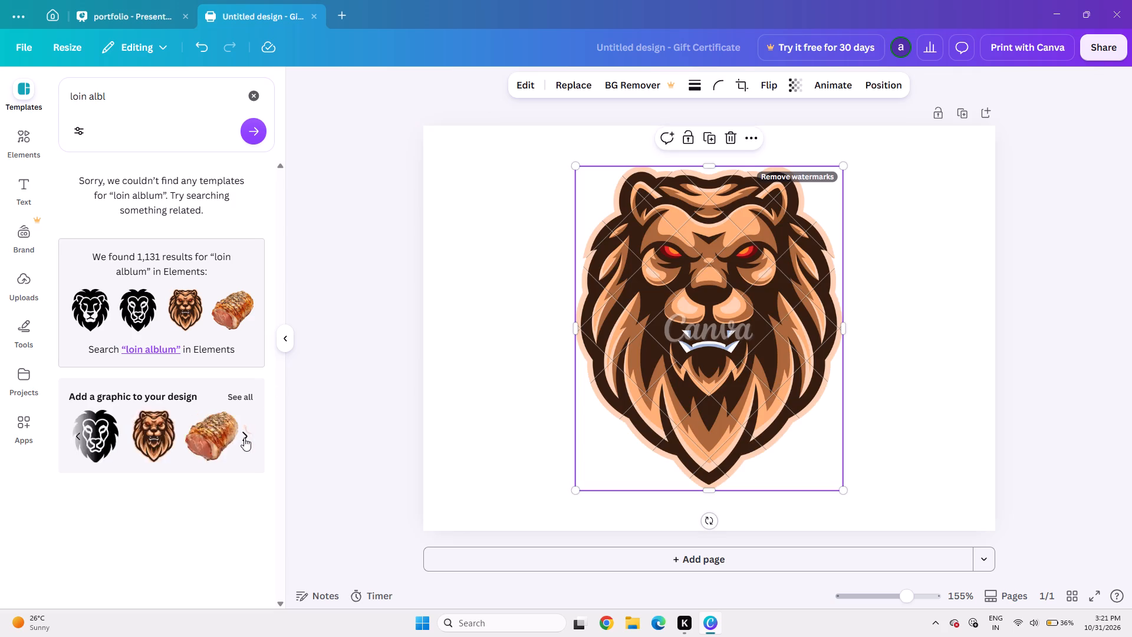
left_click(244, 438)
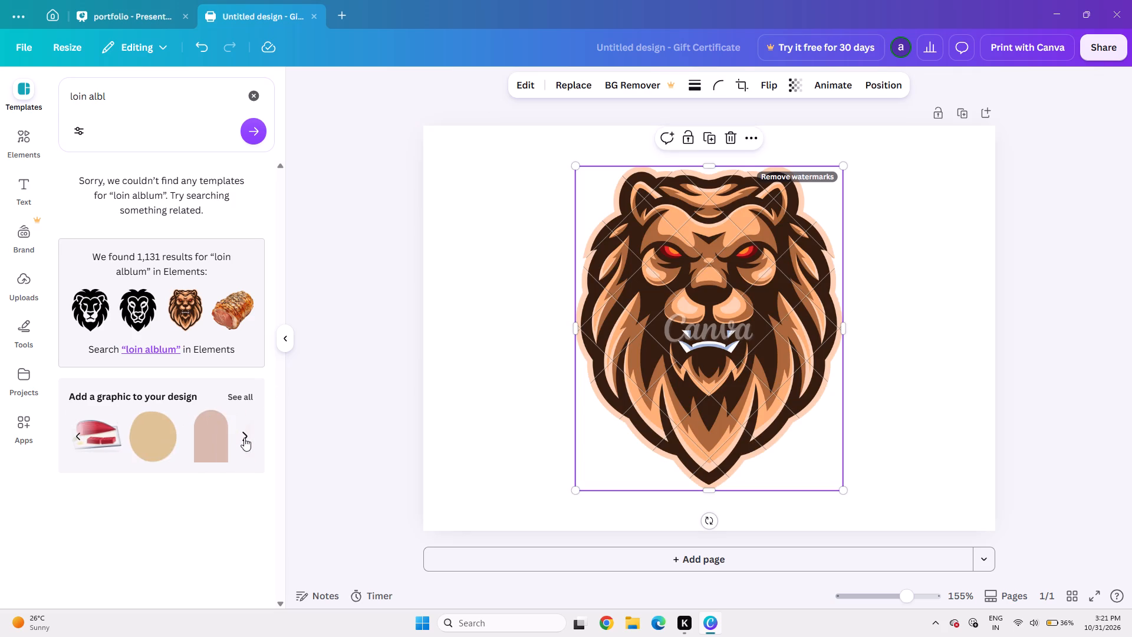
left_click(244, 438)
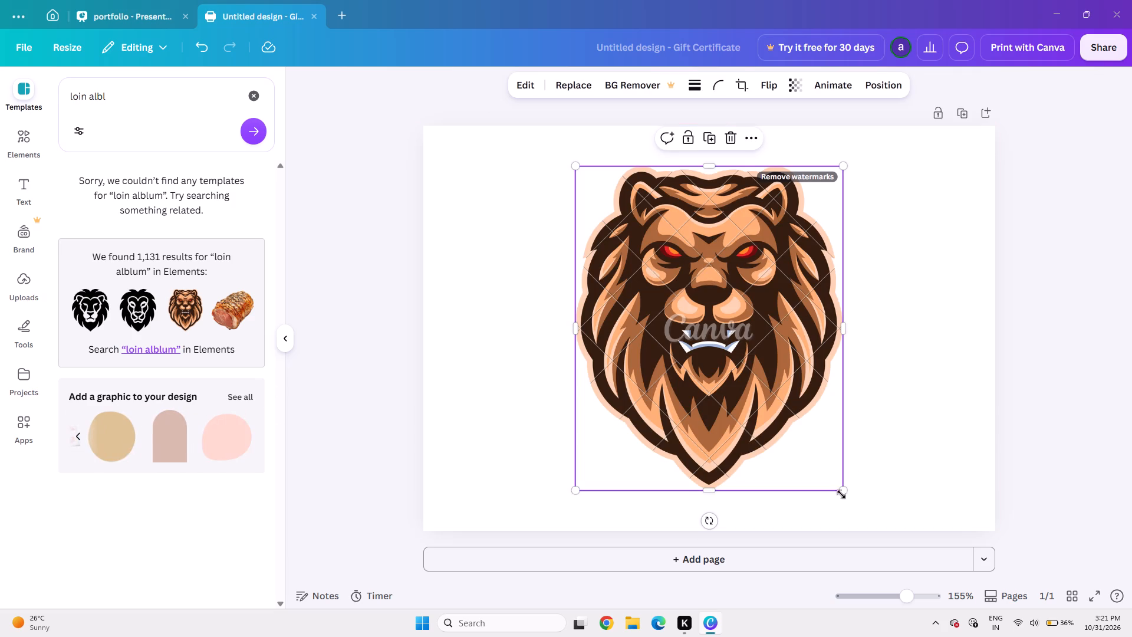
left_click_drag(848, 488, 728, 417)
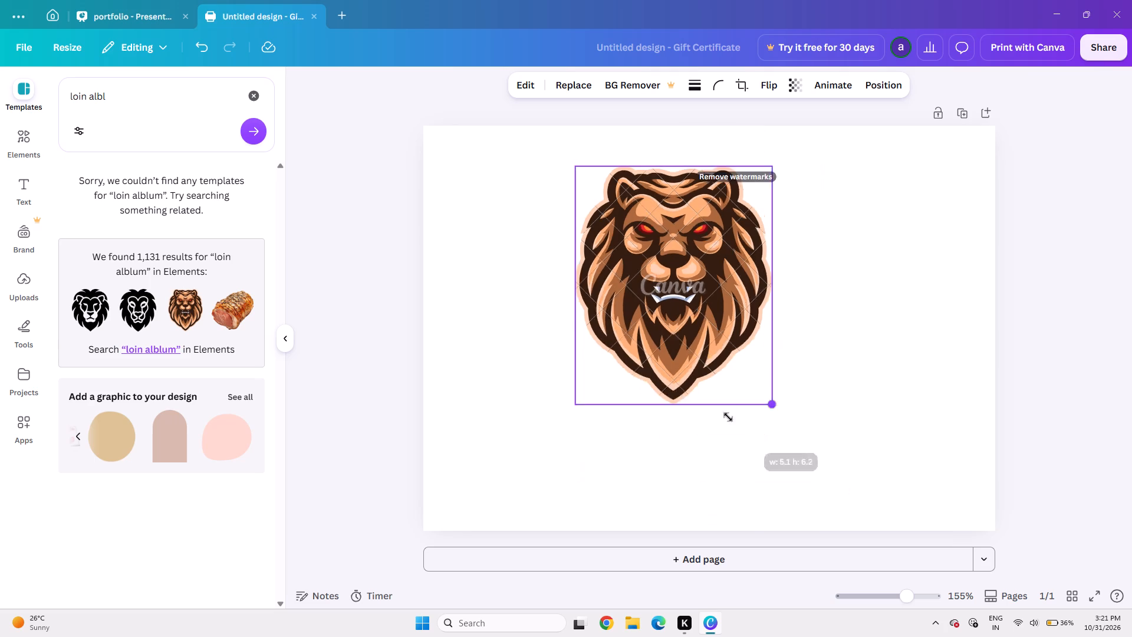
left_click_drag(728, 417, 639, 190)
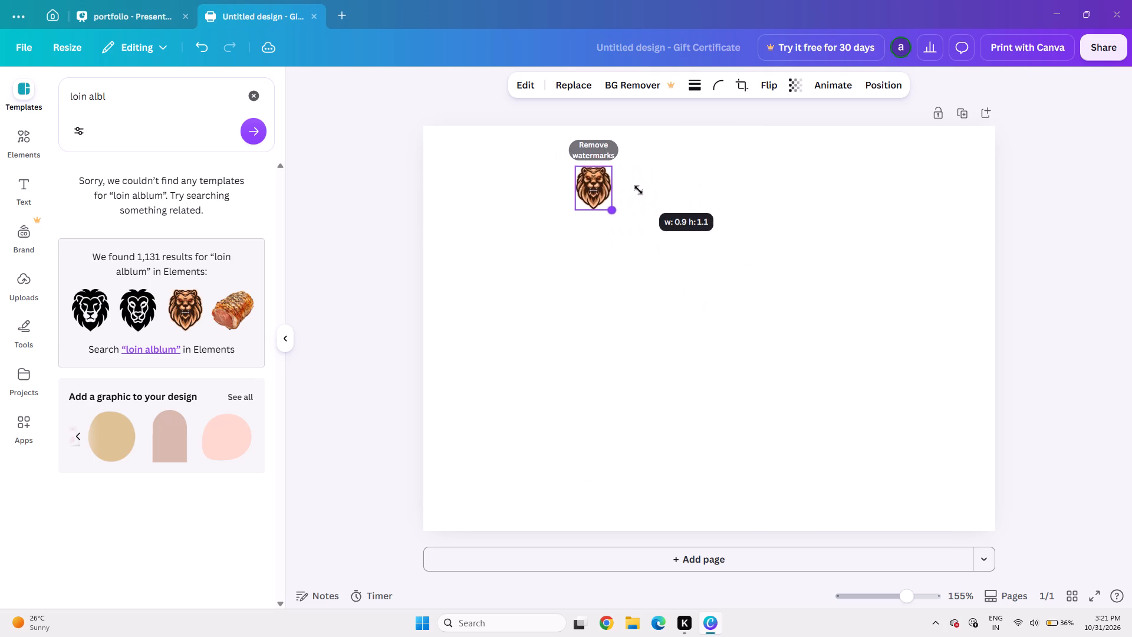
left_click_drag(639, 190, 633, 185)
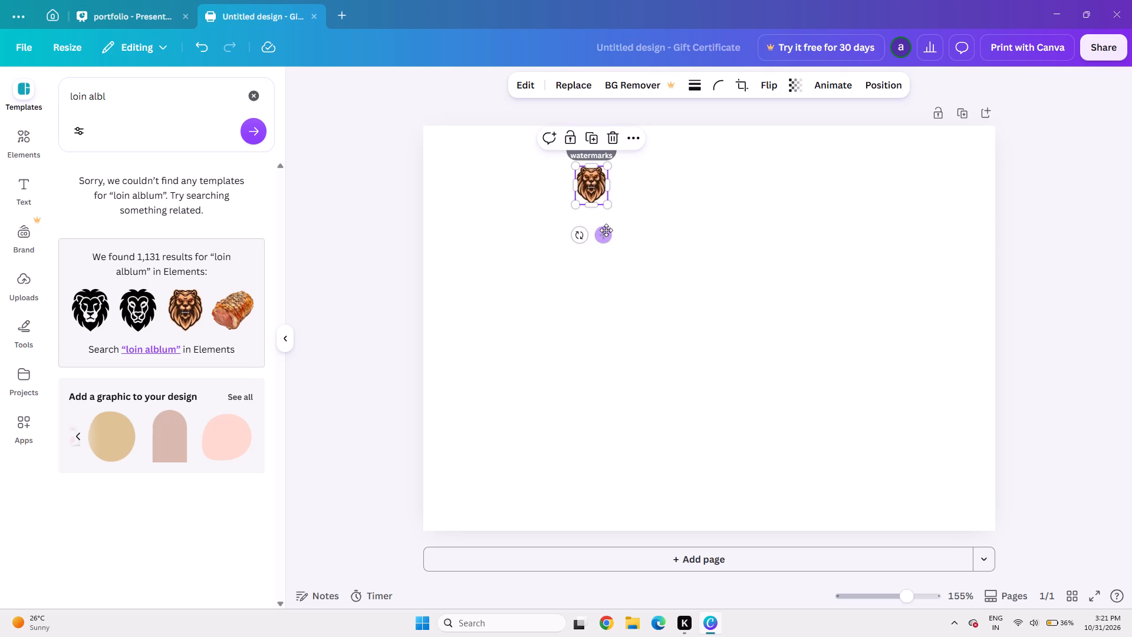
Move the small brown lion head into the page's upper-left corner, in line with the left margin guide.
left_click_drag(606, 232, 507, 215)
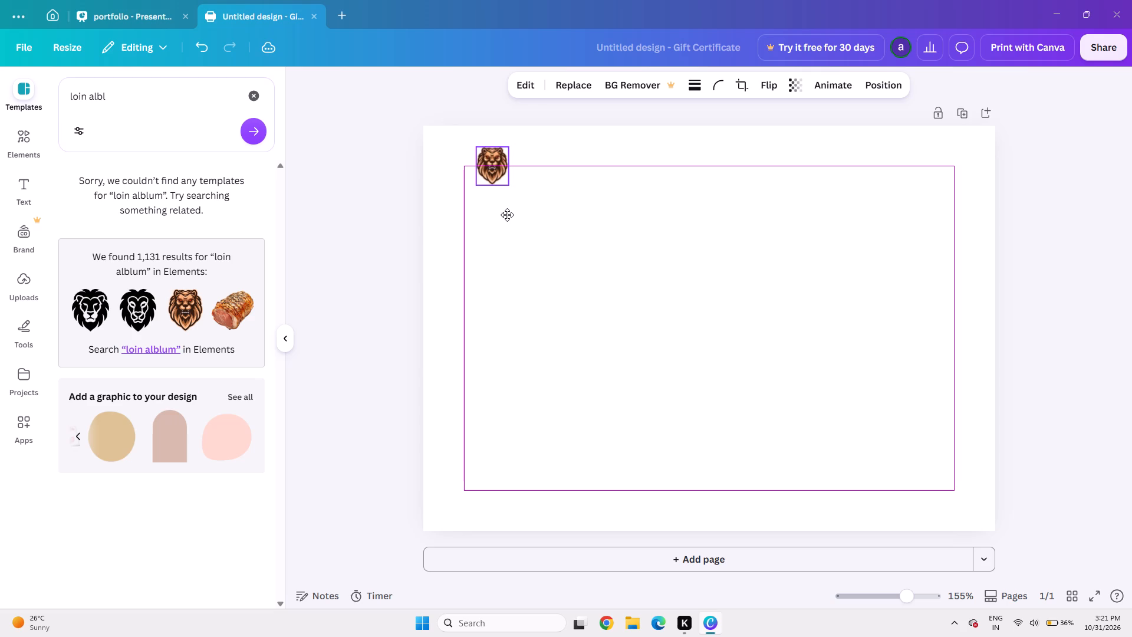
left_click_drag(507, 215, 504, 213)
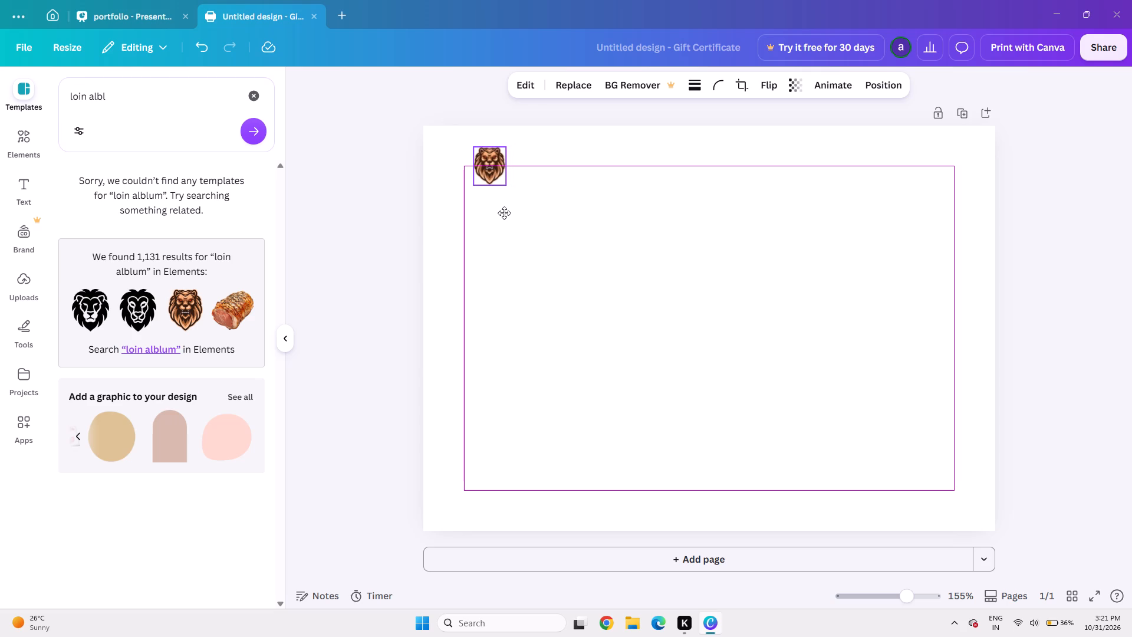
left_click_drag(504, 213, 494, 211)
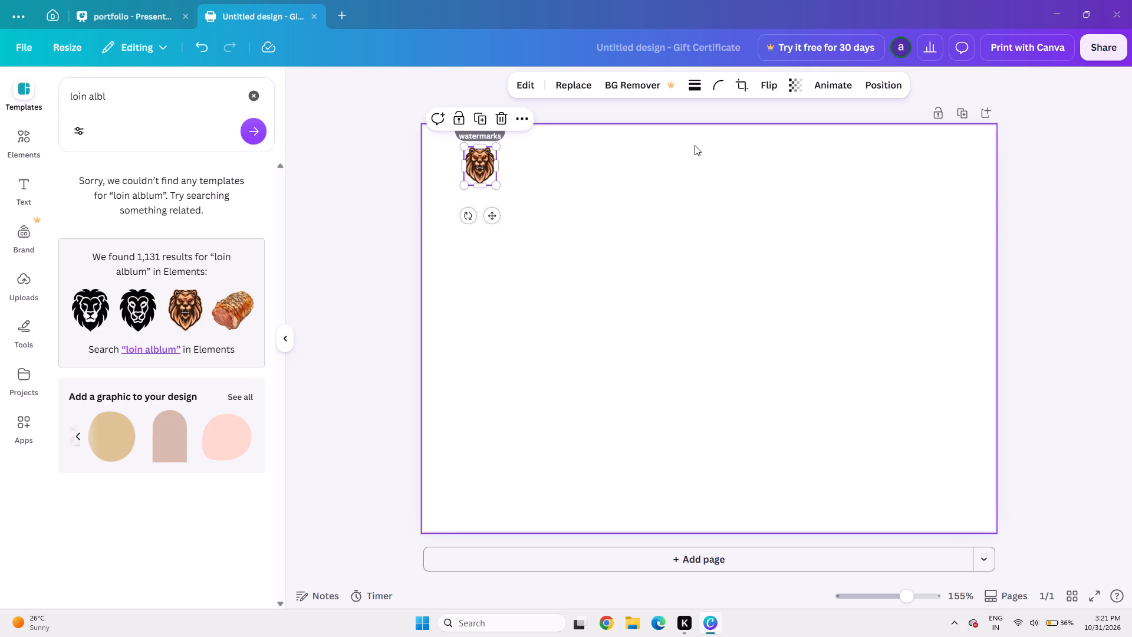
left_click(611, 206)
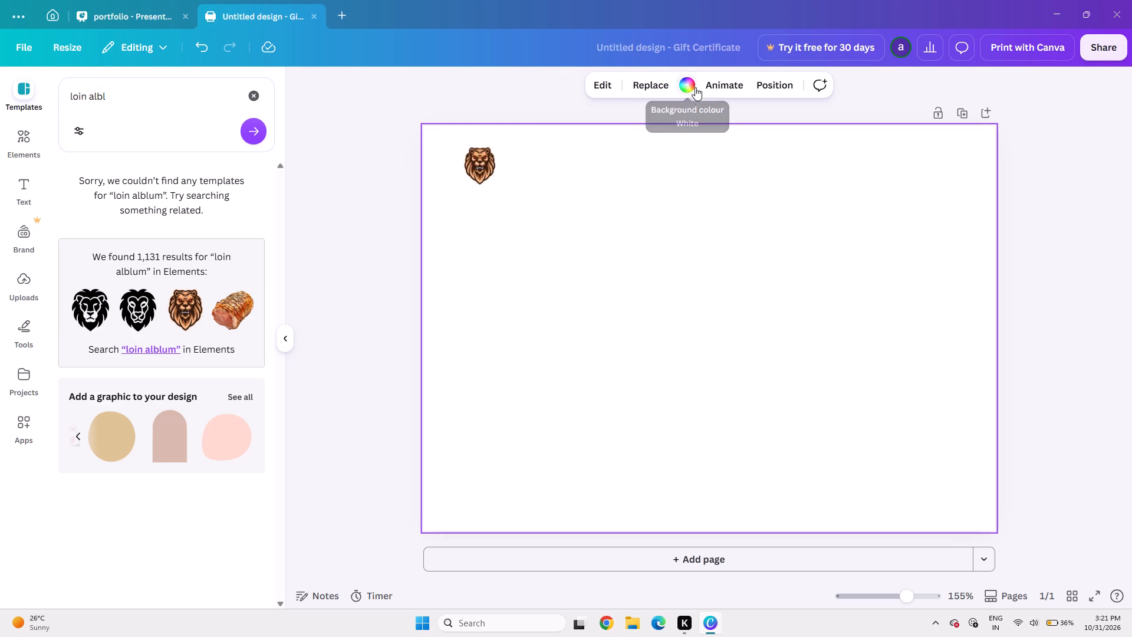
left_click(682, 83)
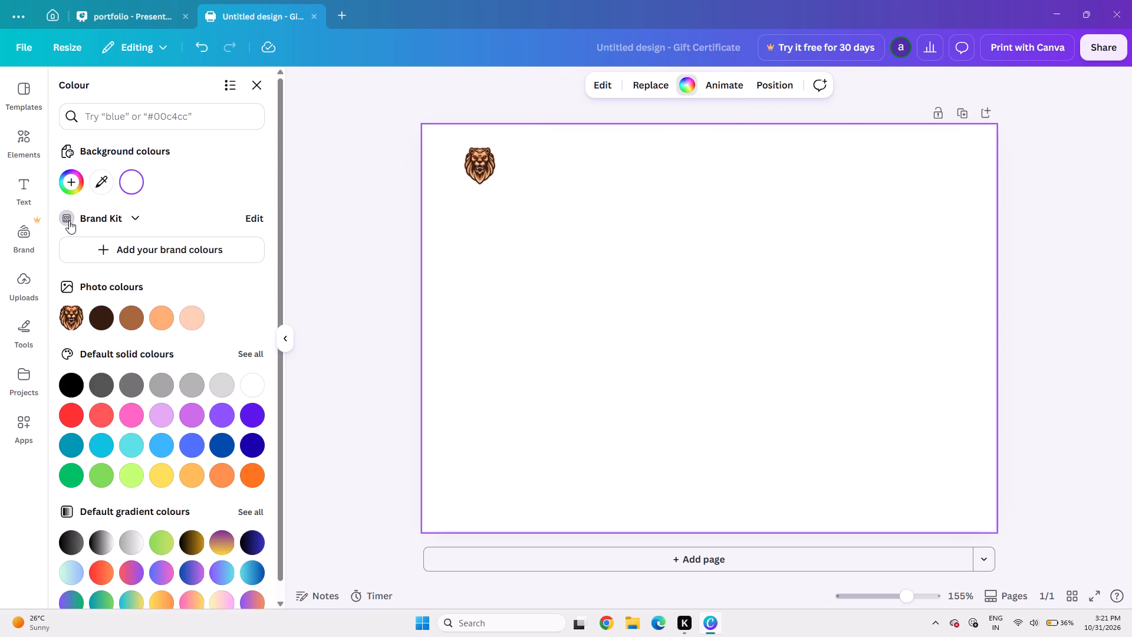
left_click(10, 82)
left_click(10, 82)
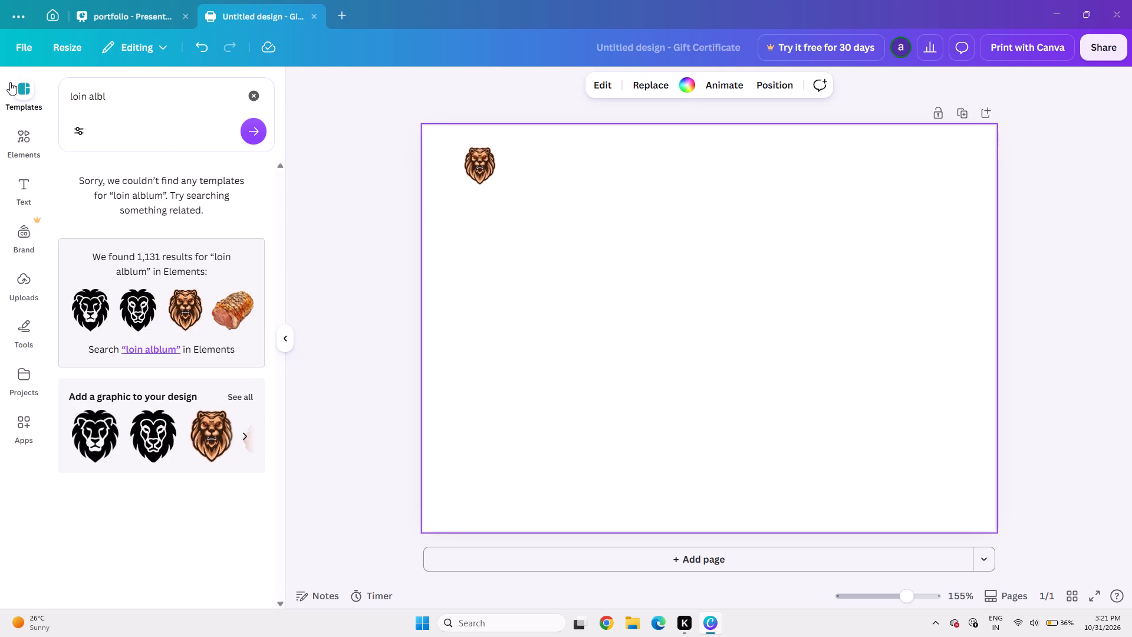
Clear the old "loin alblum" query from the gift certificate template search.
left_click(10, 82)
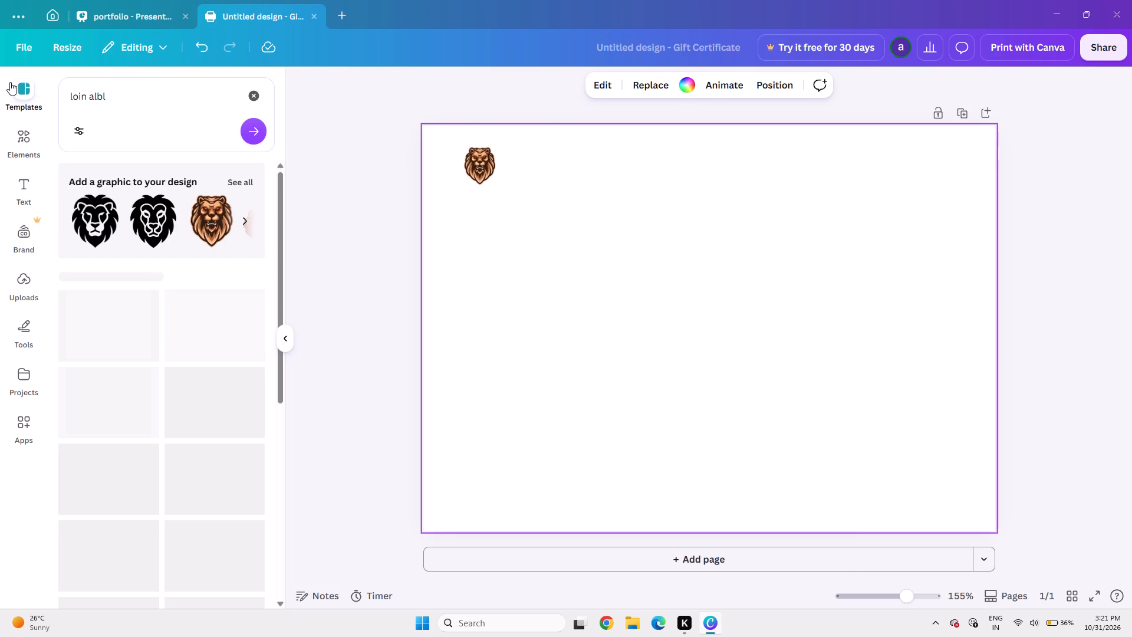
left_click(239, 100)
key("BackSpace")
key("BackSpace")
key("BackSpace")
key("BackSpace")
key("BackSpace")
key("BackSpace")
key("BackSpace")
key("BackSpace")
key("BackSpace")
key("BackSpace")
key("BackSpace")
key("BackSpace")
key("BackSpace")
key("BackSpace")
key("BackSpace")
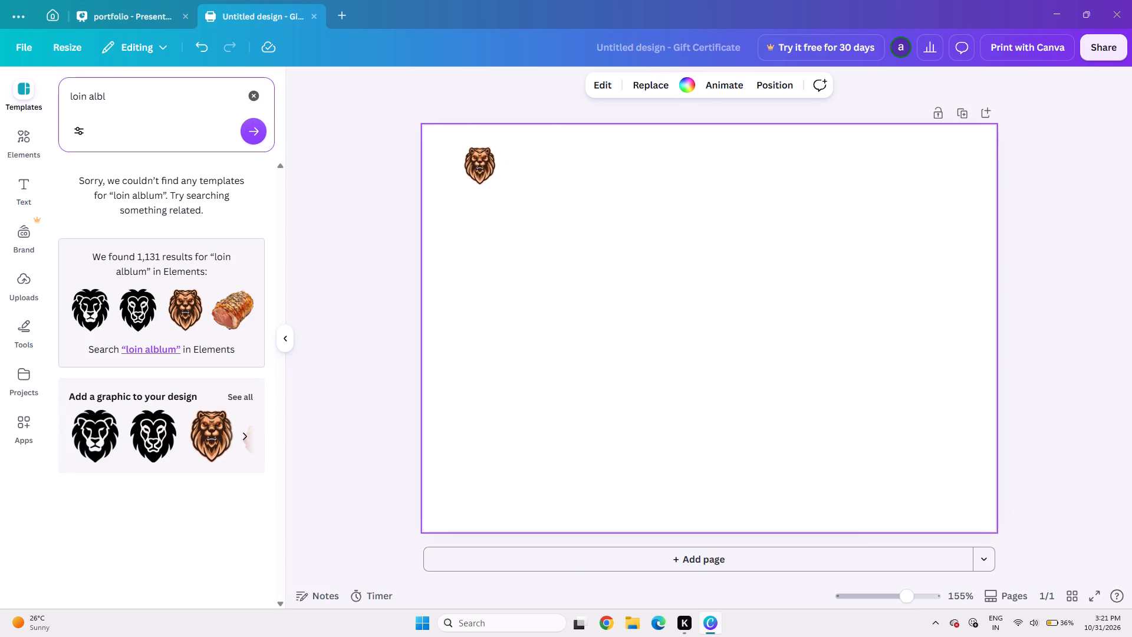
key("BackSpace")
key("BackSpace")
key("BackSpace")
left_click(210, 113)
left_click(252, 97)
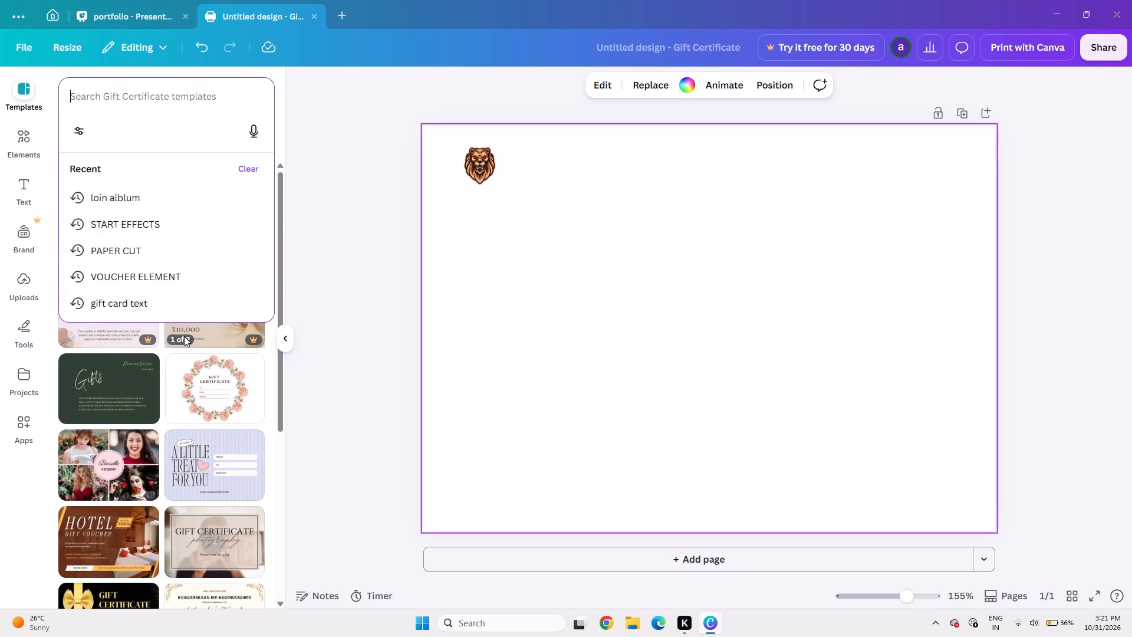
left_click(306, 312)
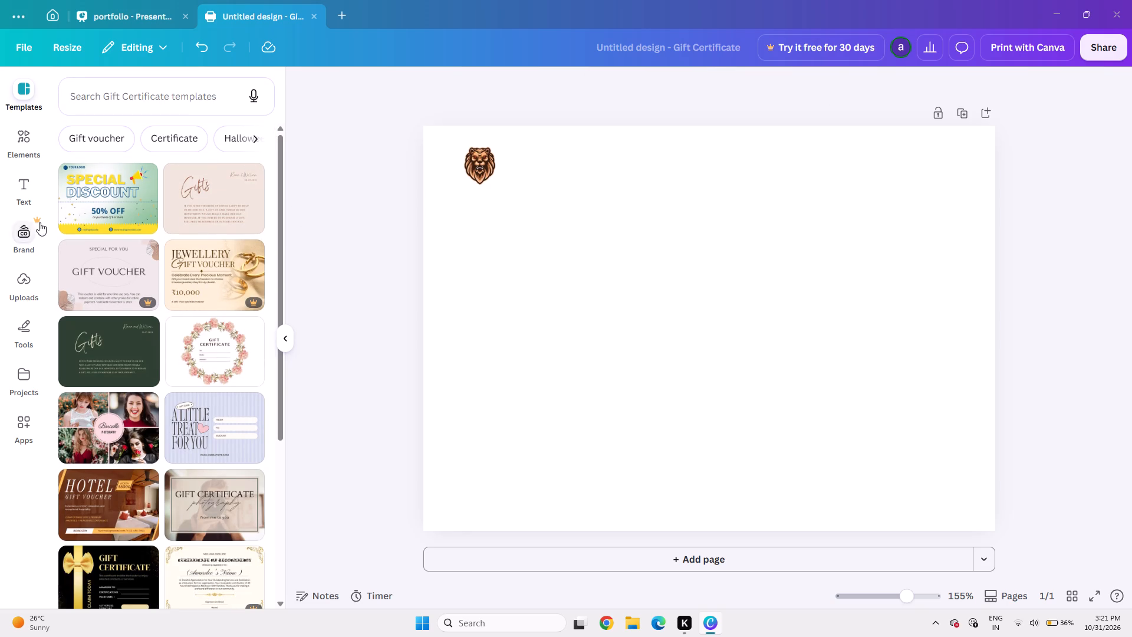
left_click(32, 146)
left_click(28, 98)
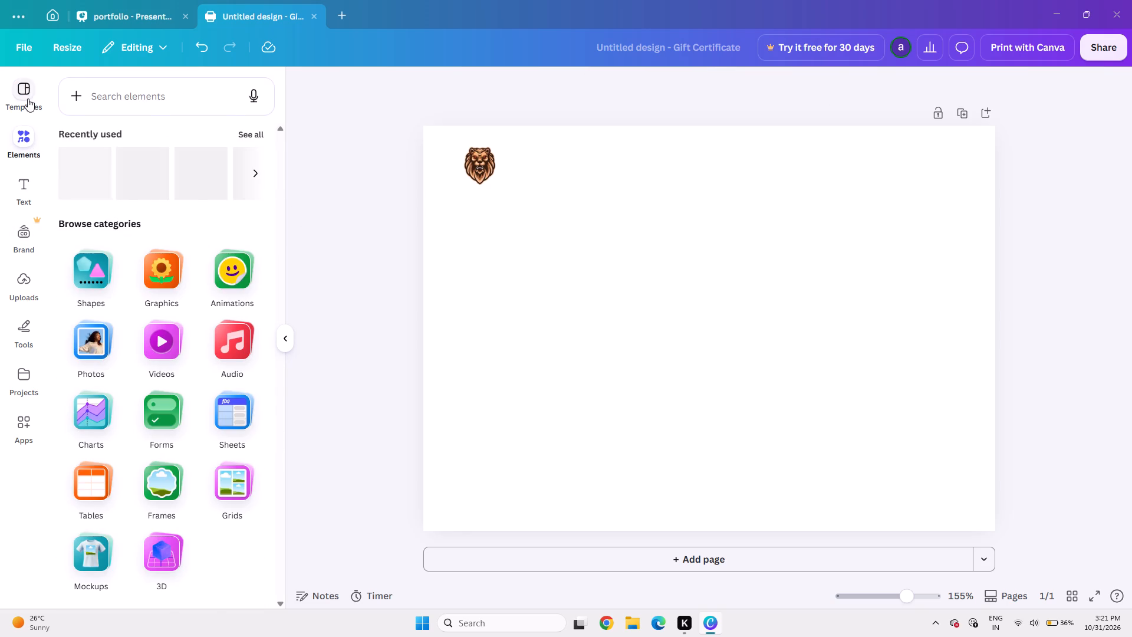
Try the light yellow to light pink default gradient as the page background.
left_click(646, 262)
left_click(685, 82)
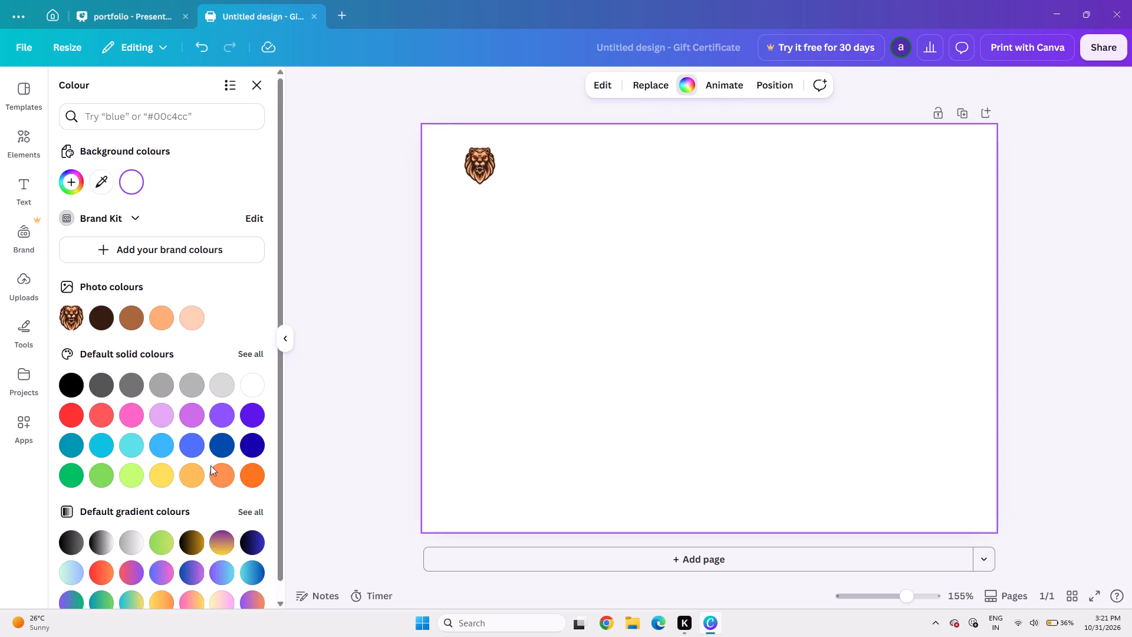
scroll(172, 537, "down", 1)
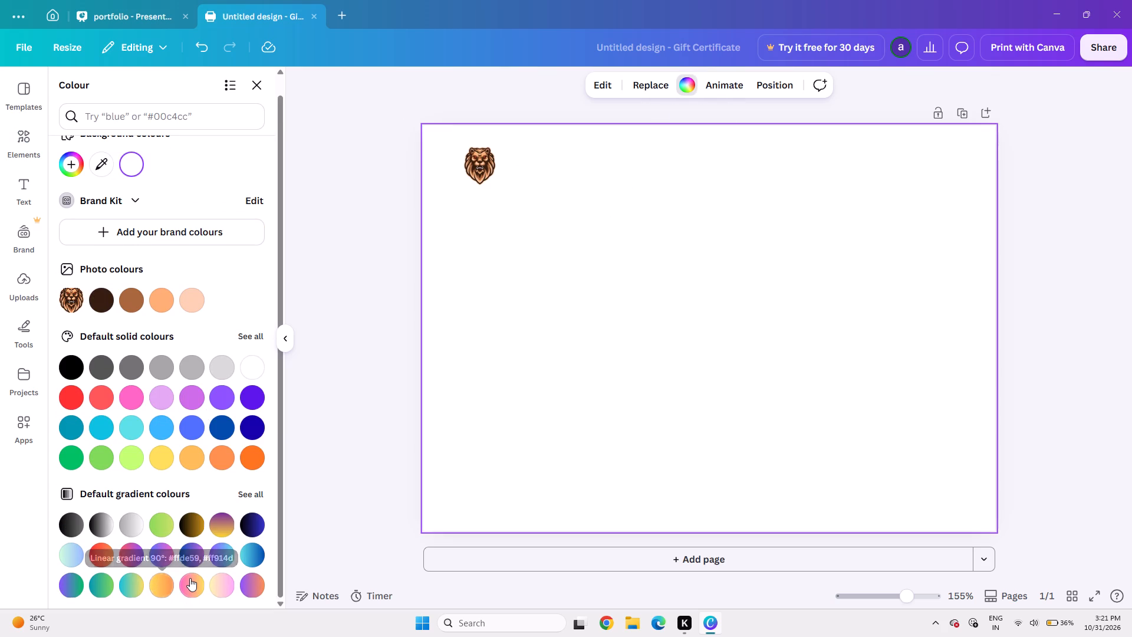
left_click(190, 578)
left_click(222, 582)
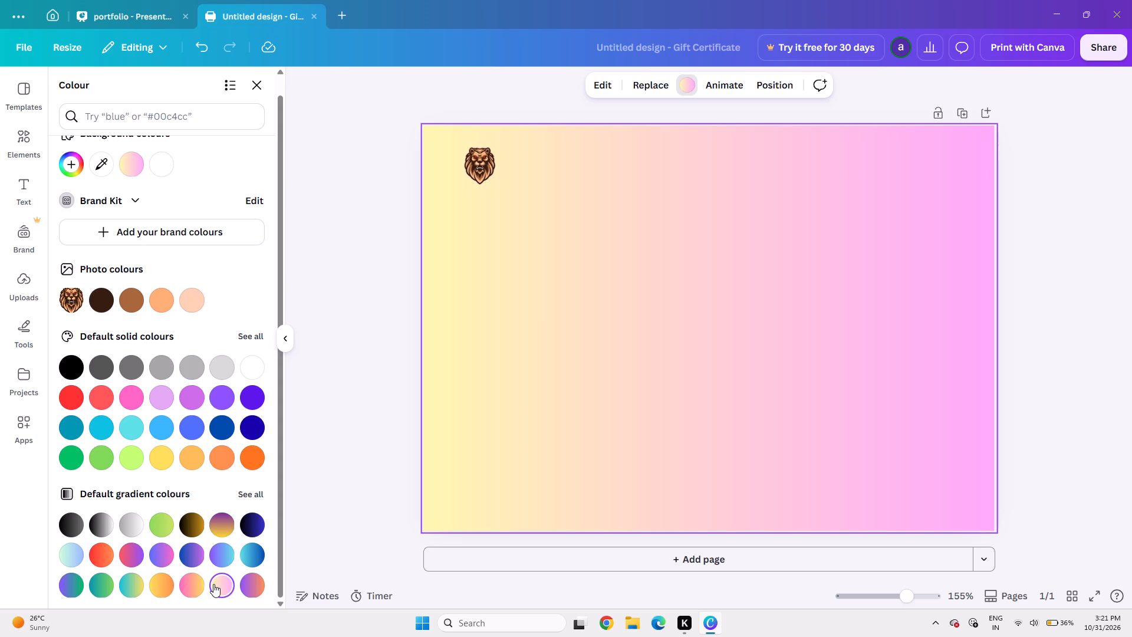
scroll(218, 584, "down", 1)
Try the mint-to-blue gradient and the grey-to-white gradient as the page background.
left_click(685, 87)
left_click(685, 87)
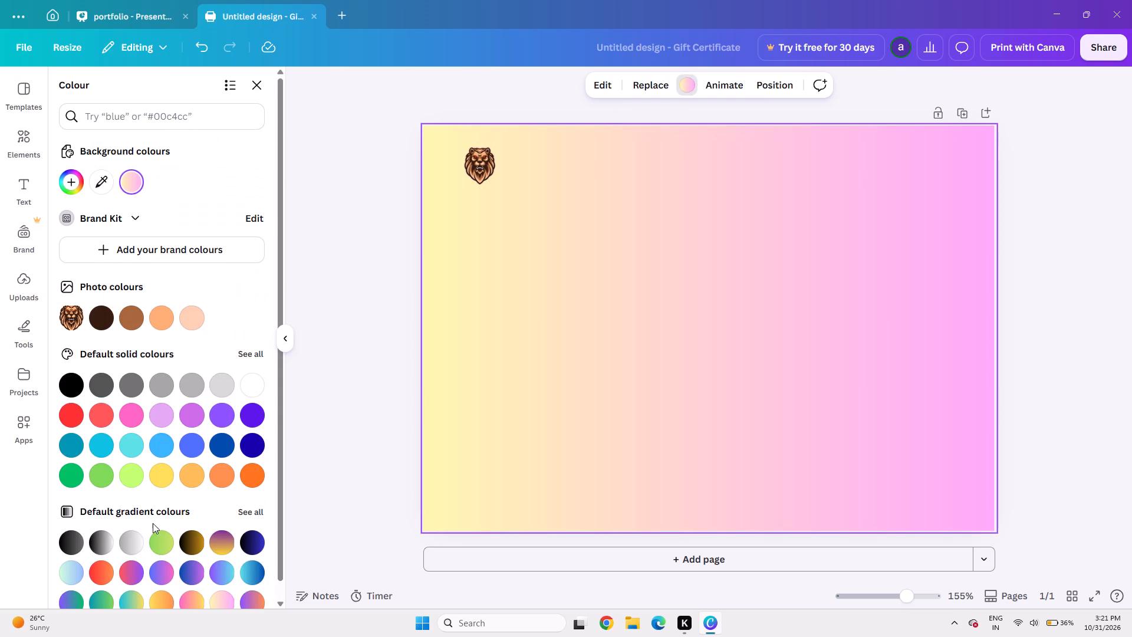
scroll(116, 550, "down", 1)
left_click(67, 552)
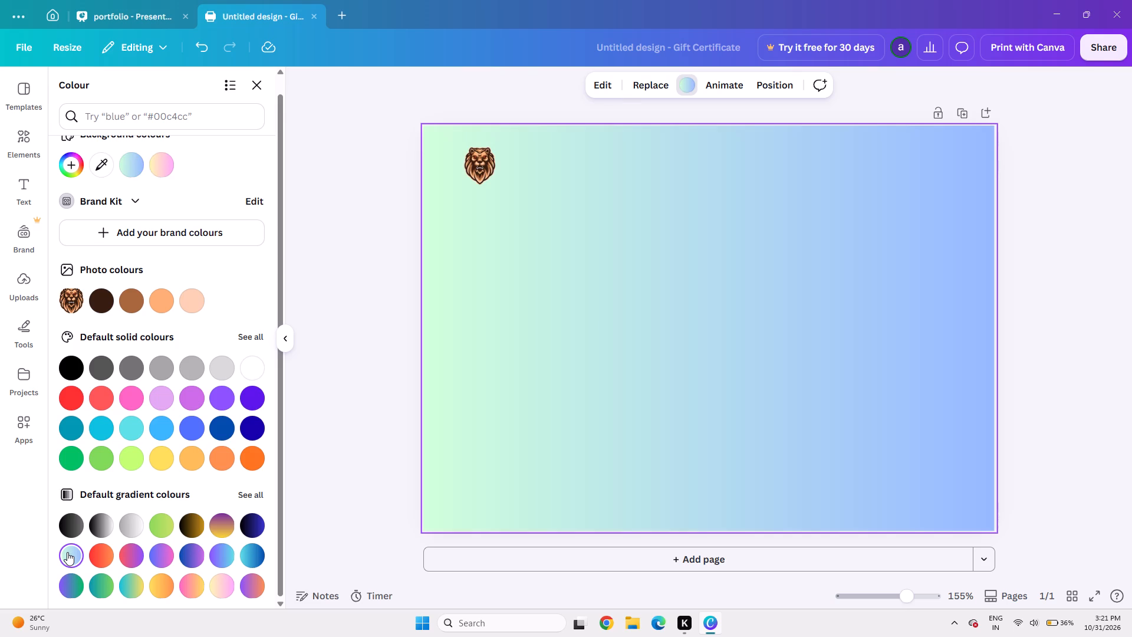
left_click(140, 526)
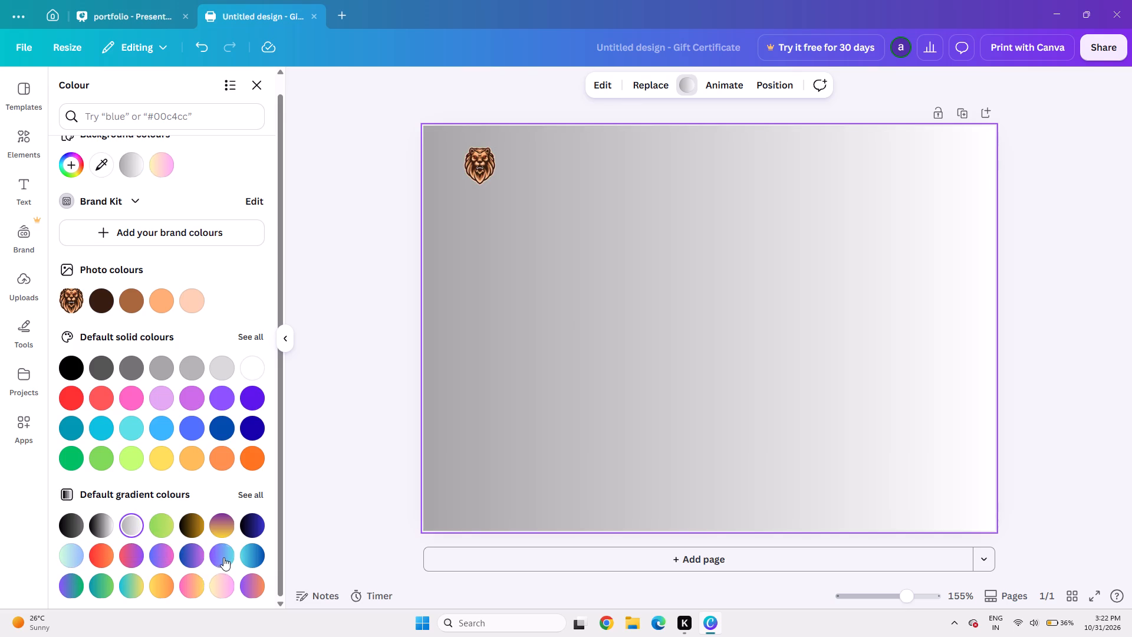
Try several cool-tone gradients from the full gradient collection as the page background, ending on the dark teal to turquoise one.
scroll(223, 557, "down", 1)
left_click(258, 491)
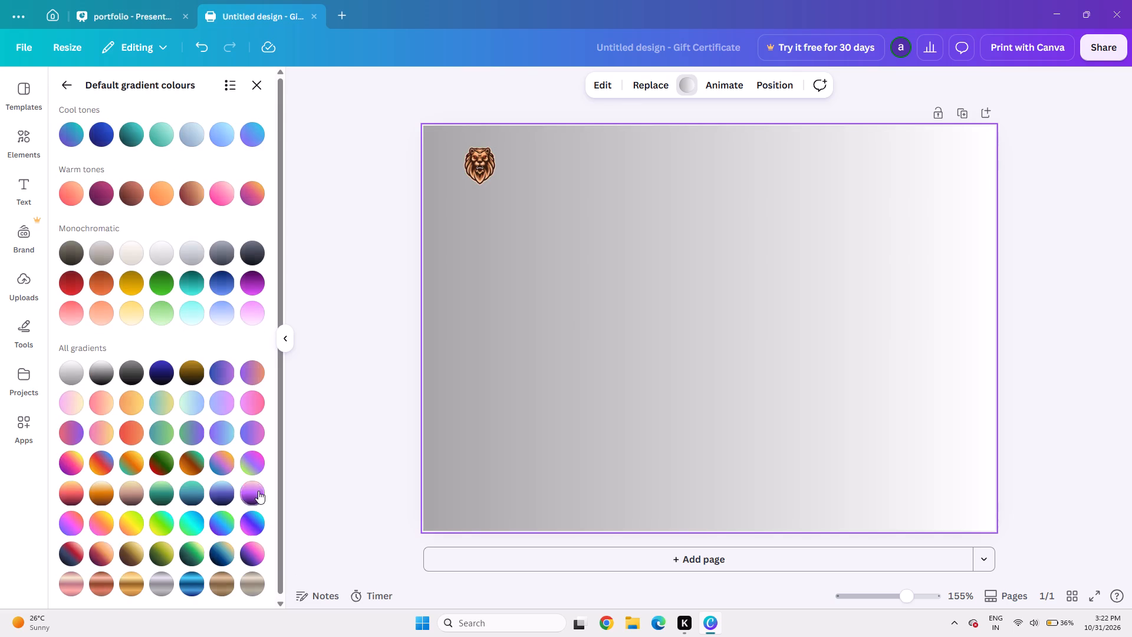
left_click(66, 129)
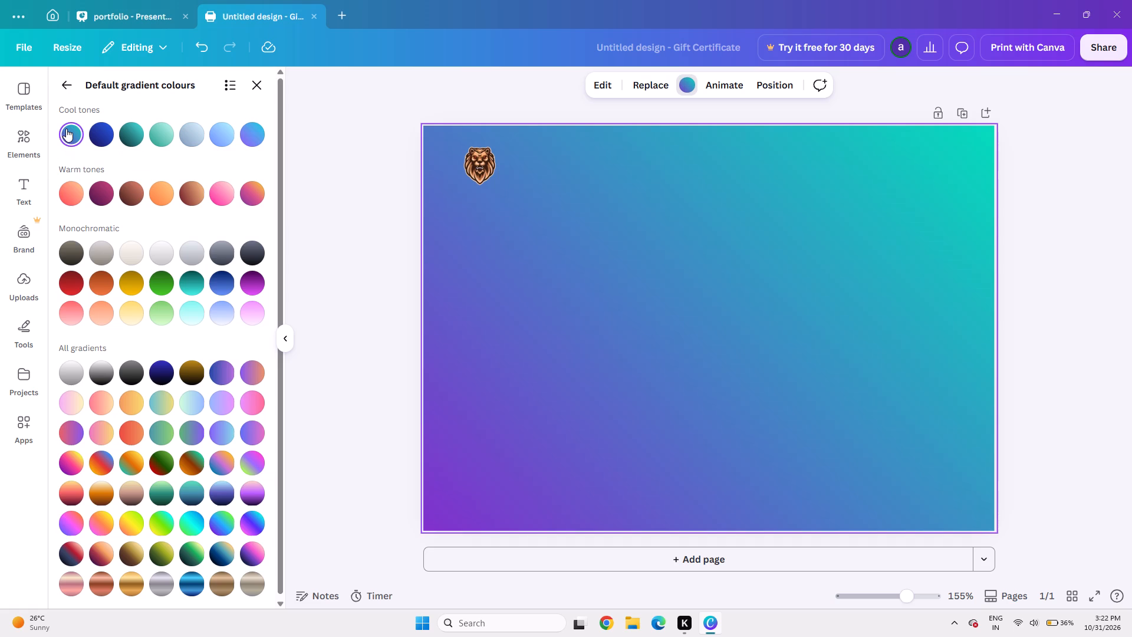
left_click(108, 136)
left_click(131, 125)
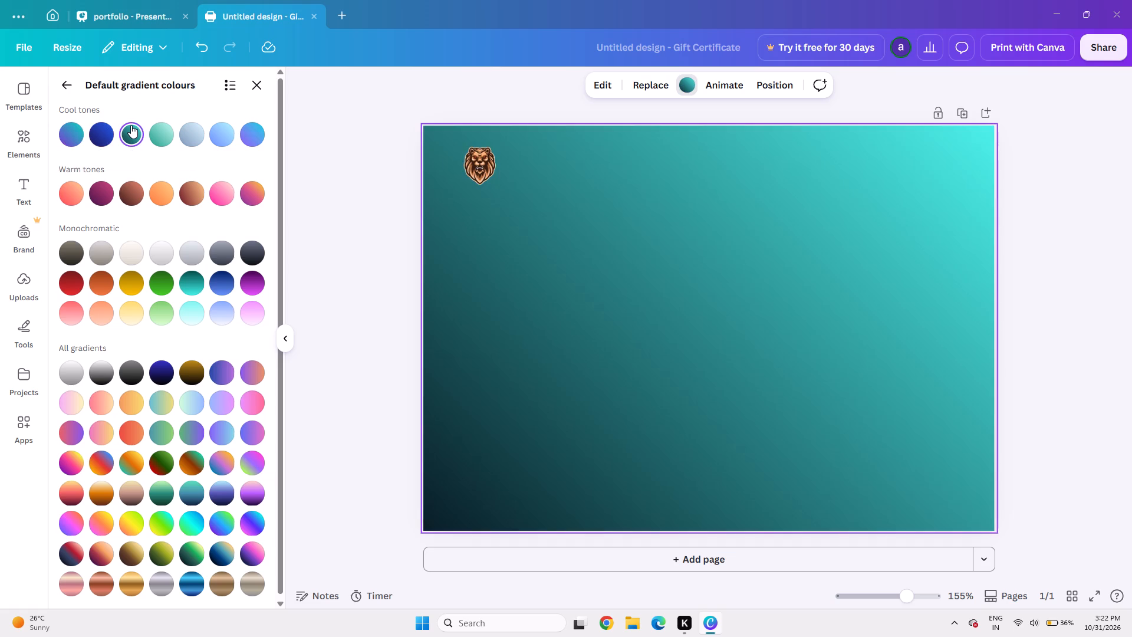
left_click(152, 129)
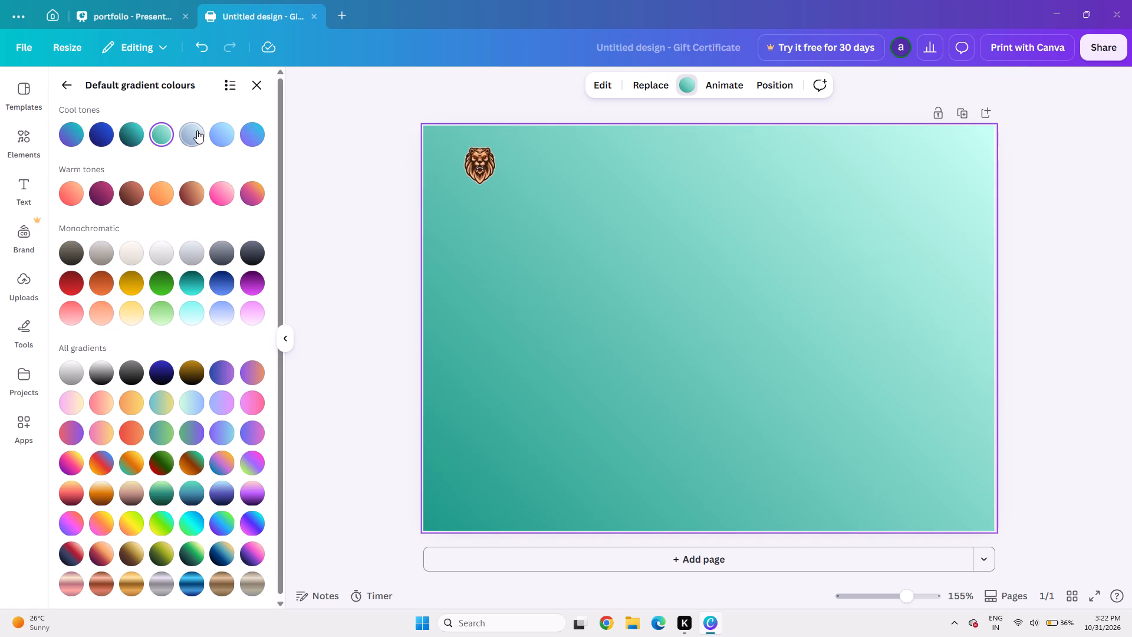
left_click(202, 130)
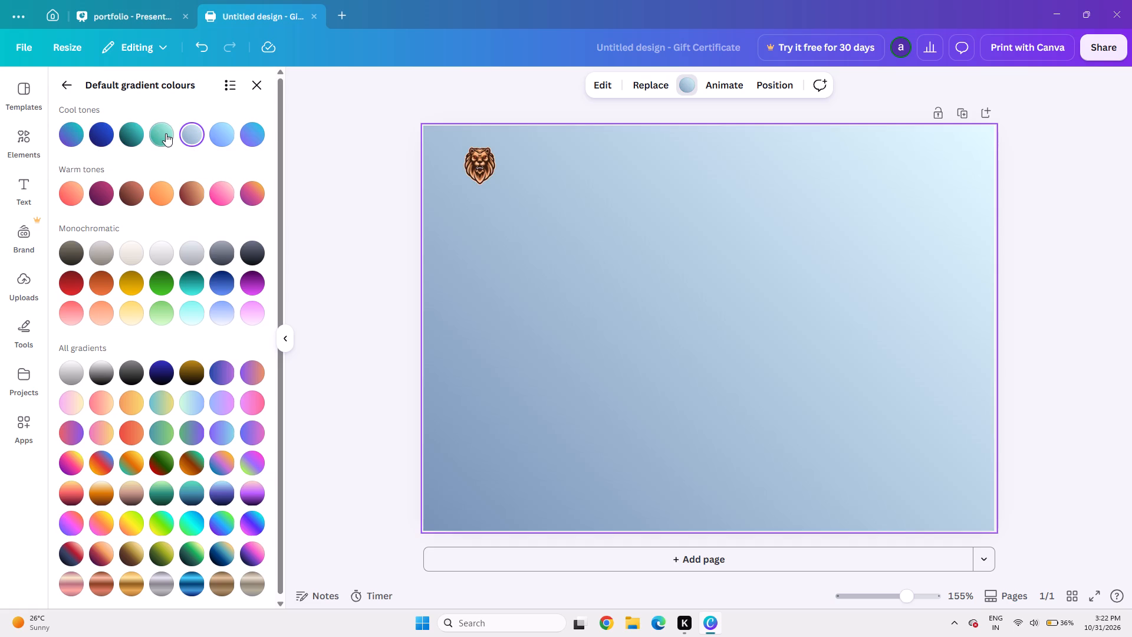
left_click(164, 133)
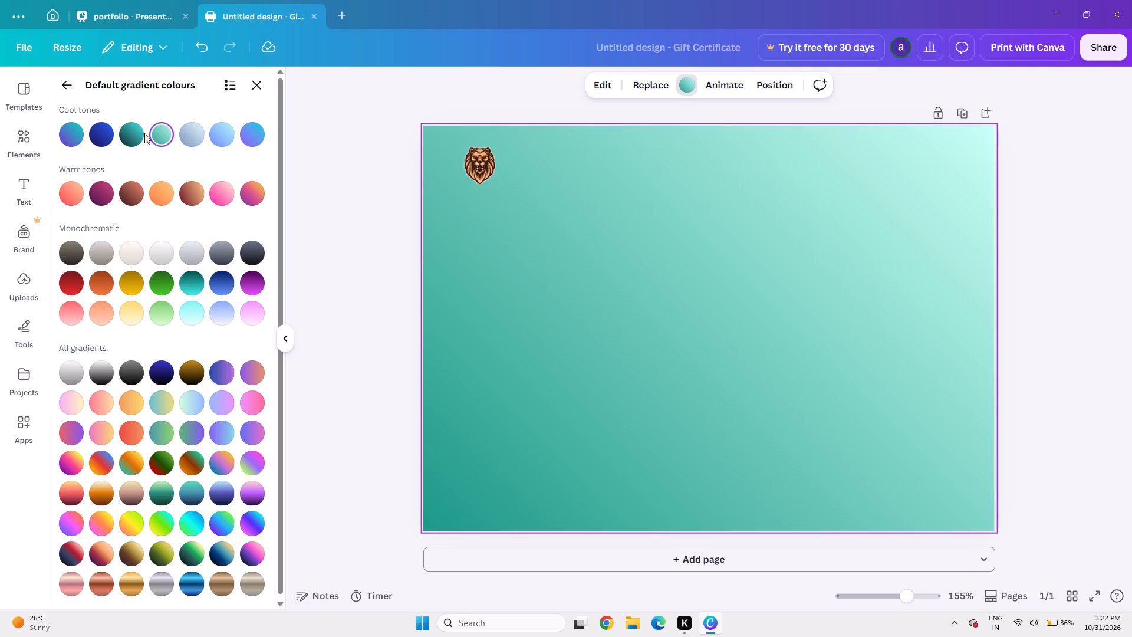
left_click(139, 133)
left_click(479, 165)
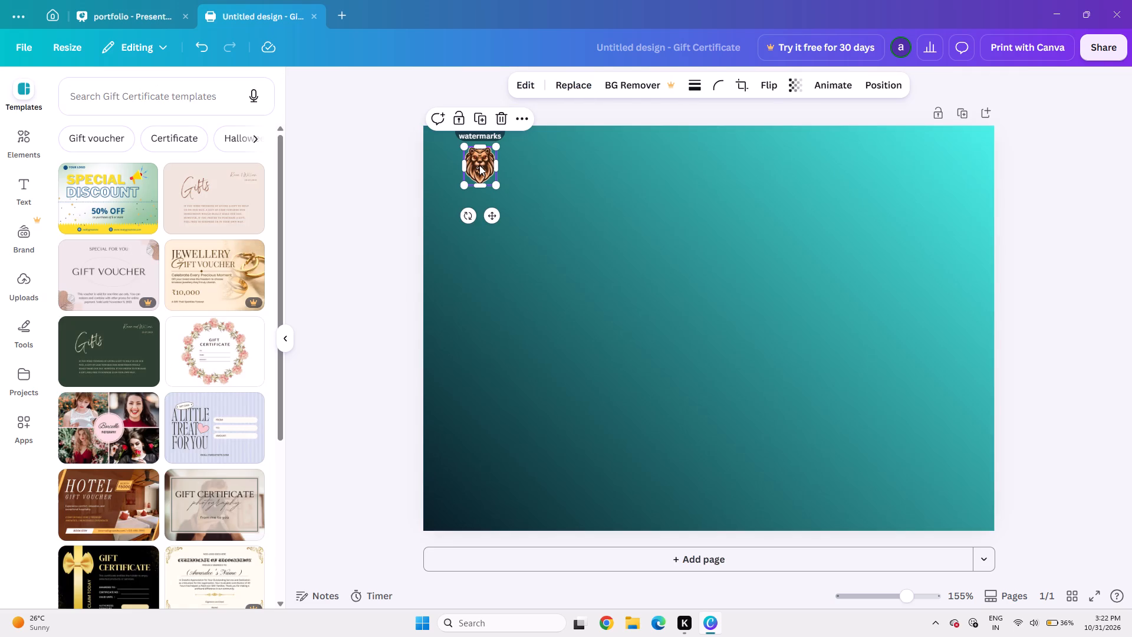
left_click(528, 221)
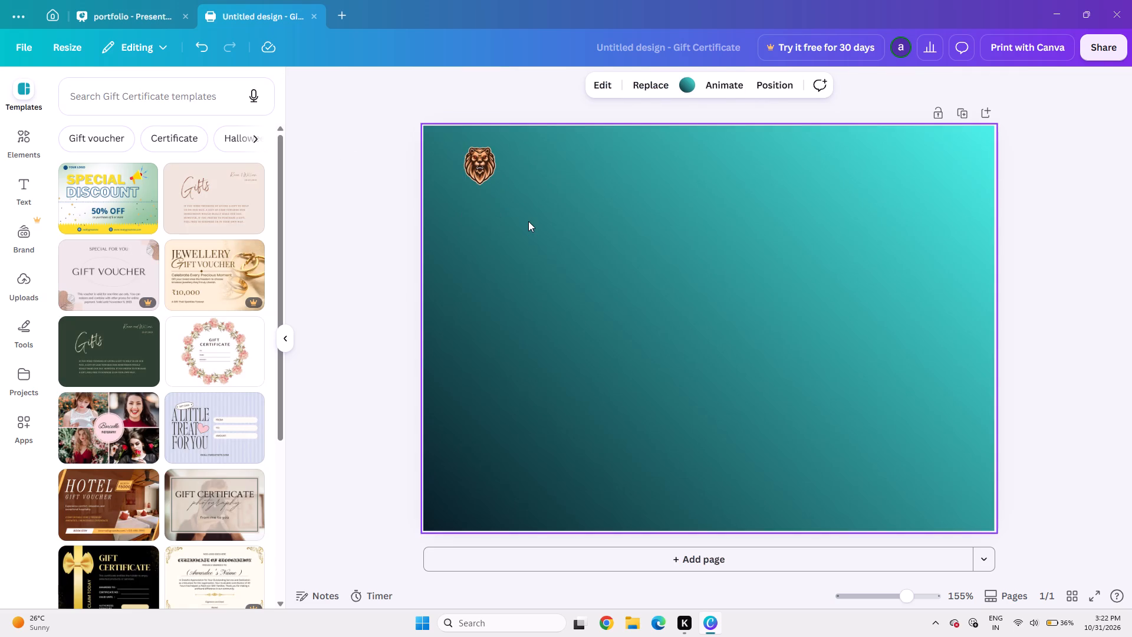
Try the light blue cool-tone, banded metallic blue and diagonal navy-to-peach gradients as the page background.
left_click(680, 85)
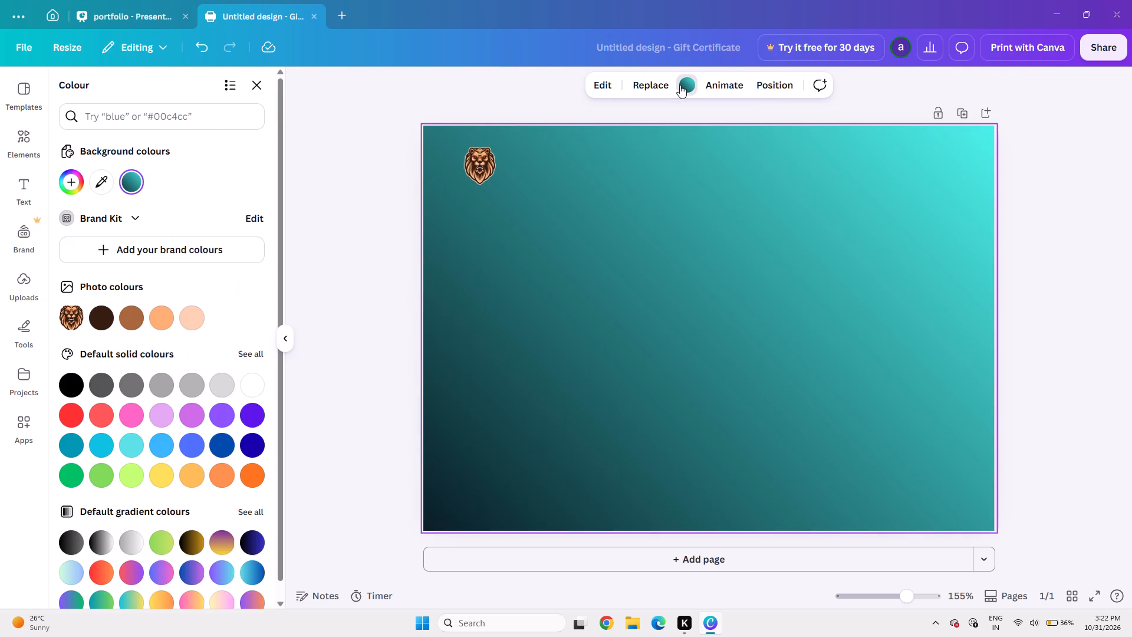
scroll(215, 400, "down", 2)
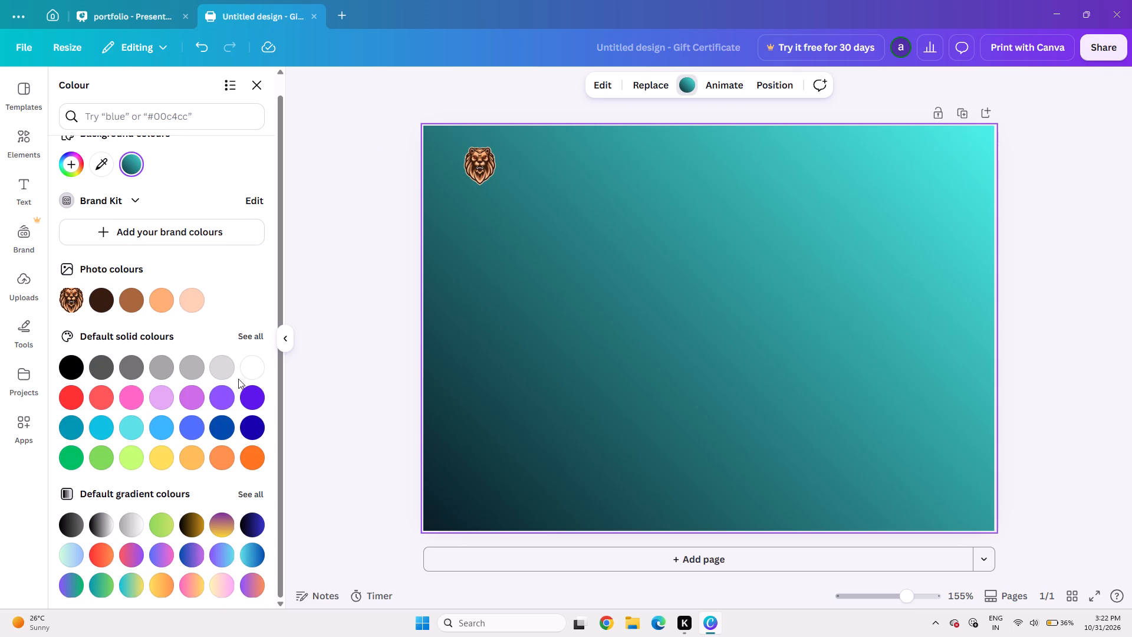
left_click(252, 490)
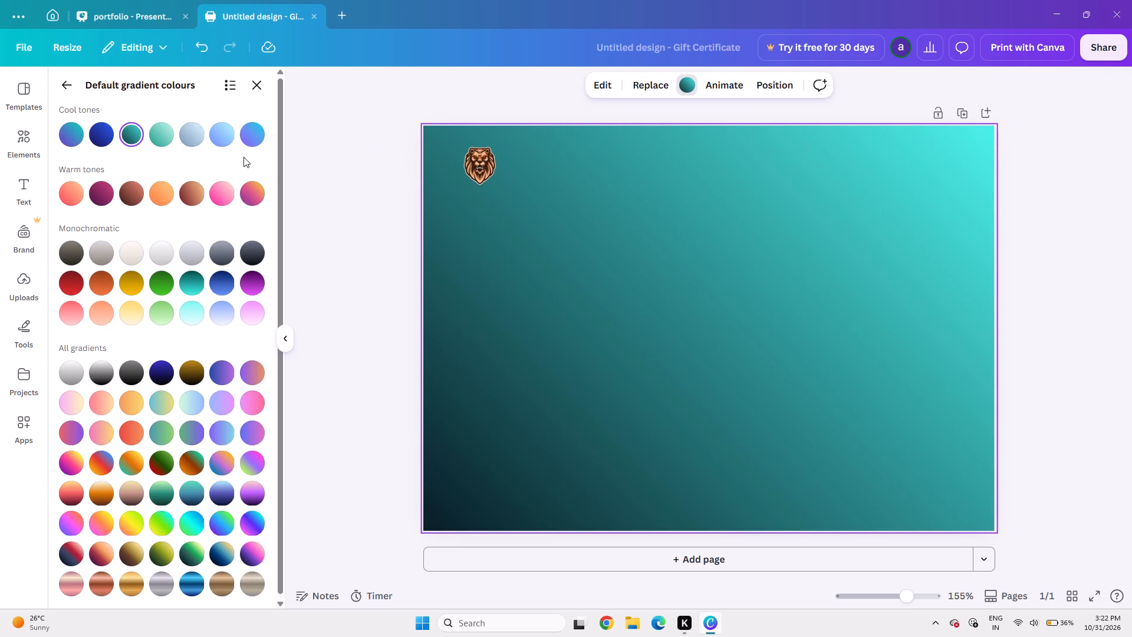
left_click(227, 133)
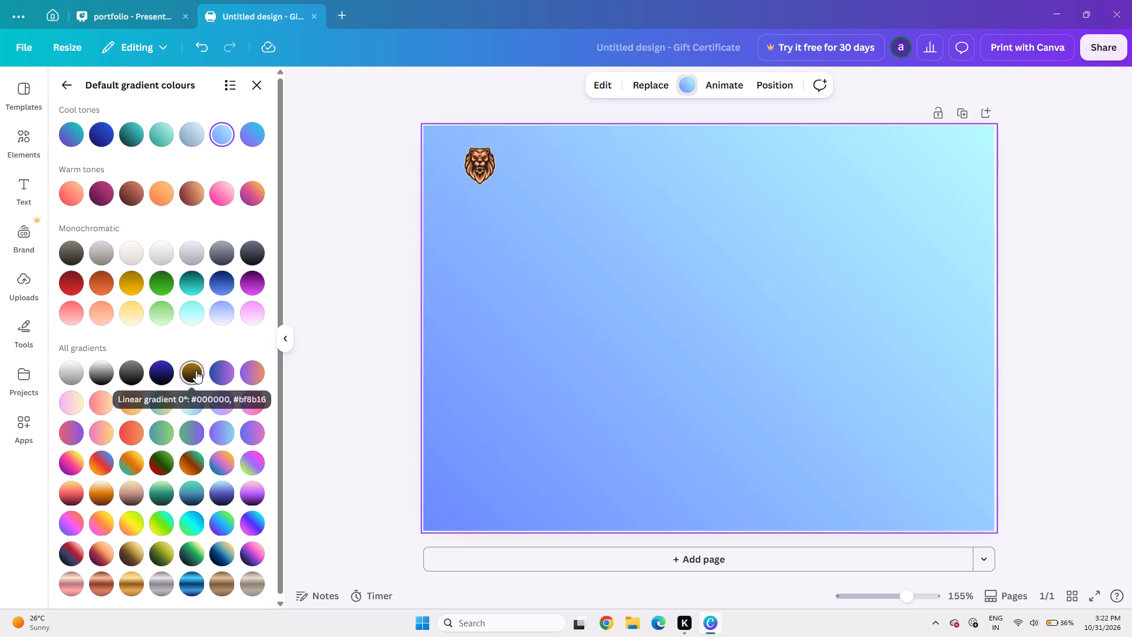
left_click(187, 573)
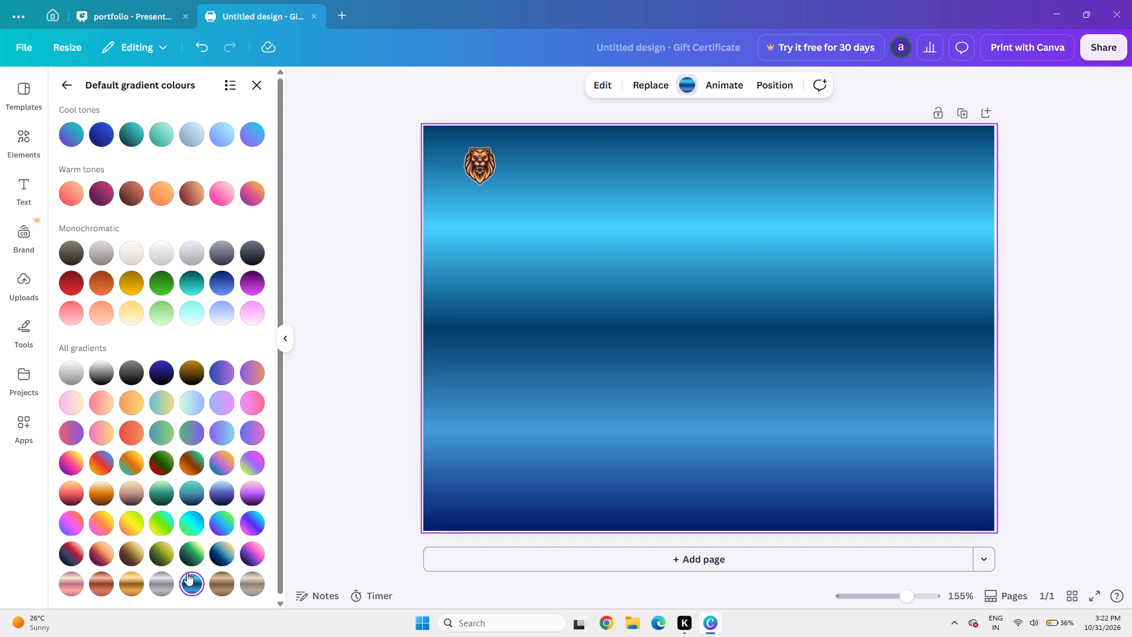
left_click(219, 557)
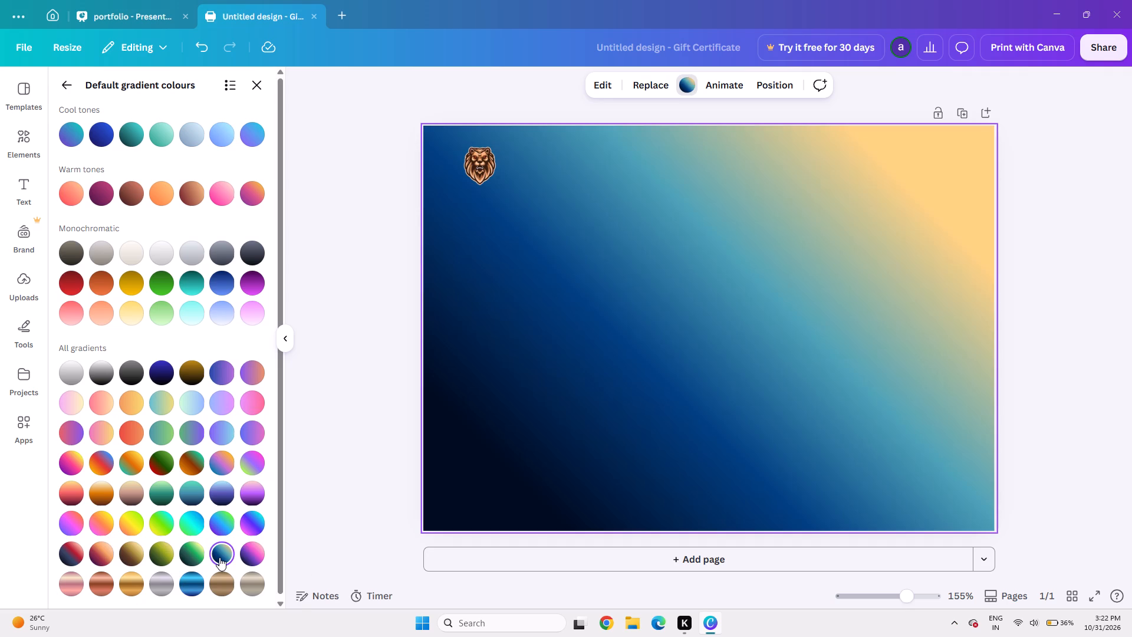
Set the page background to the diagonal dark green, olive and pale yellow gradient.
left_click(163, 560)
left_click(144, 553)
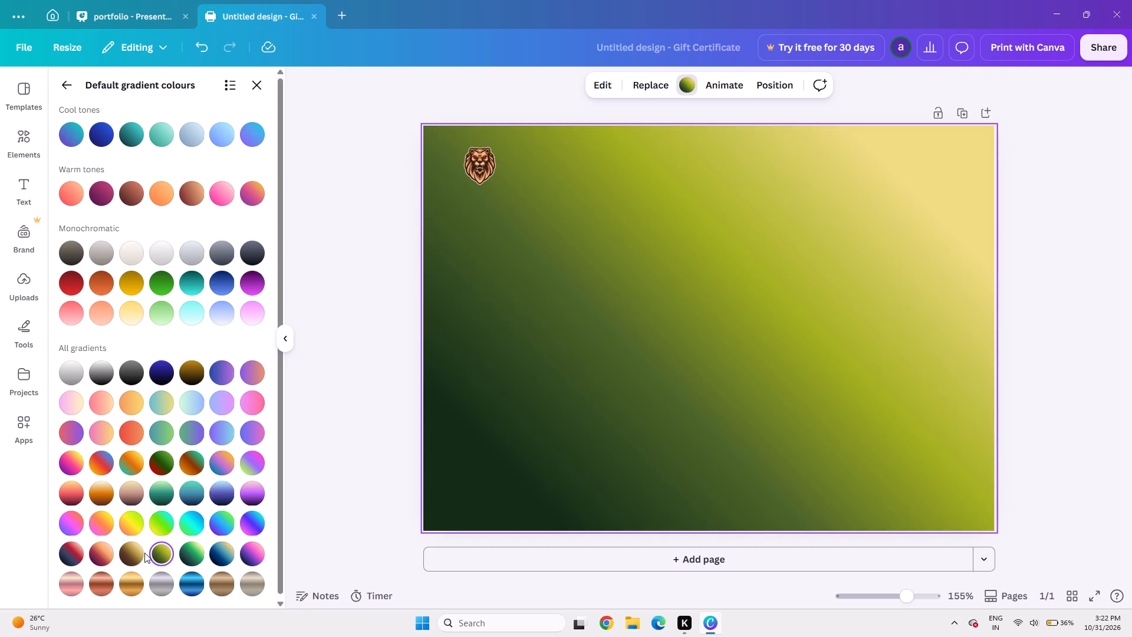
left_click(155, 554)
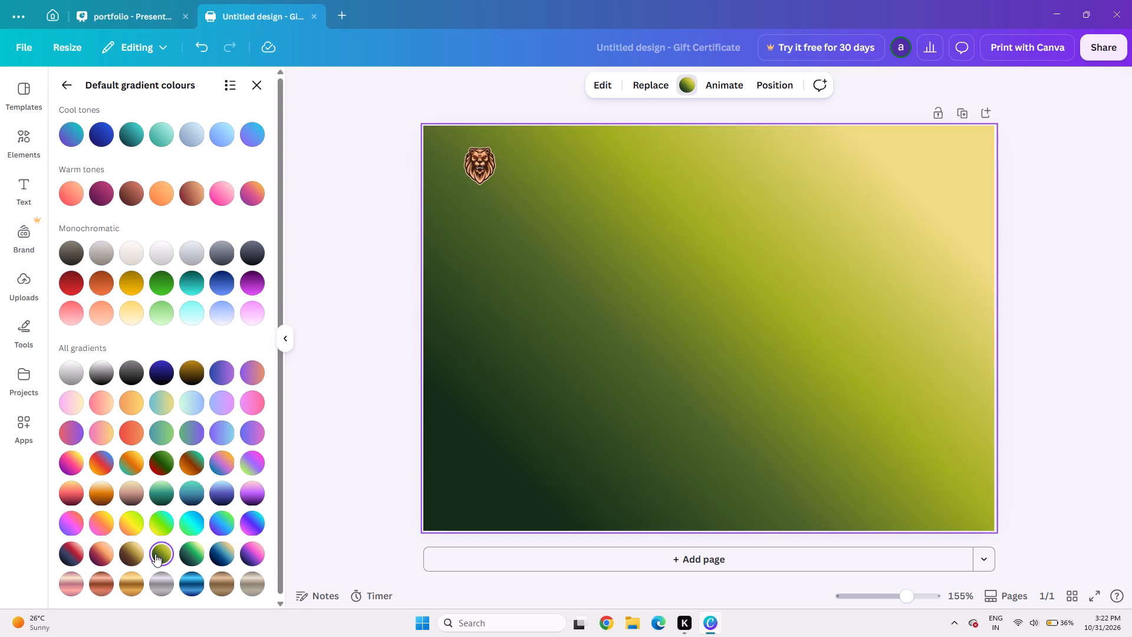
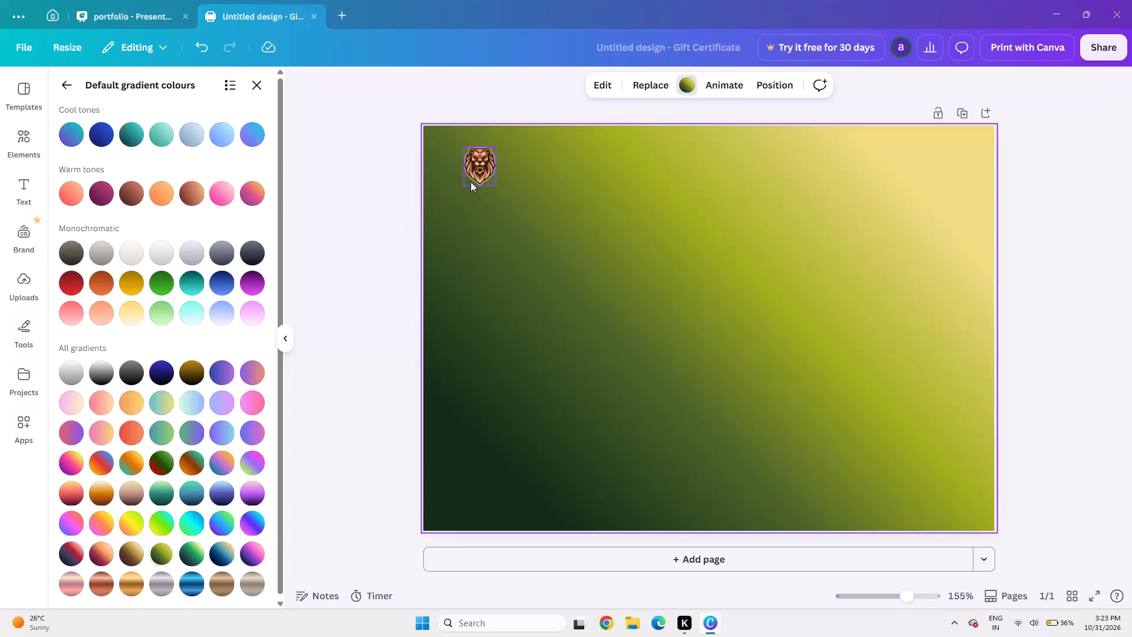
Scale the lion head logo down slightly, keeping it in the page's upper-left corner.
left_click(470, 180)
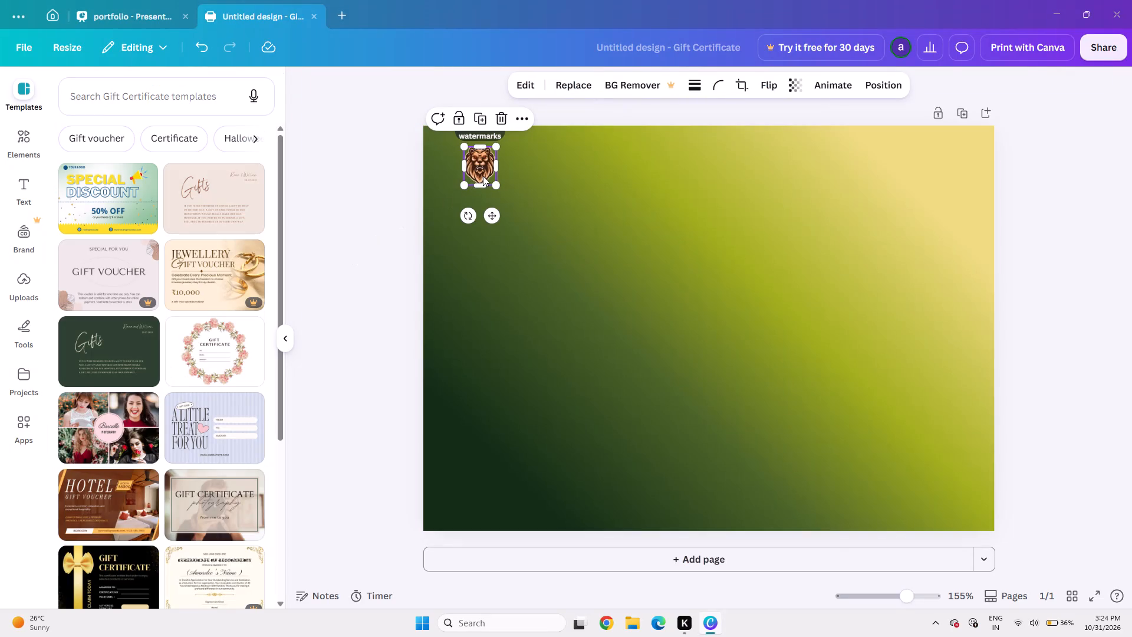
left_click_drag(492, 181, 493, 166)
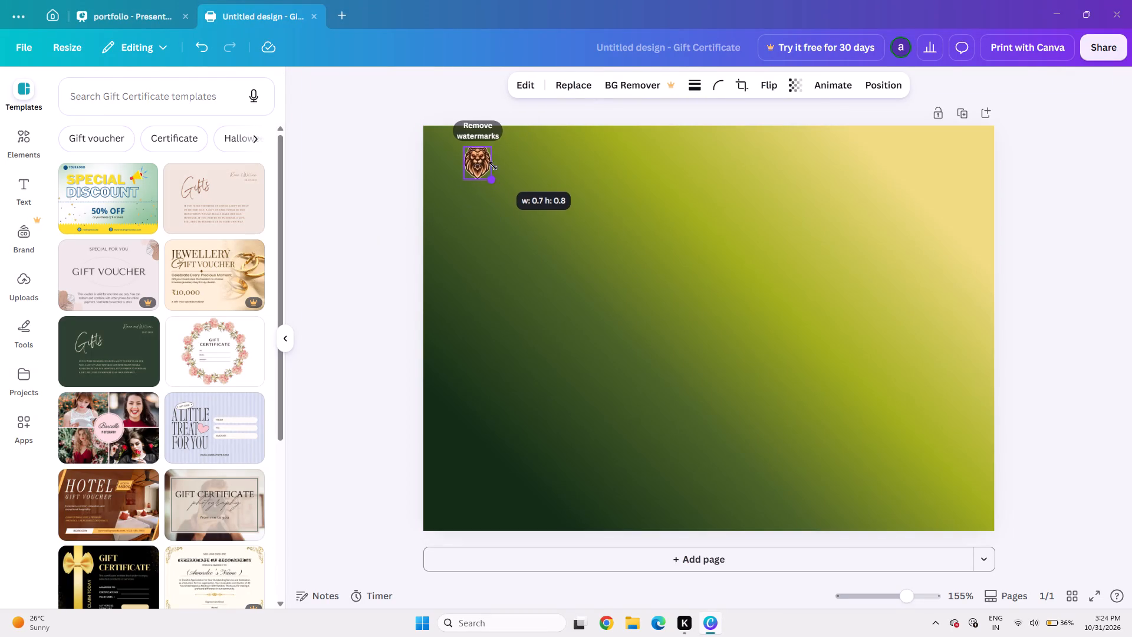
left_click_drag(493, 166, 492, 165)
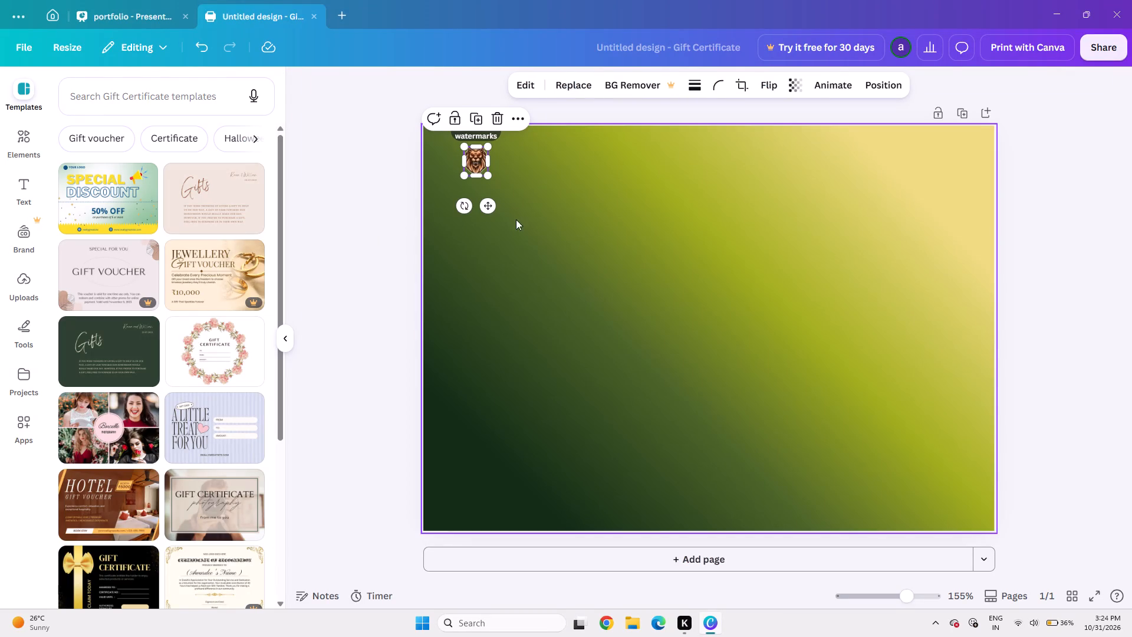
left_click(585, 212)
Nudge the lion head logo slightly down and to the right, inside the page margins.
left_click(470, 155)
key("Down")
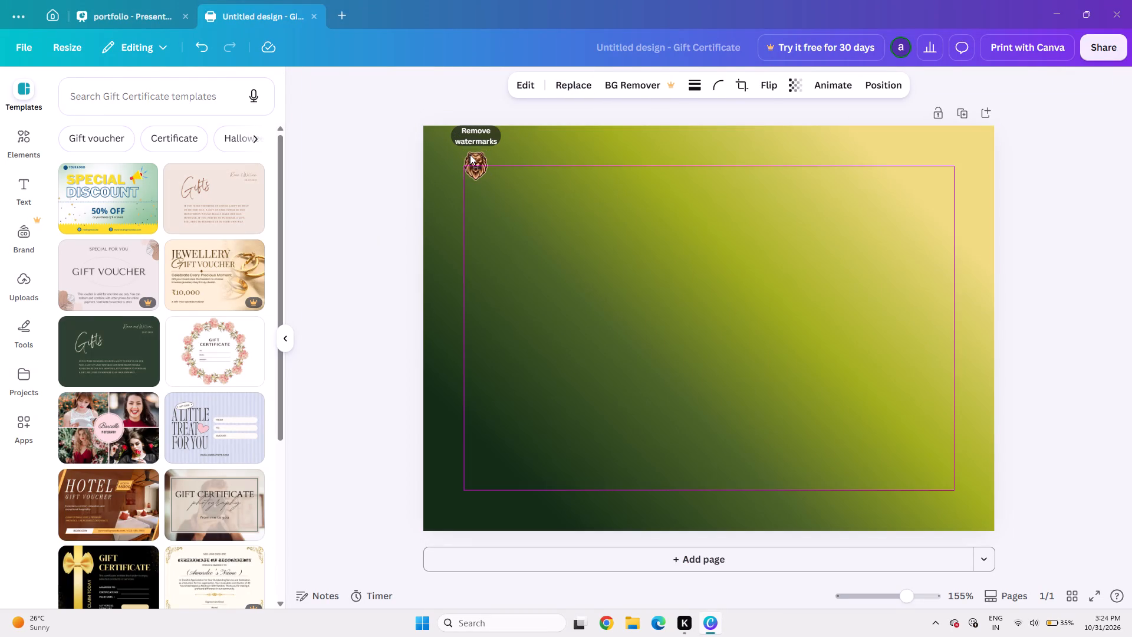
key("Right")
key("Down")
key("Up")
key("Right")
key("Down")
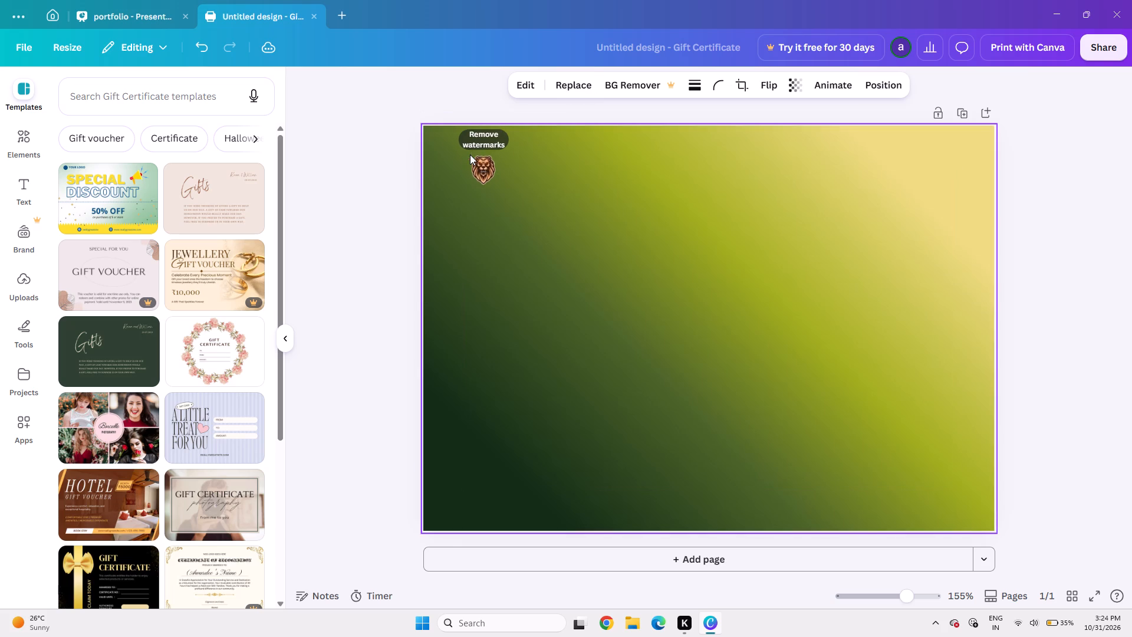
key("Down")
key("Up")
key("Right")
key("Down")
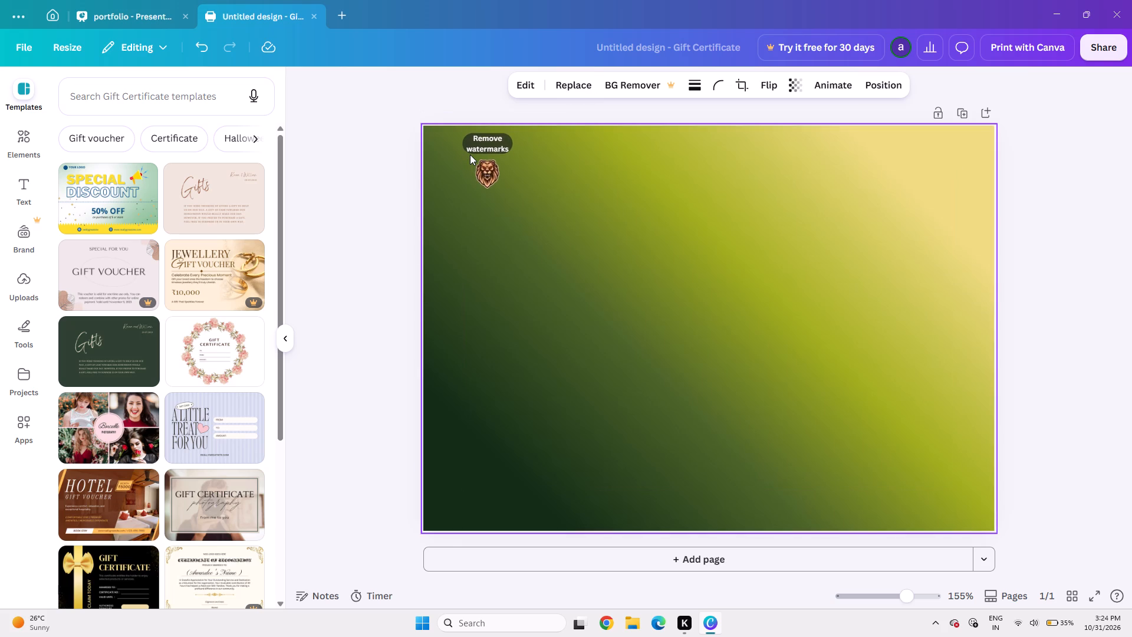
key("Up")
key("Down")
key("Up")
key("Left")
key("Down")
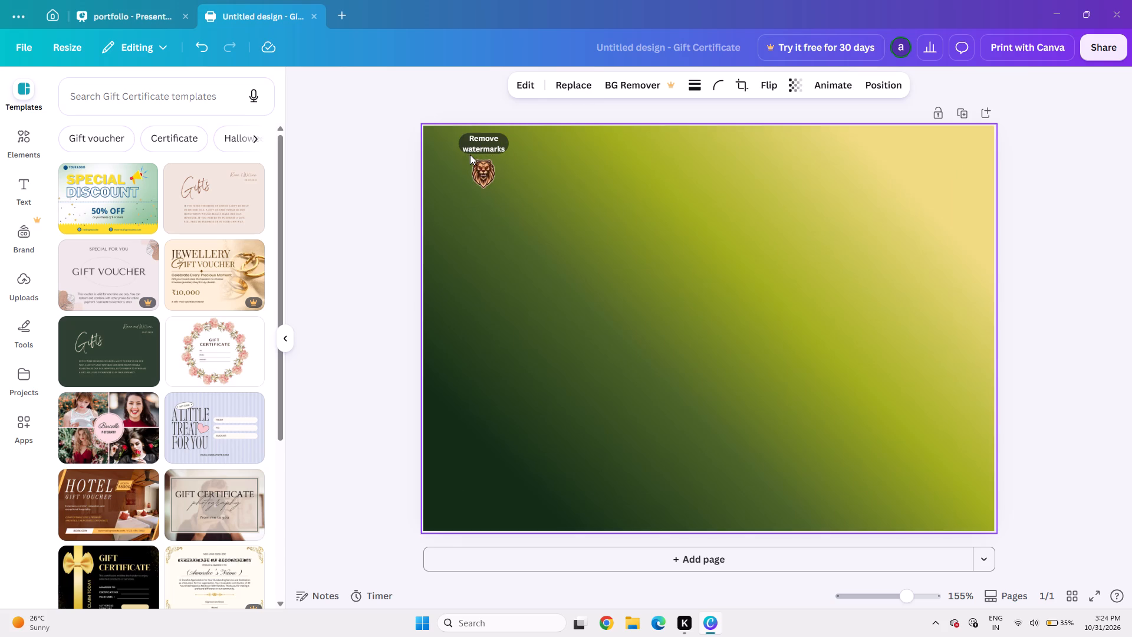
key("Up")
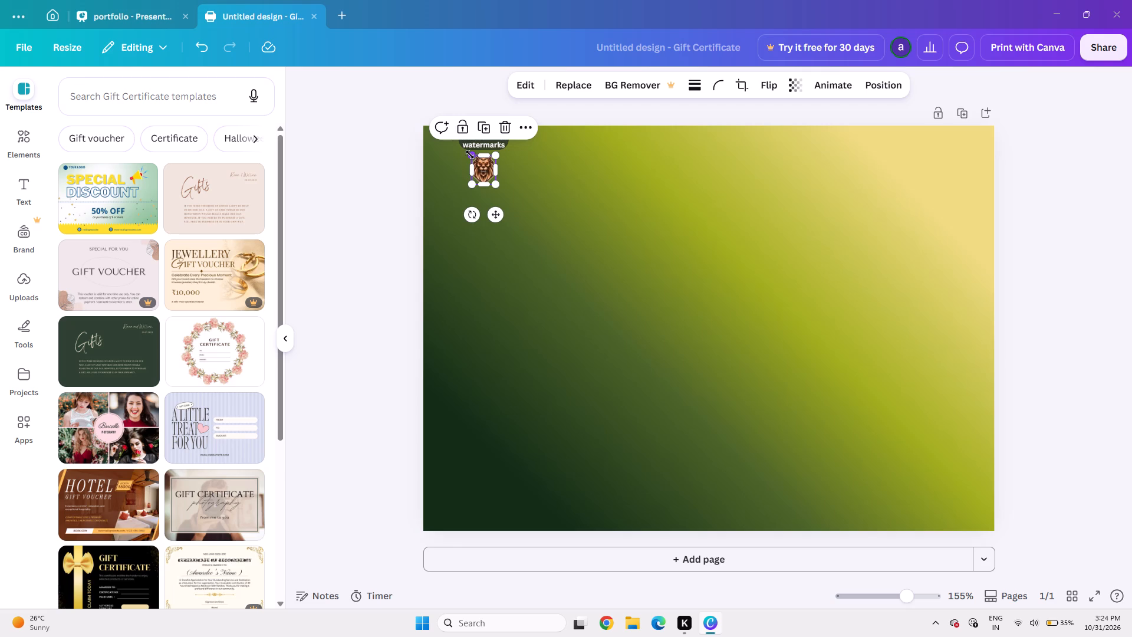
left_click(436, 159)
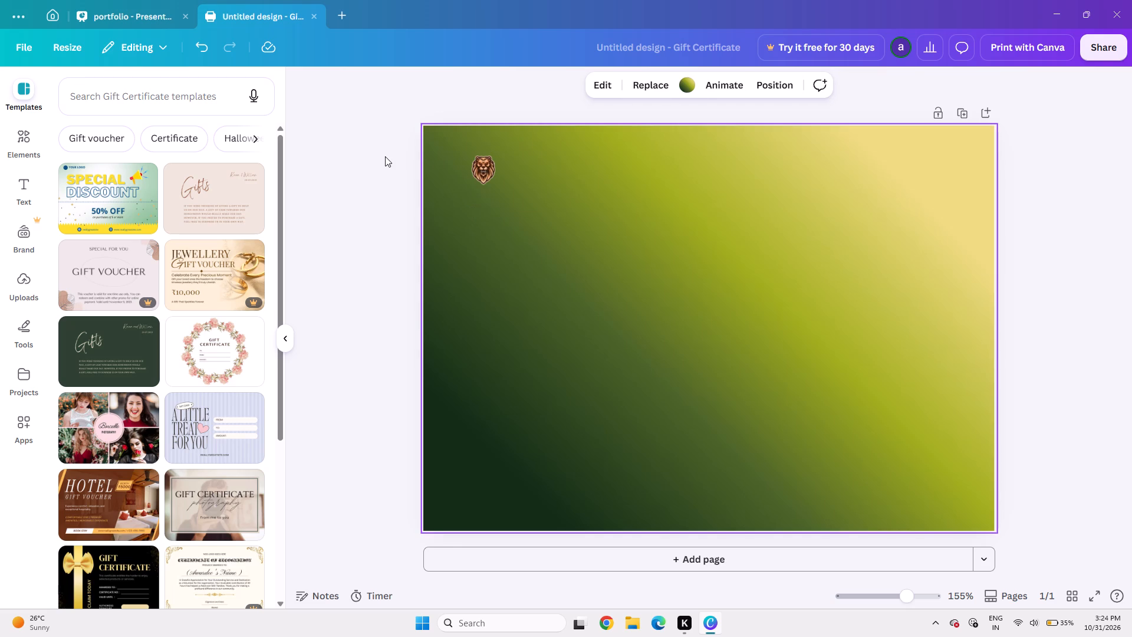
left_click(385, 156)
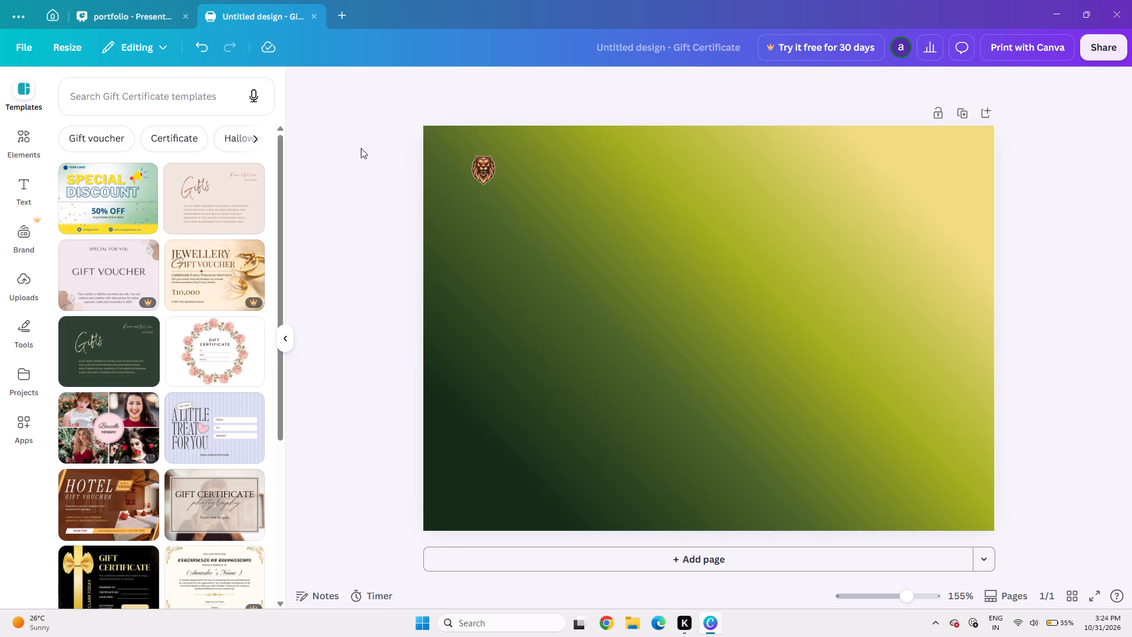
Add a text box and place it just right of the lion head logo, vertically centred with it.
left_click(25, 191)
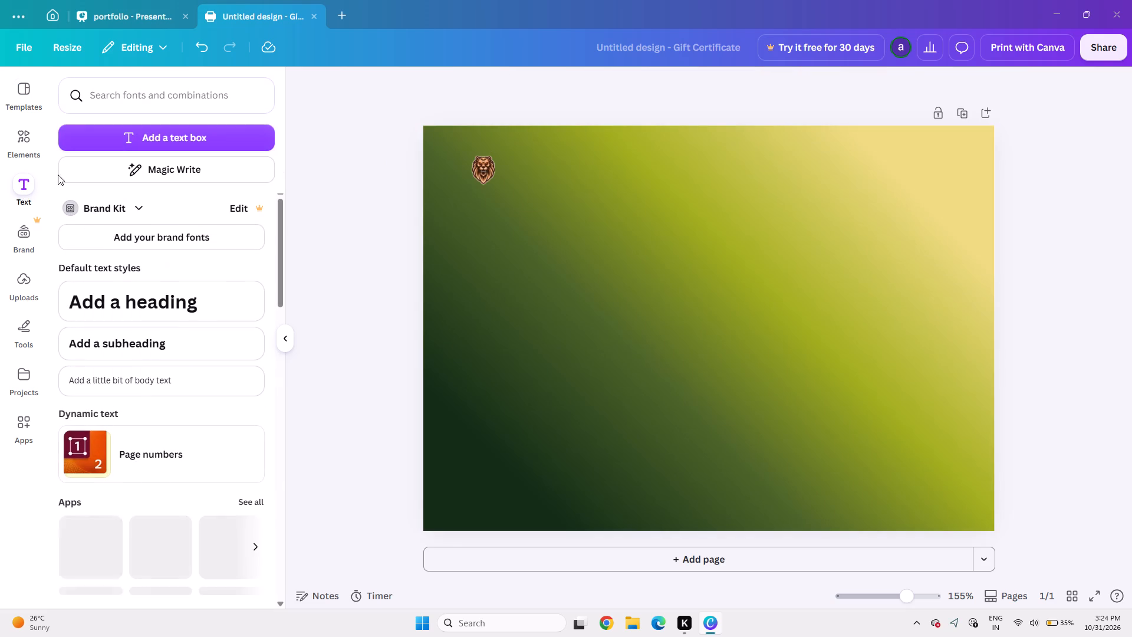
left_click(158, 137)
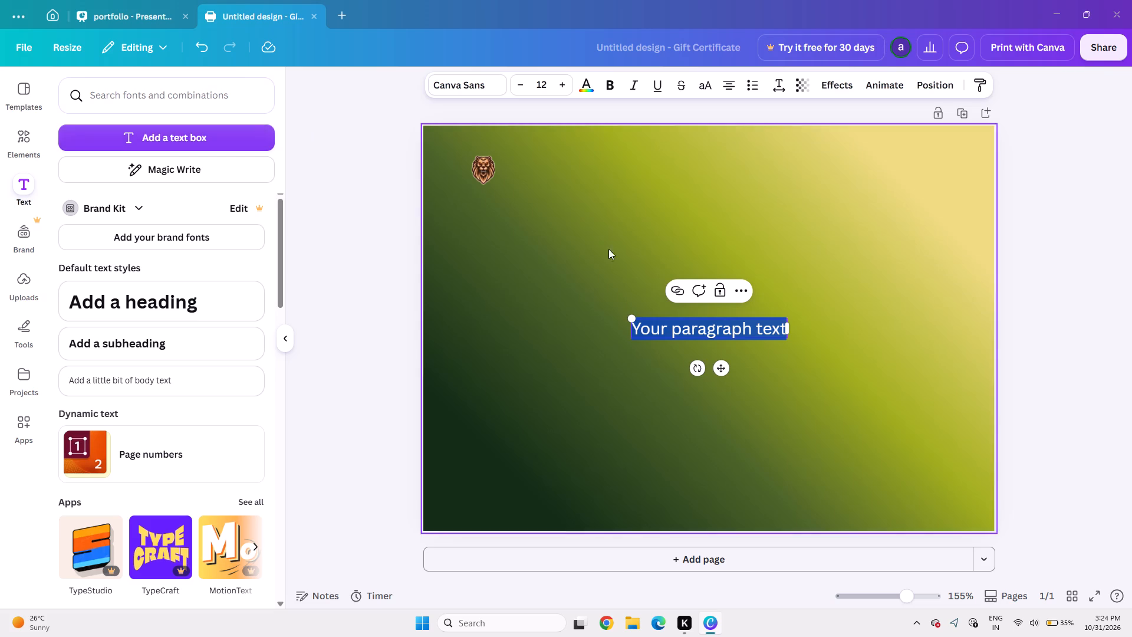
left_click_drag(725, 367, 649, 211)
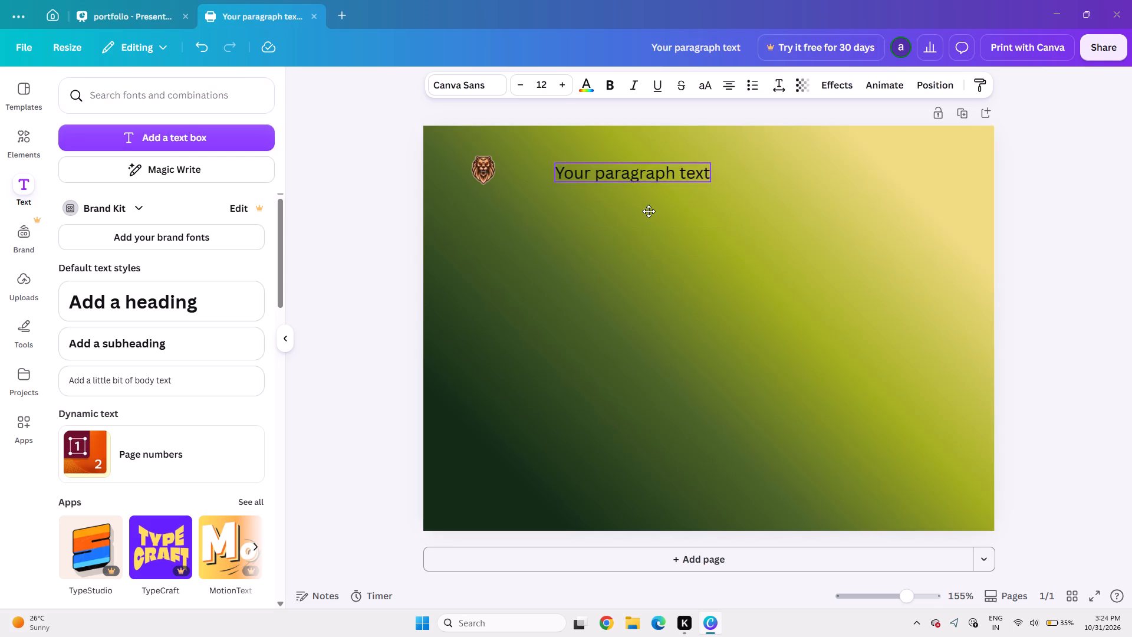
left_click_drag(649, 211, 605, 208)
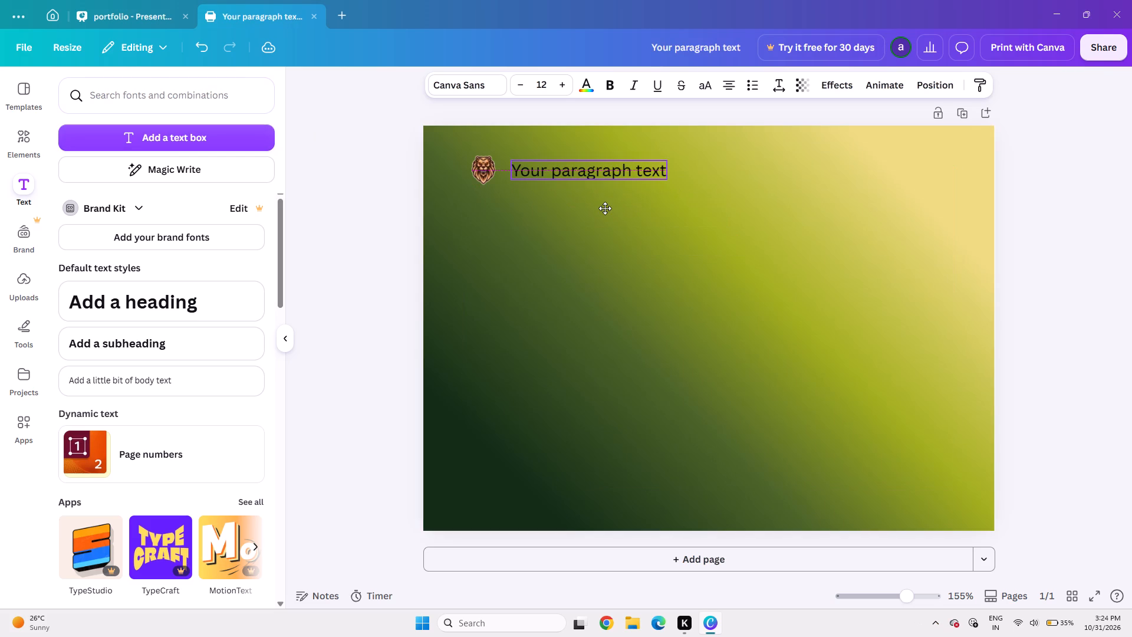
left_click_drag(605, 208, 603, 207)
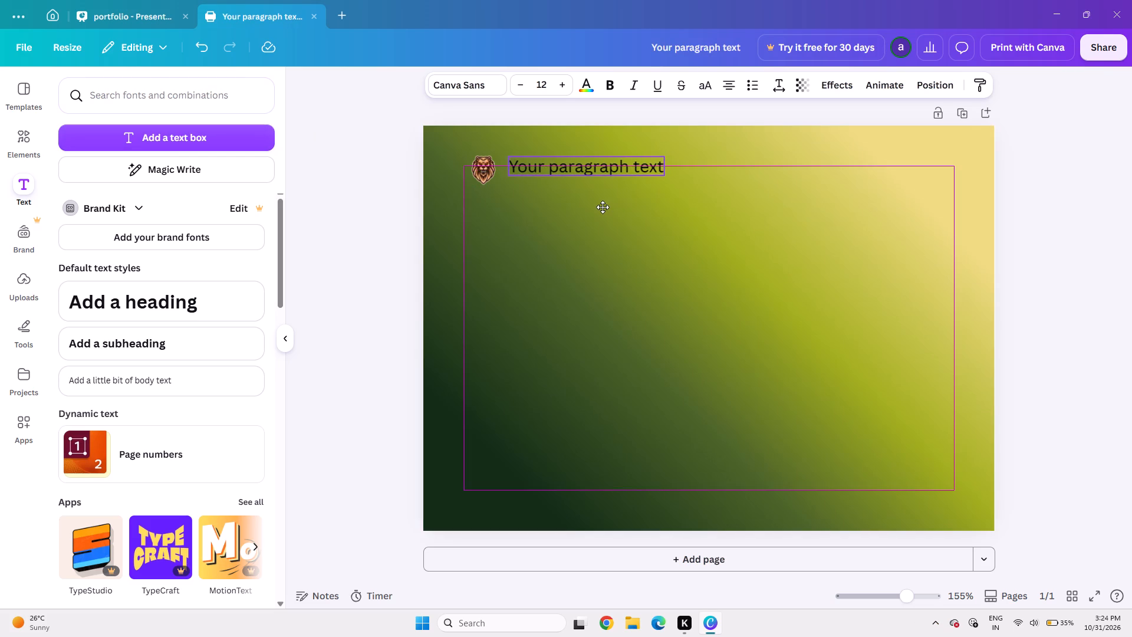
left_click_drag(603, 207, 601, 207)
left_click(822, 222)
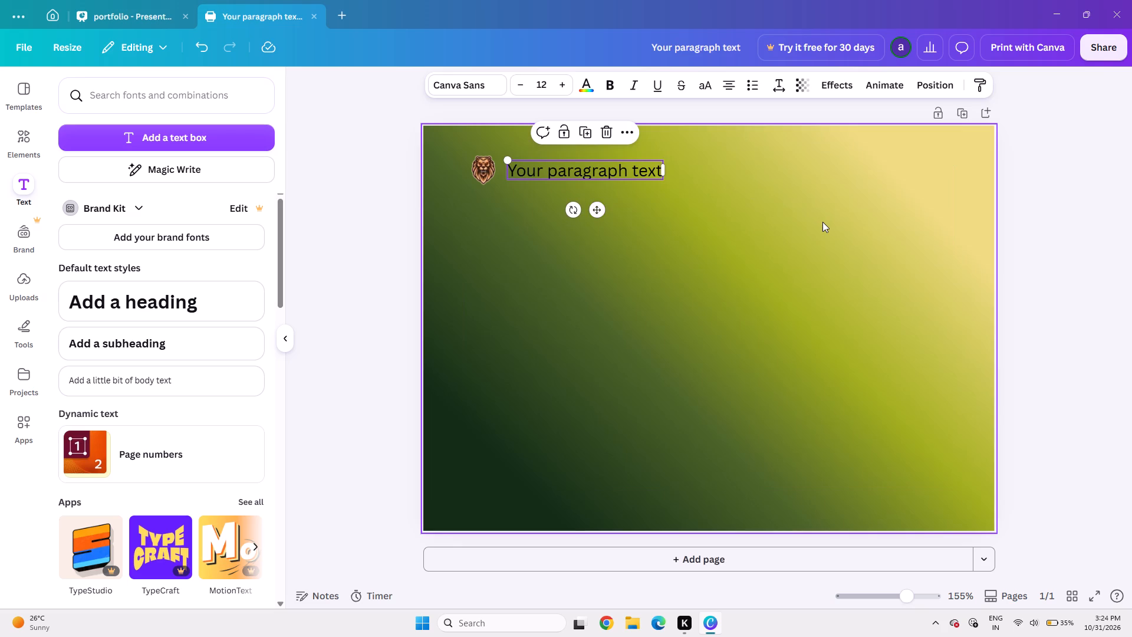
double_click(604, 168)
key("BackSpace")
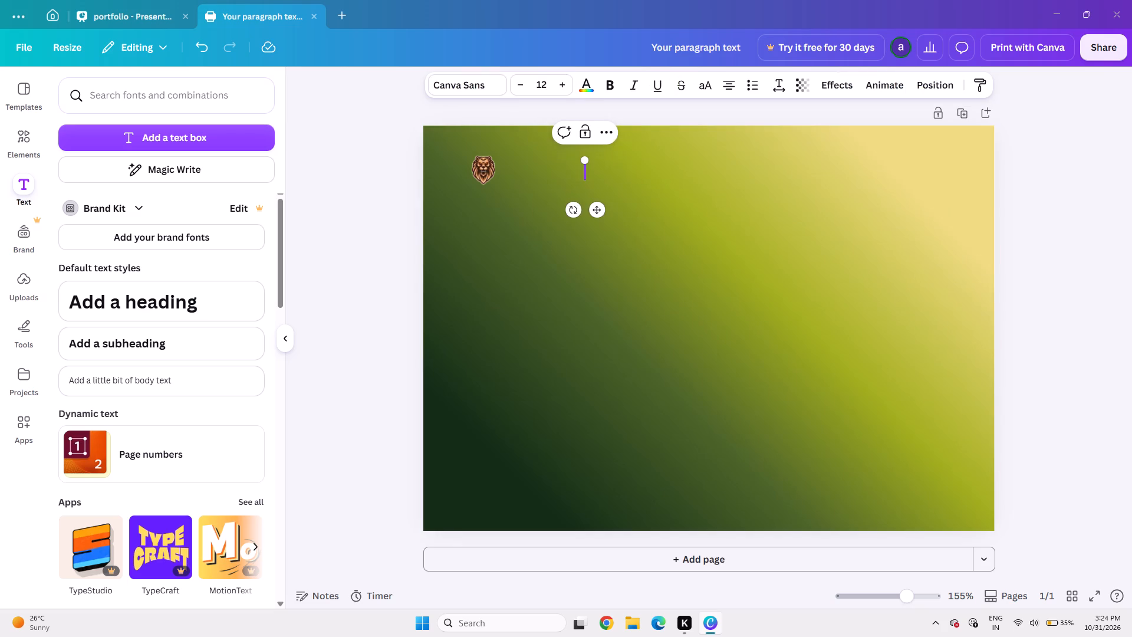
type("ww")
key("BackSpace")
key("BackSpace")
type("www")
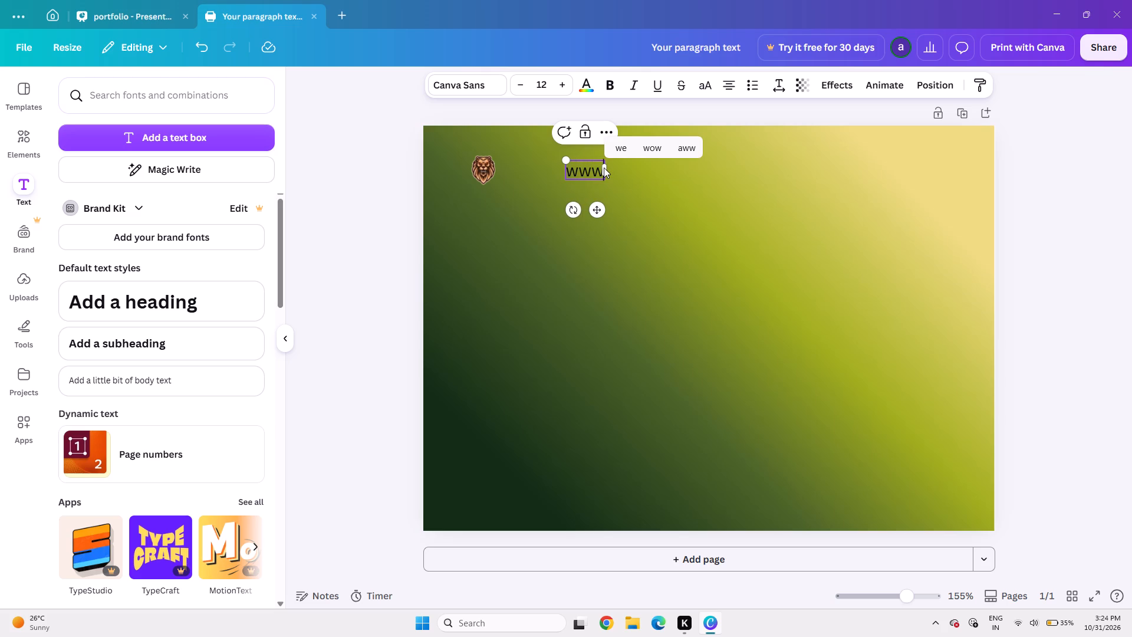
key("period")
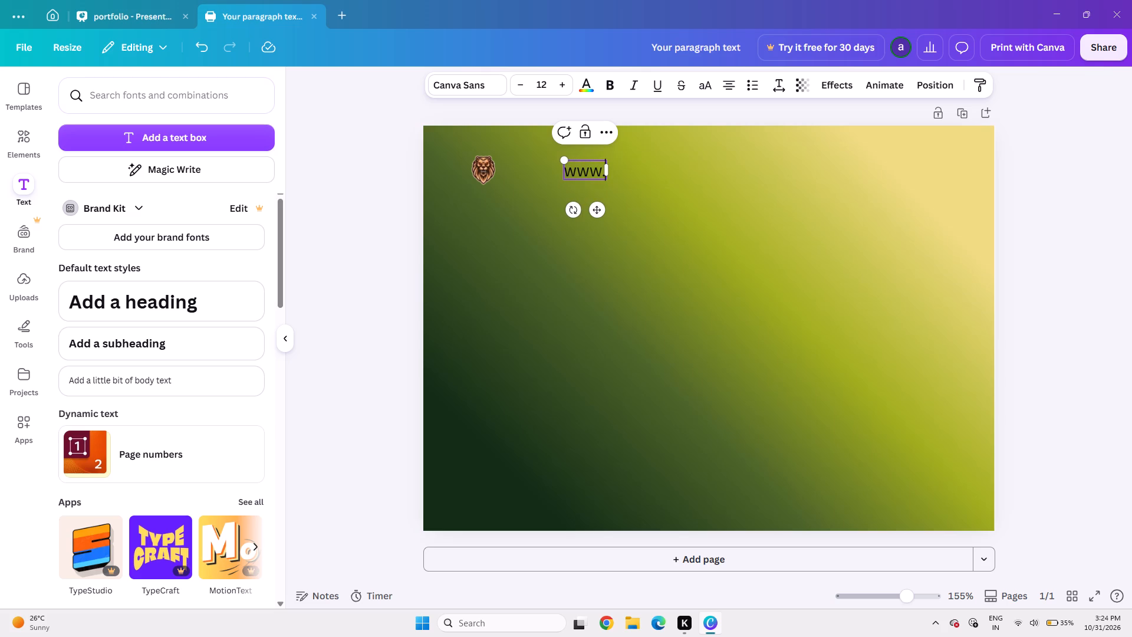
type("sweet h")
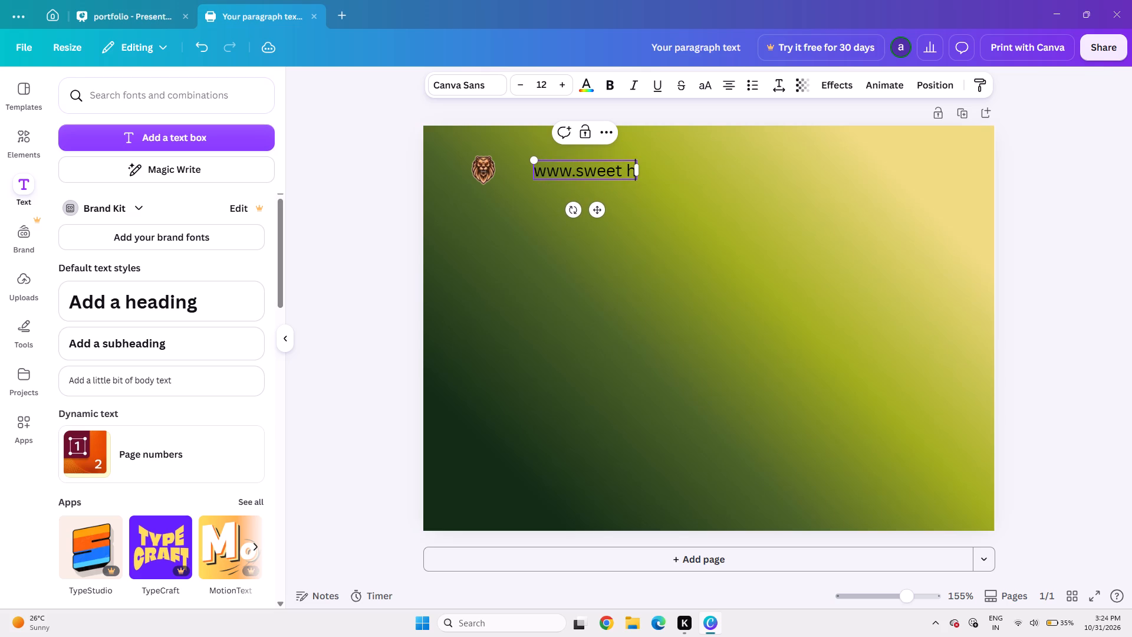
key("BackSpace")
key("BackSpace")
type("hub.com")
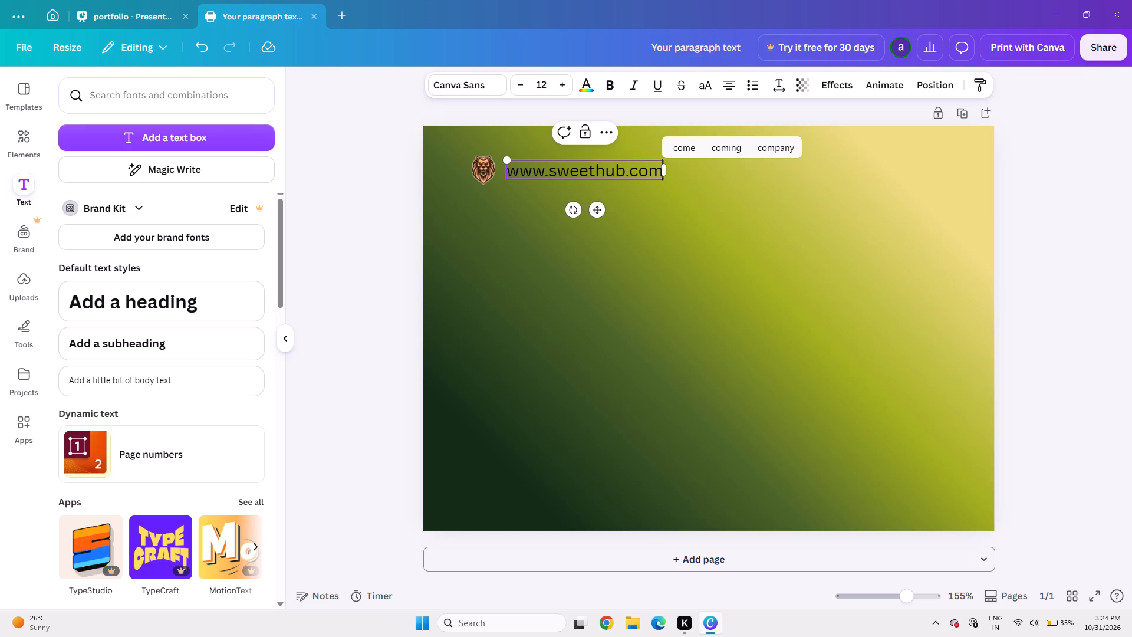
left_click(837, 255)
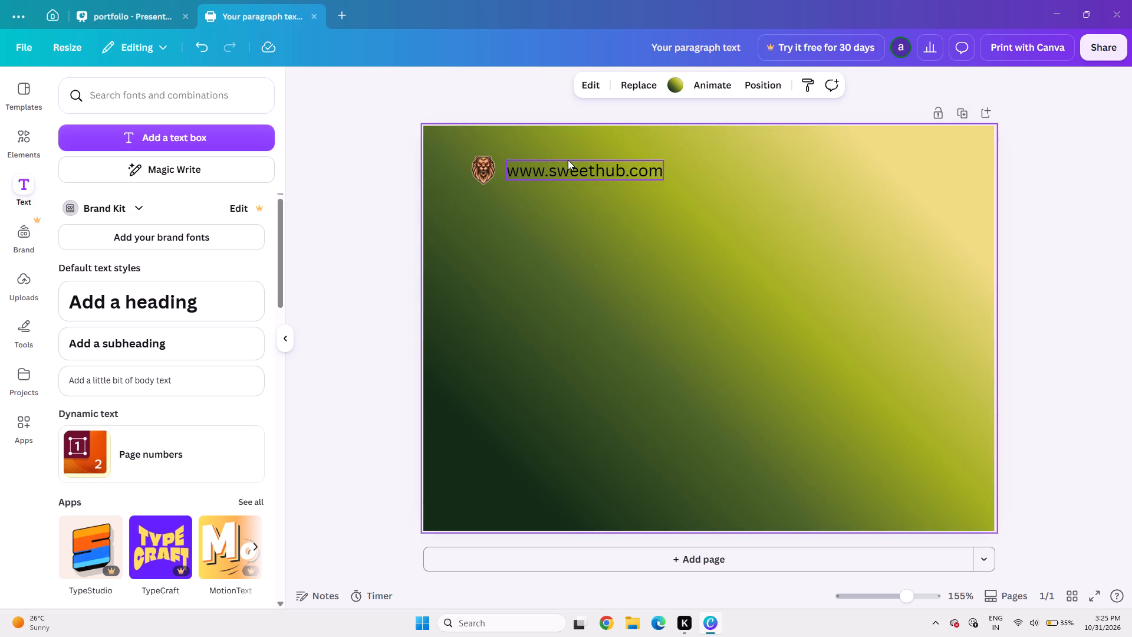
Reduce the website address text to font size 7.
left_click(576, 164)
triple_click(524, 84)
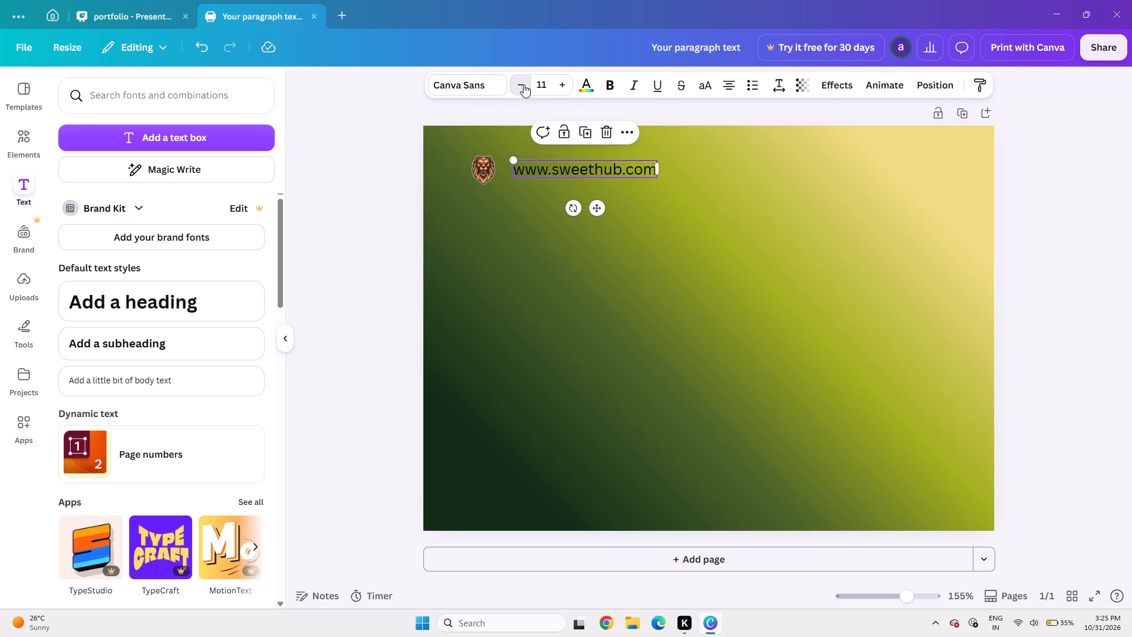
double_click(524, 84)
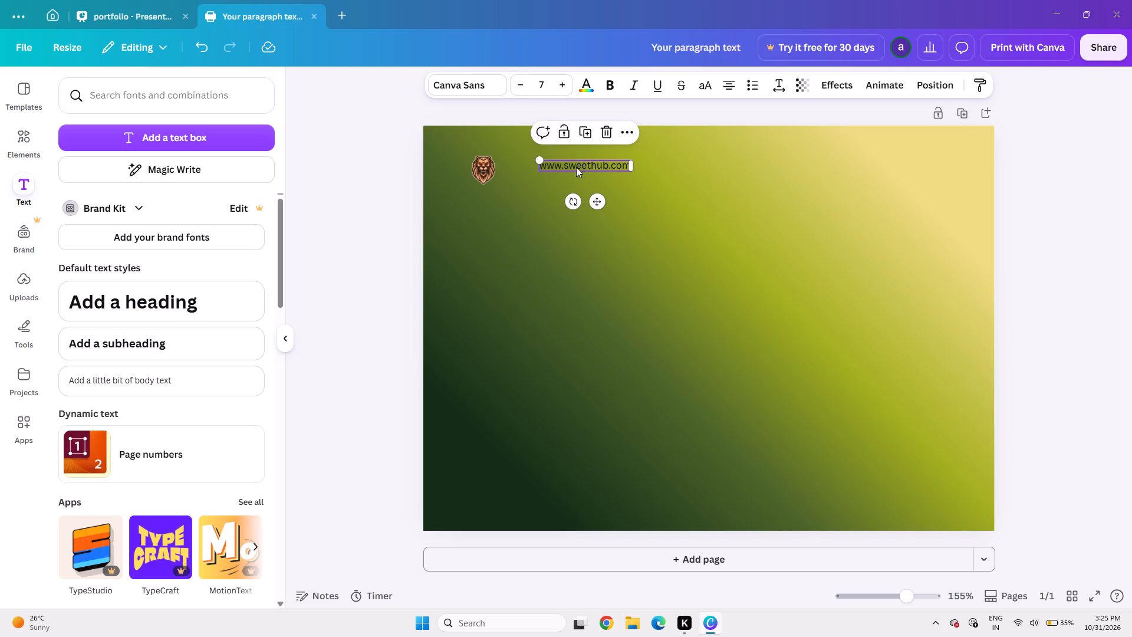
left_click(688, 174)
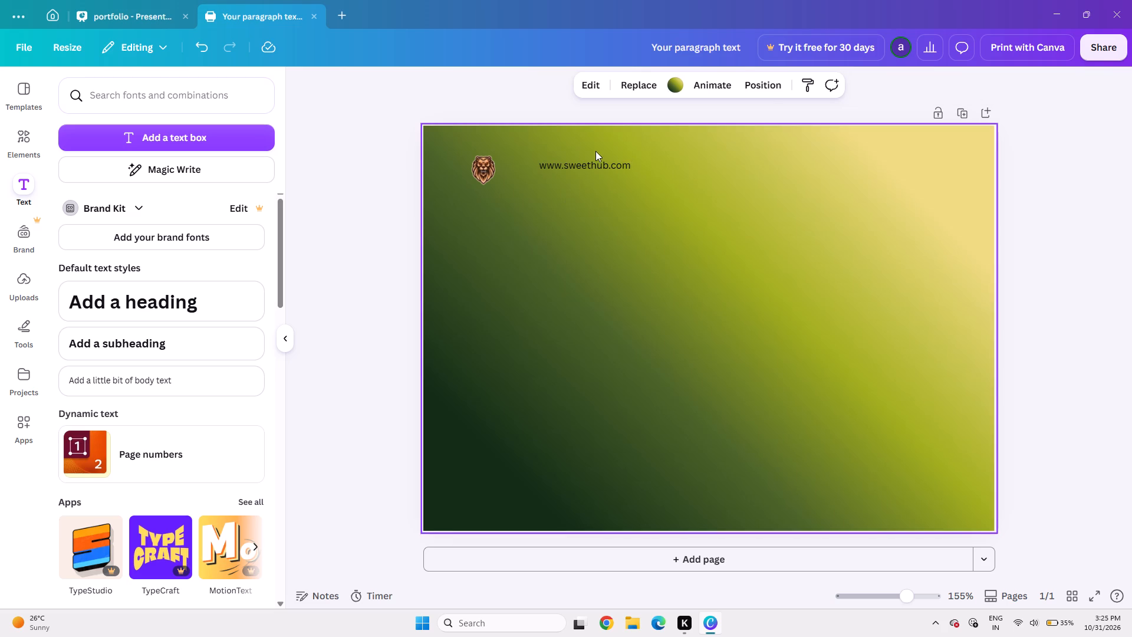
Move the website address left, close to the lion head logo, and down to line up with the logo's centre.
left_click(597, 159)
key("Left")
key("Left")
key("Left")
key("Left")
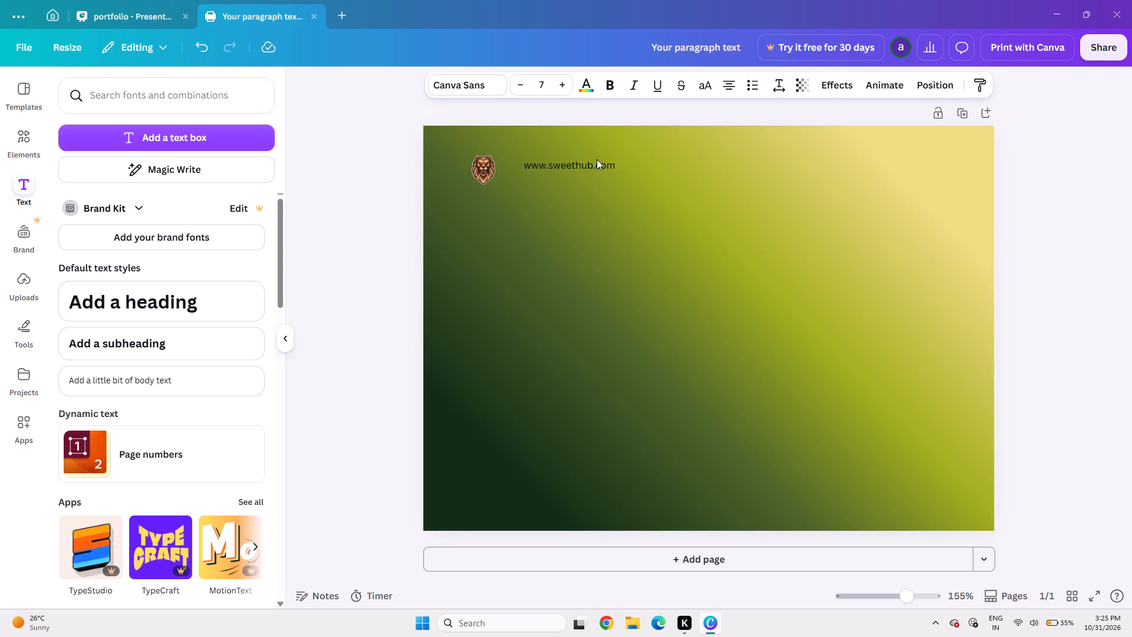
key("Left")
key("Left")
key("Left")
key("Left")
key("Down")
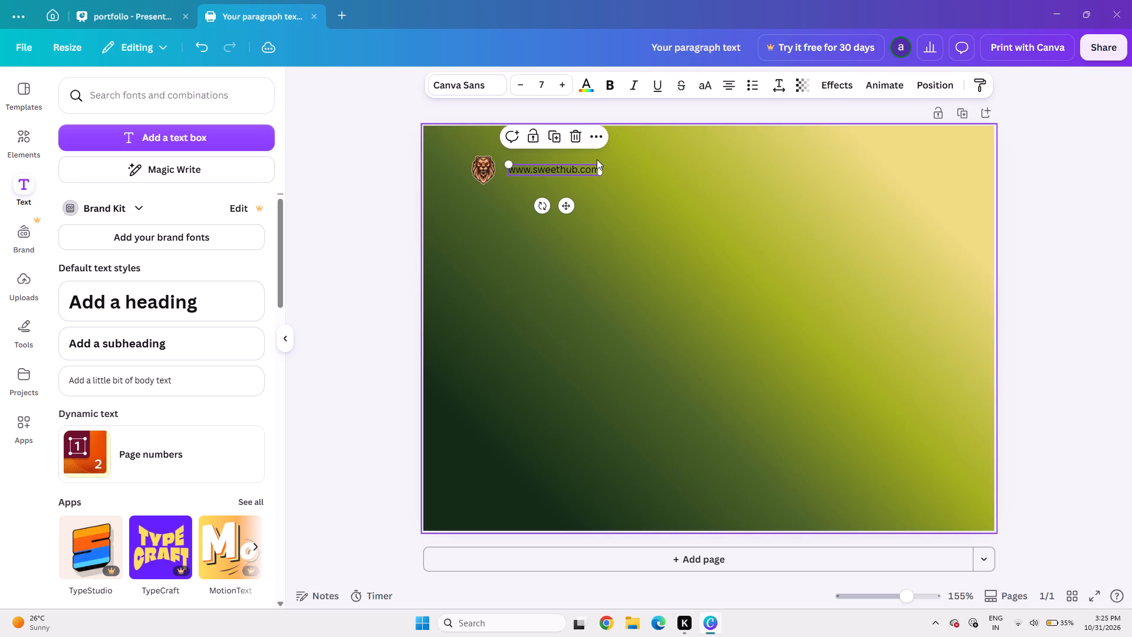
left_click(1131, 171)
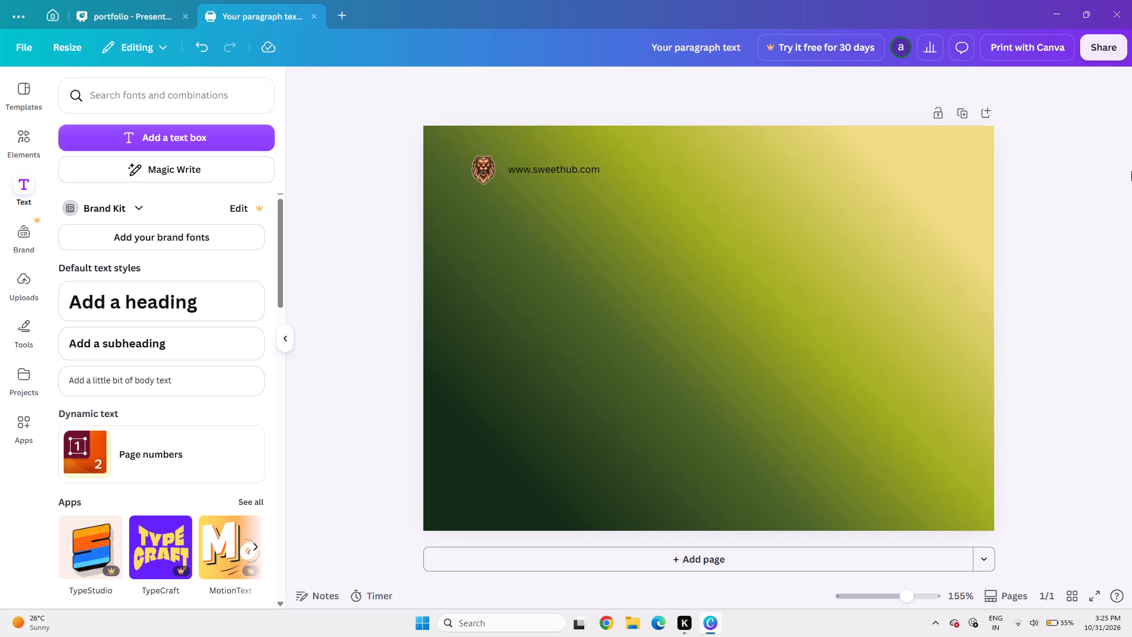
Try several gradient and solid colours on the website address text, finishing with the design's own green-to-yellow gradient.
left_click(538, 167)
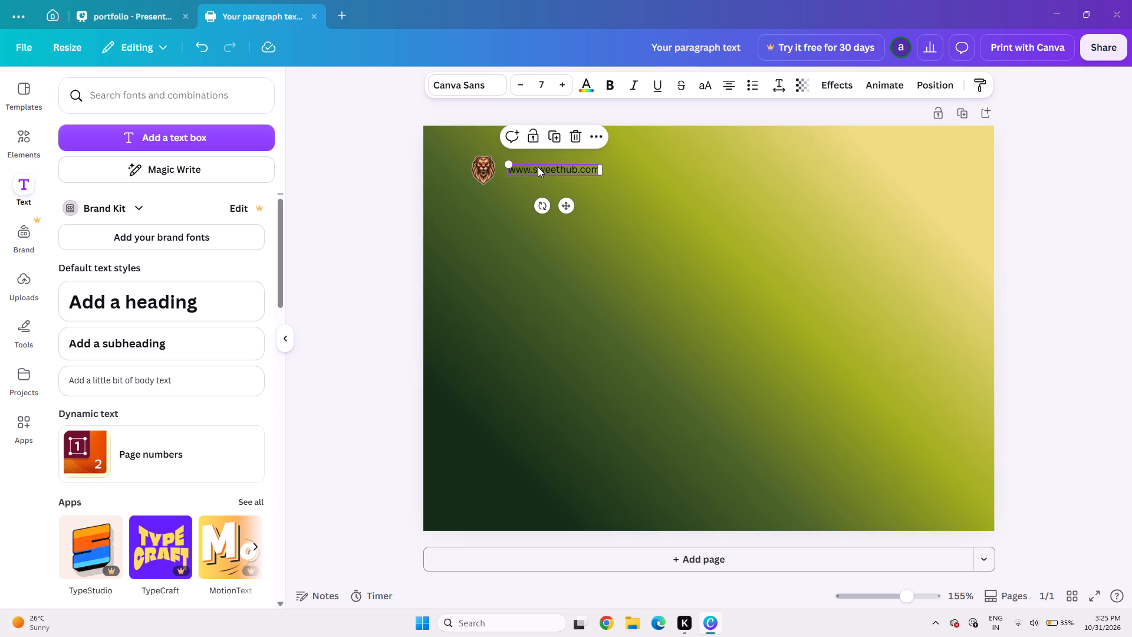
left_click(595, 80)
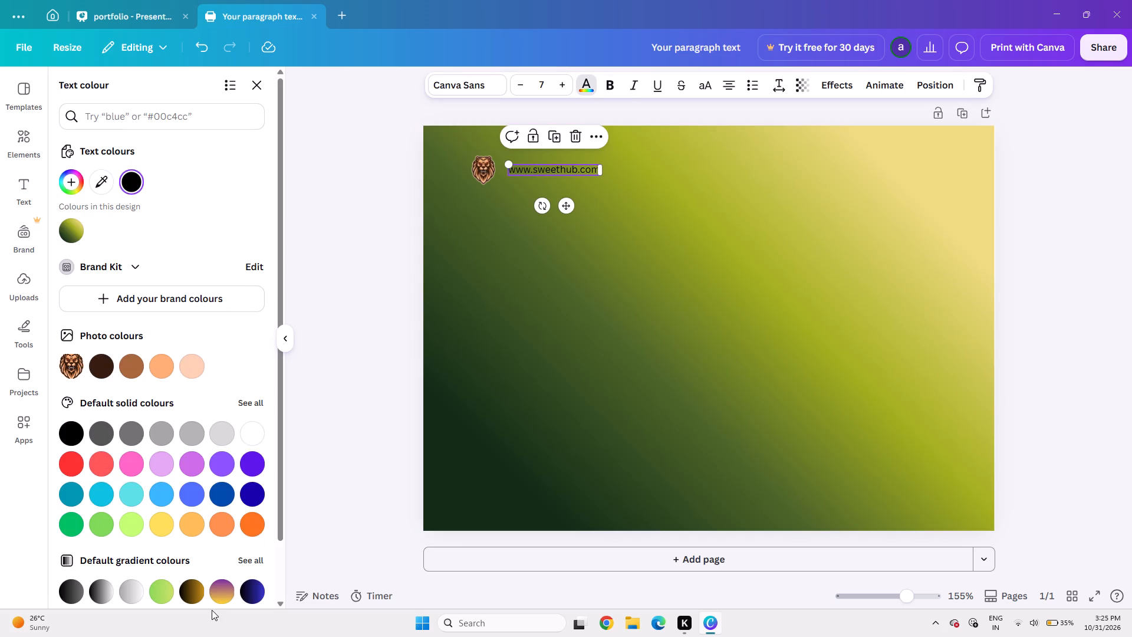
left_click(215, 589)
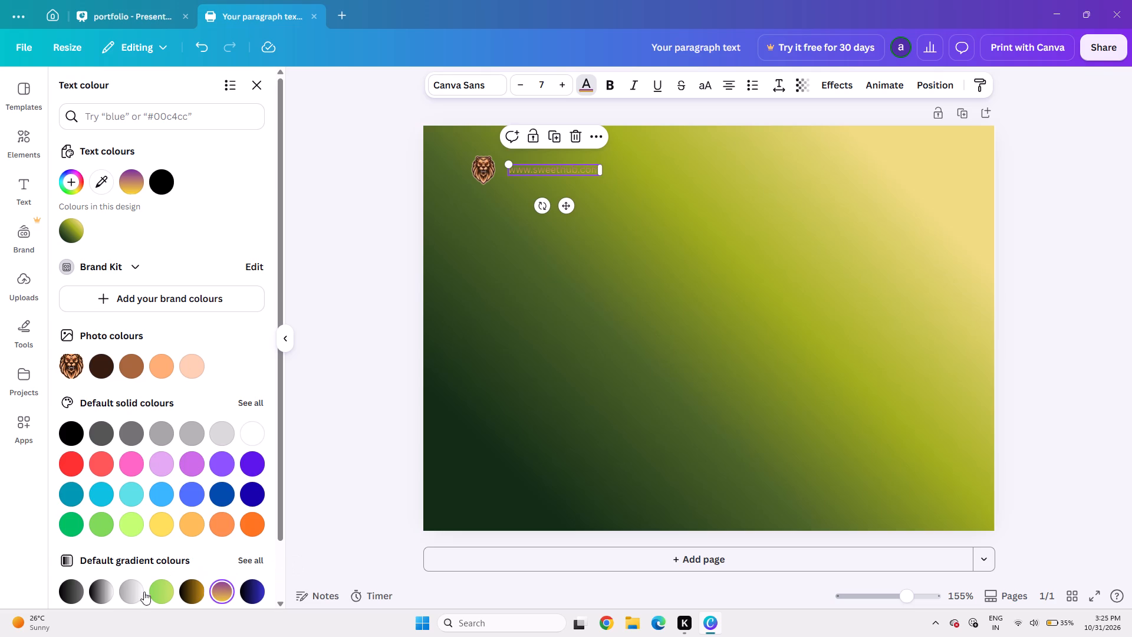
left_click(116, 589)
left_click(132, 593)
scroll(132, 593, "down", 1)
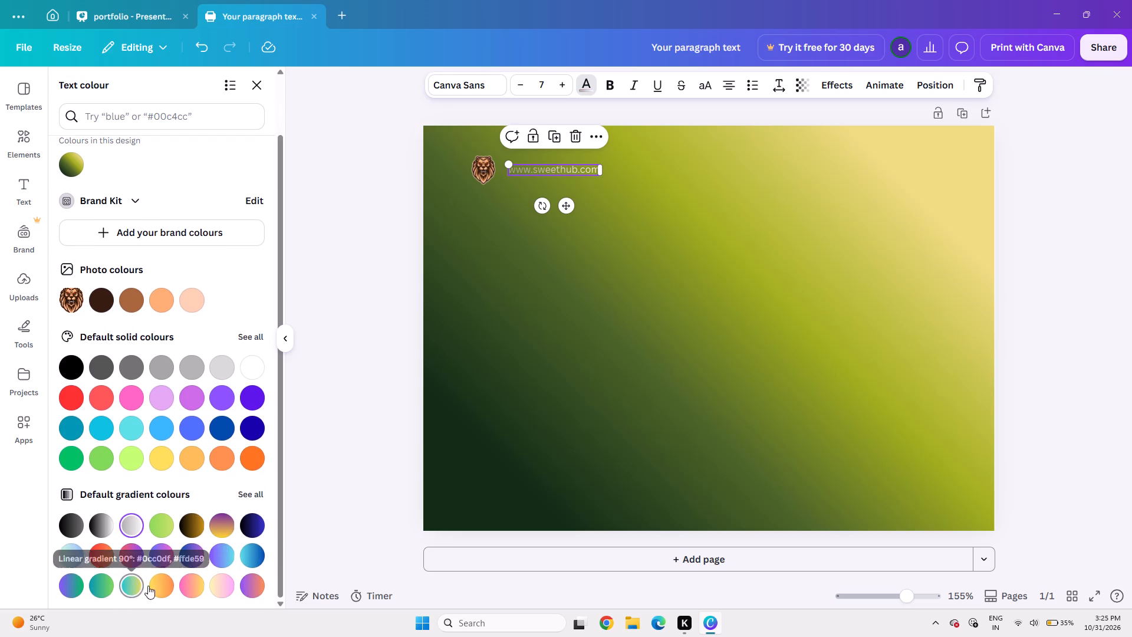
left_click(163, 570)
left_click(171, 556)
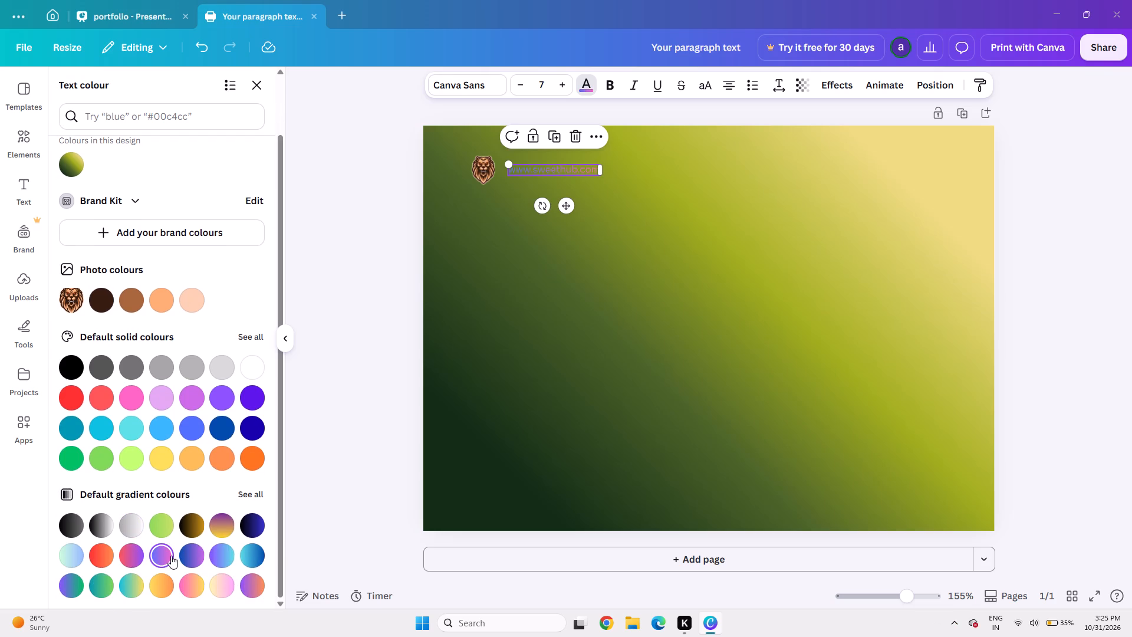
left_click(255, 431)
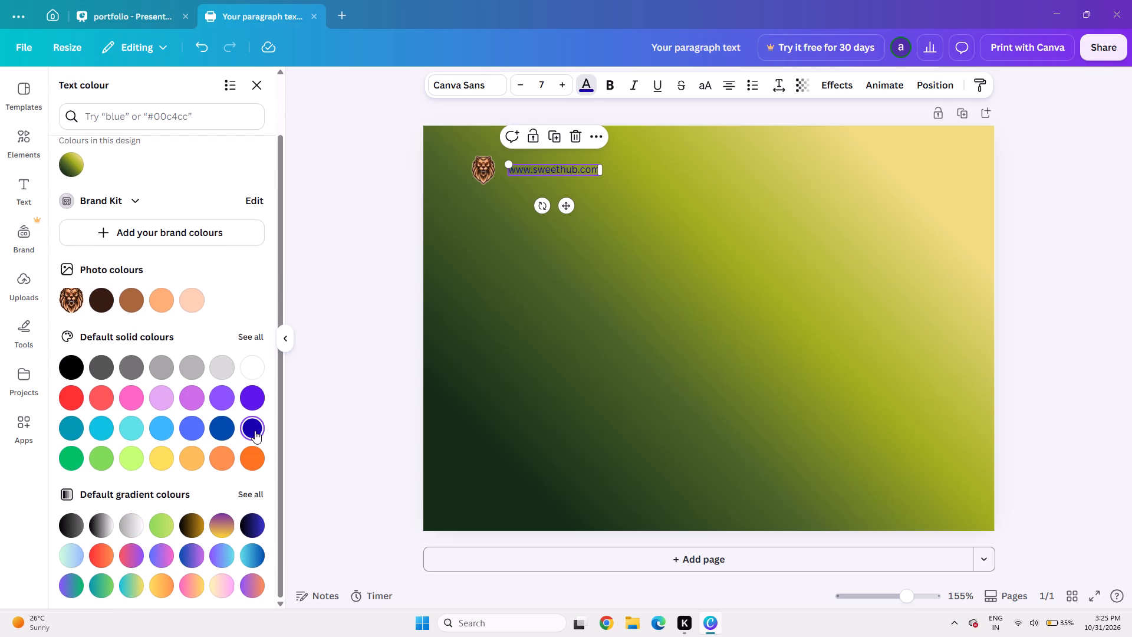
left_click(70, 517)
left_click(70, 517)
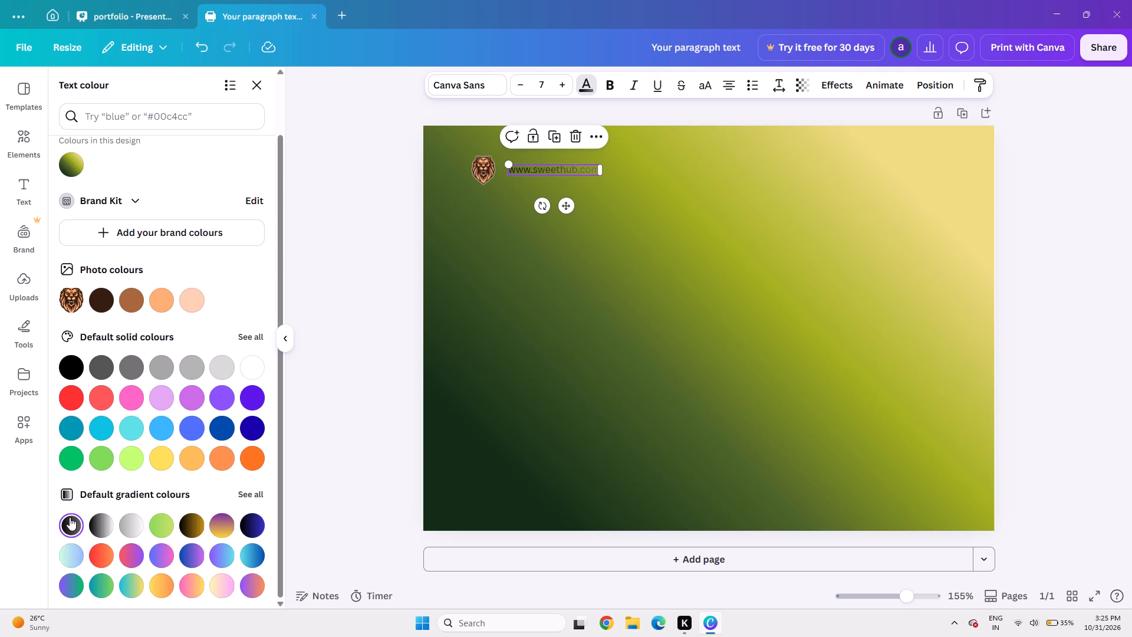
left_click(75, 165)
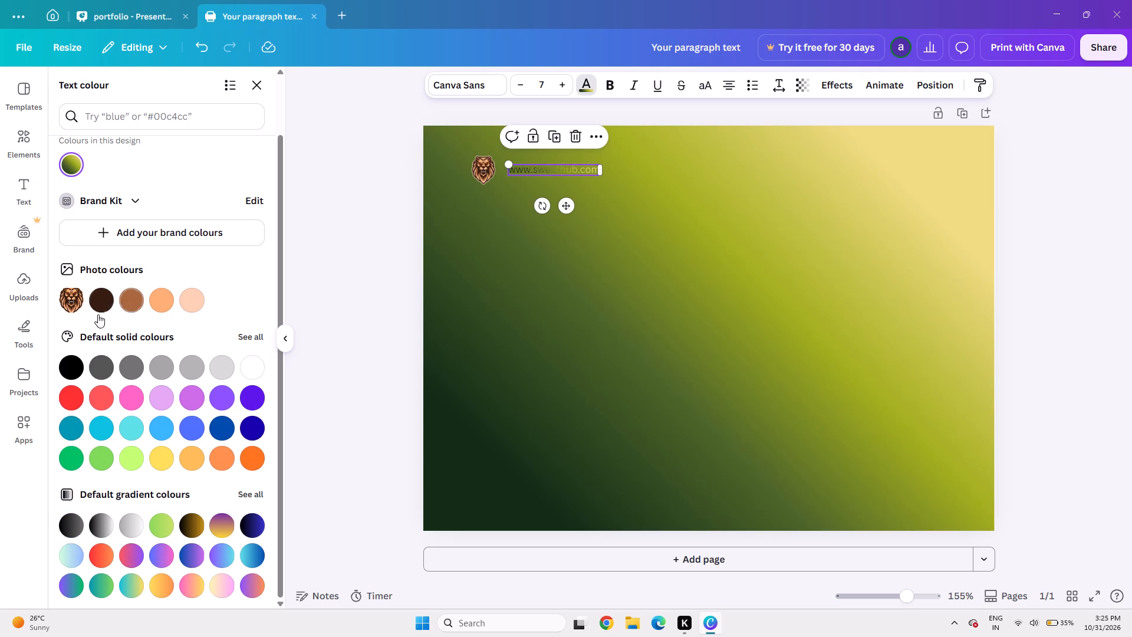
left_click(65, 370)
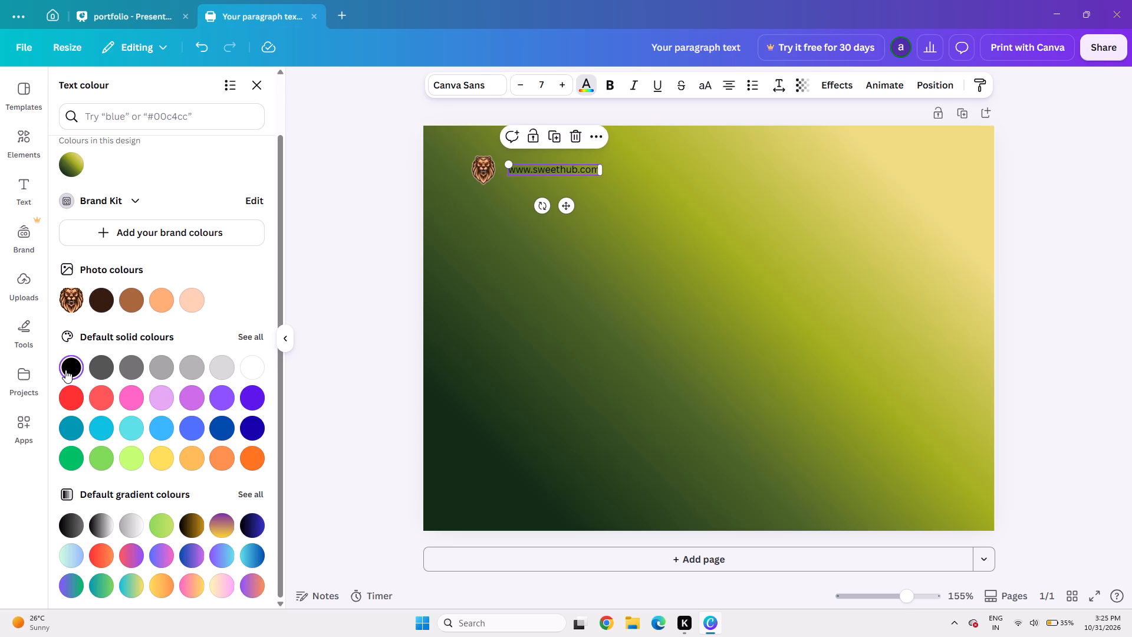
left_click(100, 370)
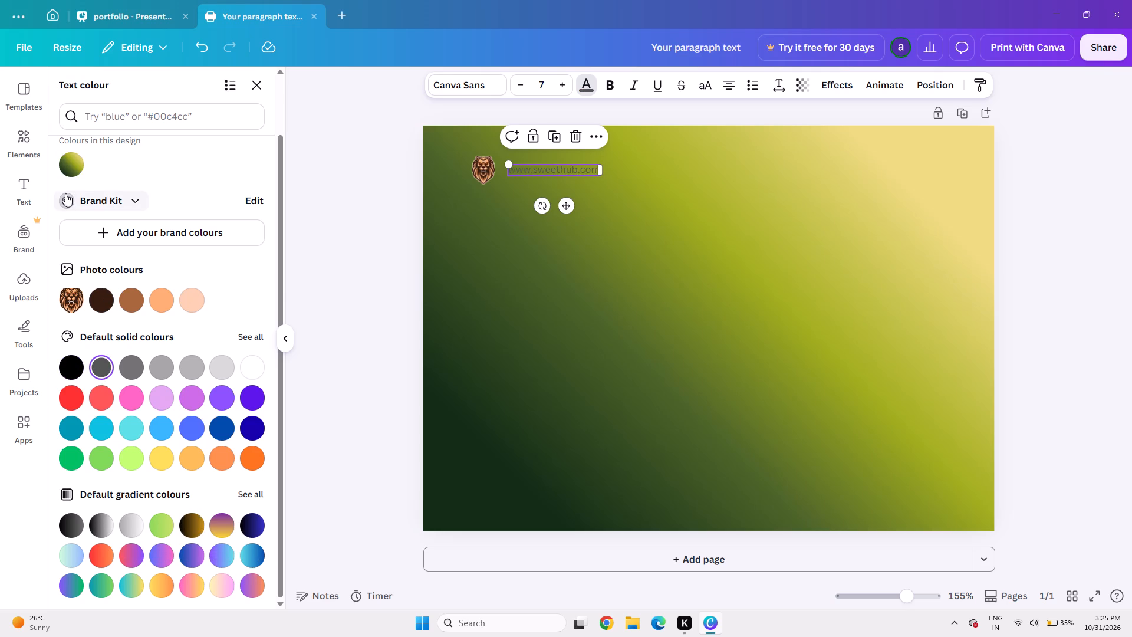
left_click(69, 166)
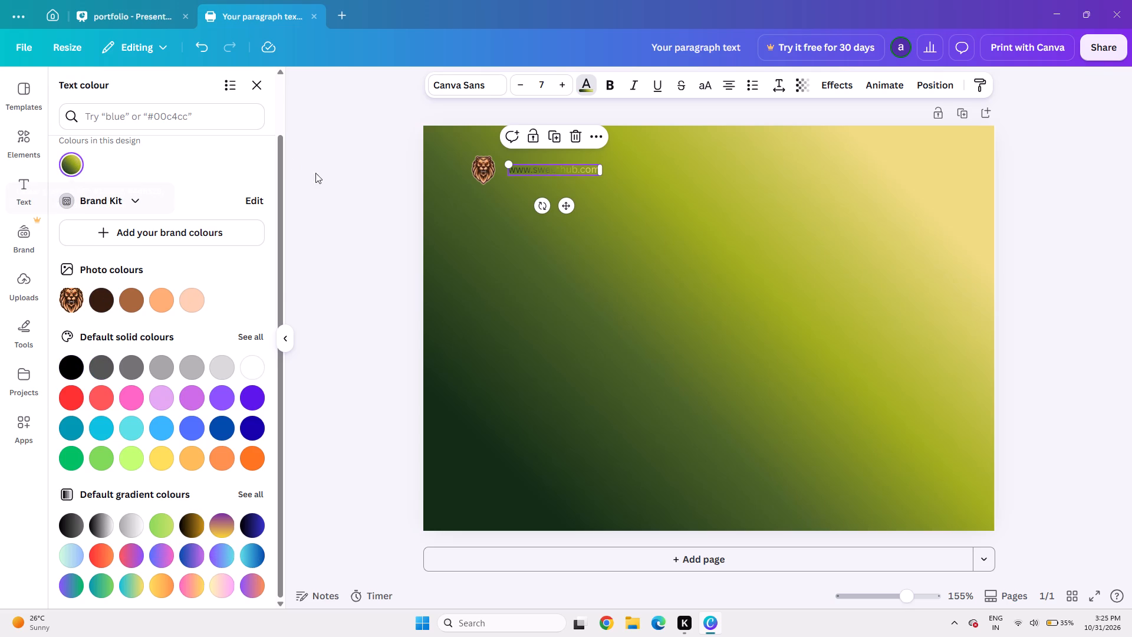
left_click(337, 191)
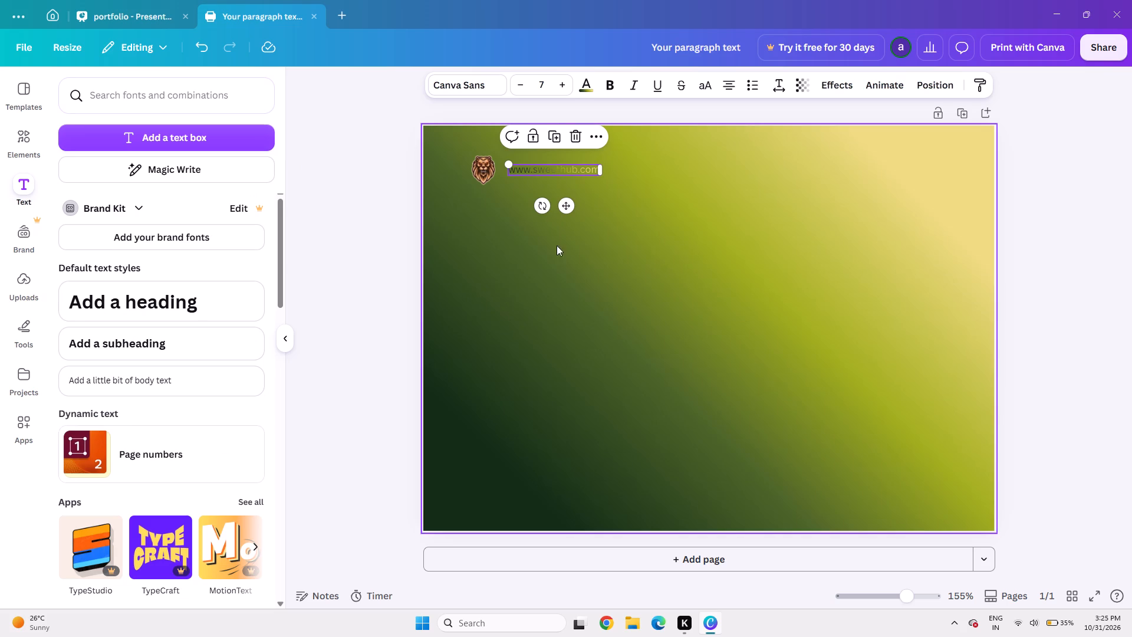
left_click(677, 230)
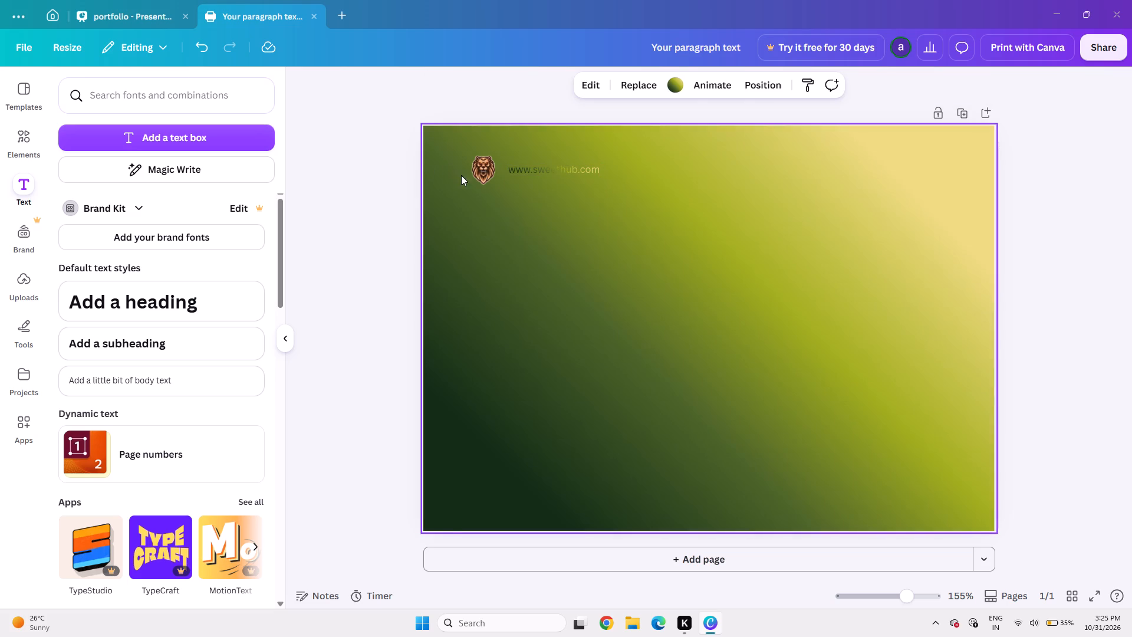
Shrink the lion head logo to about 0.3 wide and 0.4 high.
left_click(488, 173)
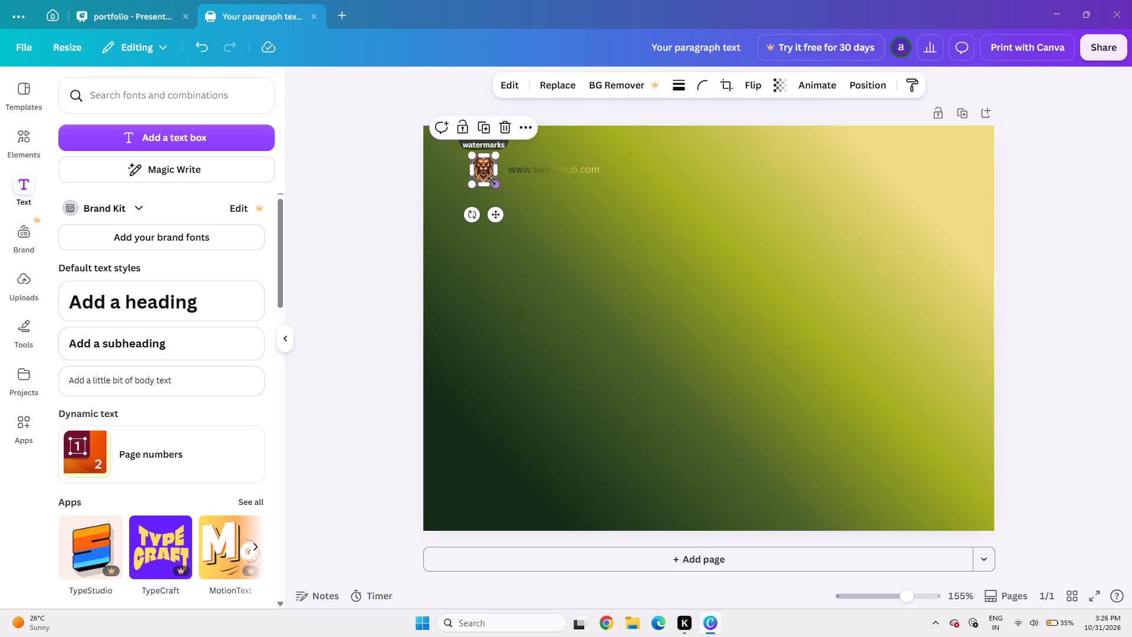
left_click_drag(492, 181, 480, 168)
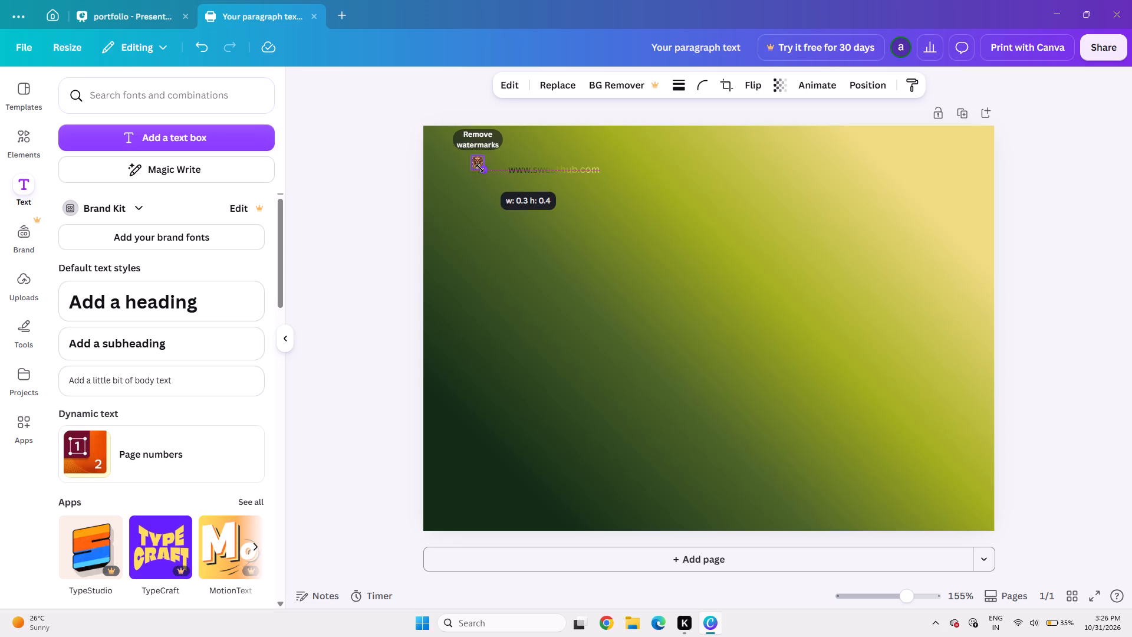
left_click_drag(480, 168, 486, 171)
Move the lion head logo right, close against the start of the website address and level with it.
key("Down")
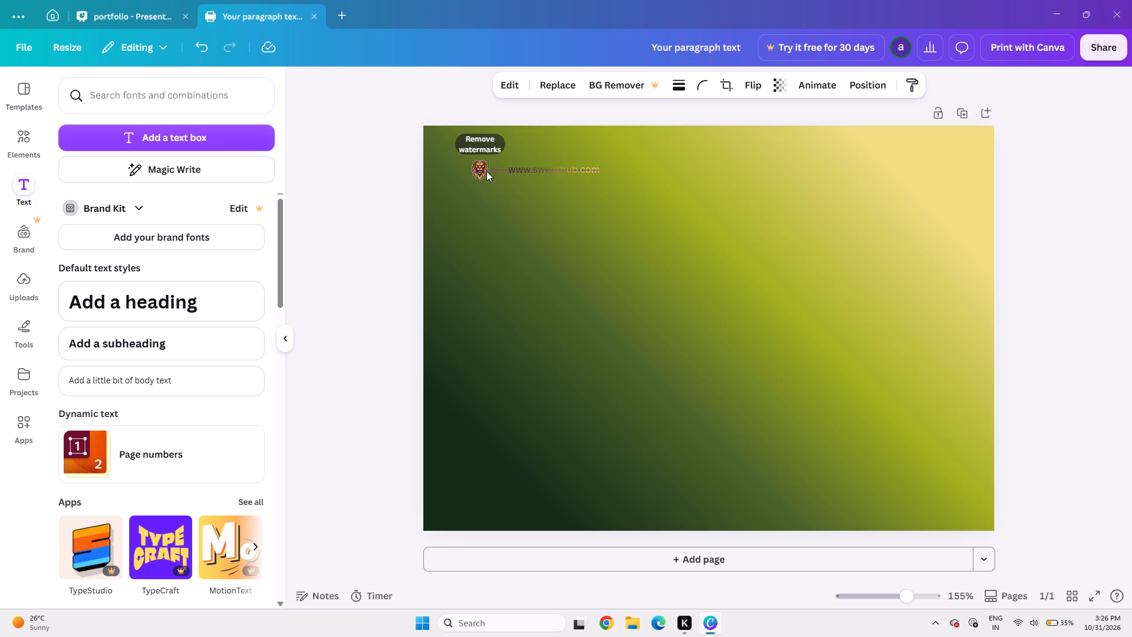
key("Down")
key("Right")
key("Up")
key("Right")
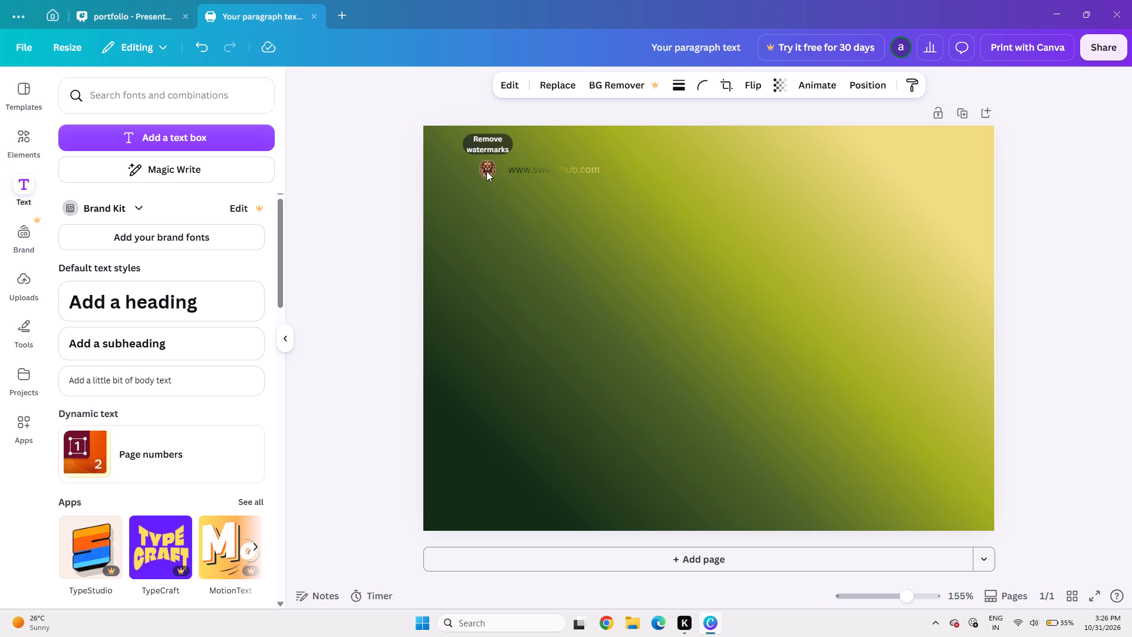
key("Right")
key("Right")
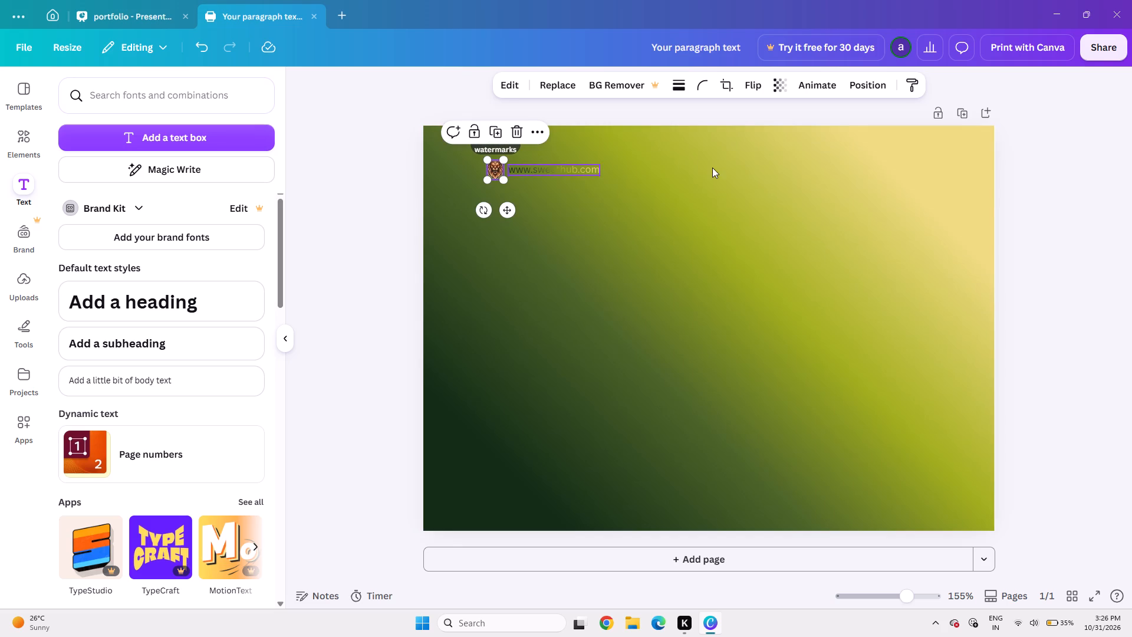
left_click(1067, 211)
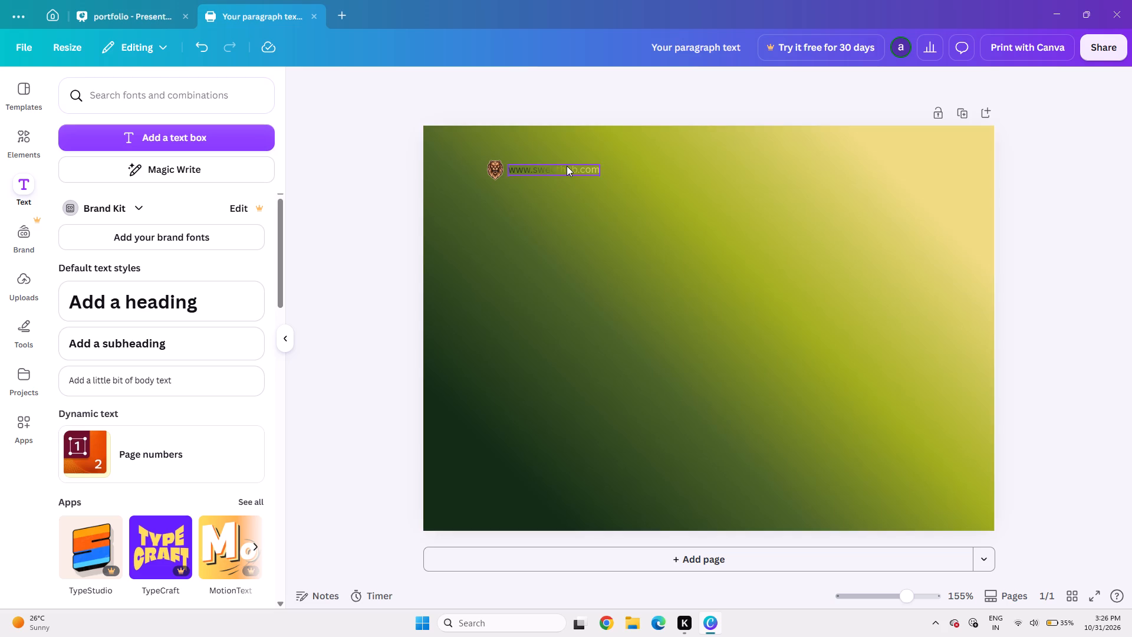
Recolour the website address with a light green from the full set of default solid colours.
left_click(567, 166)
left_click(587, 81)
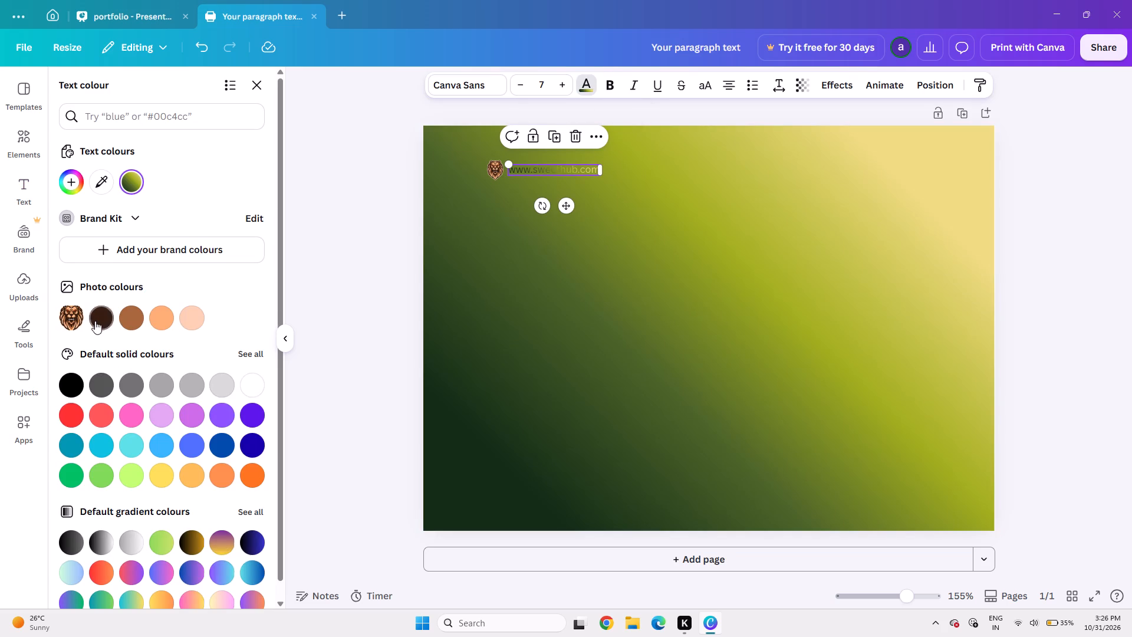
scroll(228, 508, "down", 4)
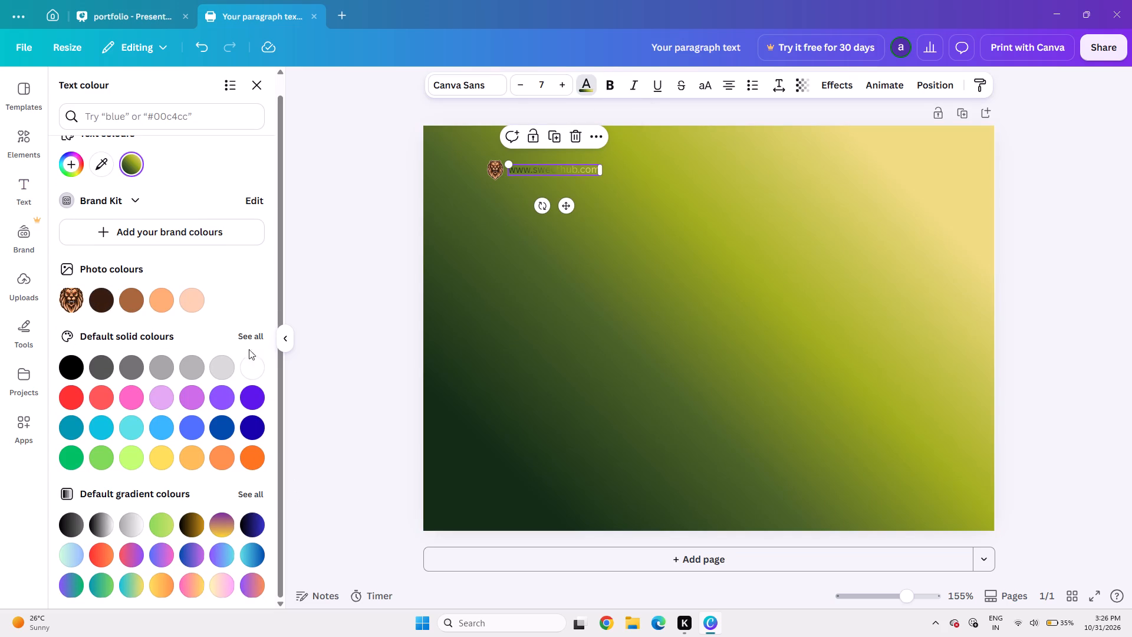
left_click(251, 335)
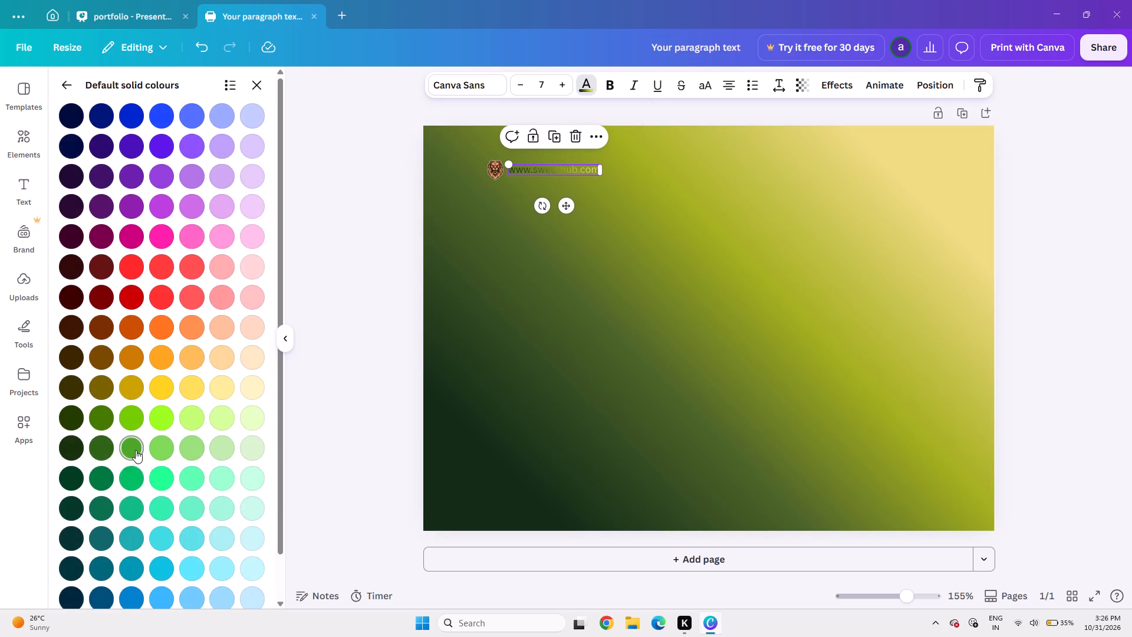
left_click(136, 450)
left_click(163, 514)
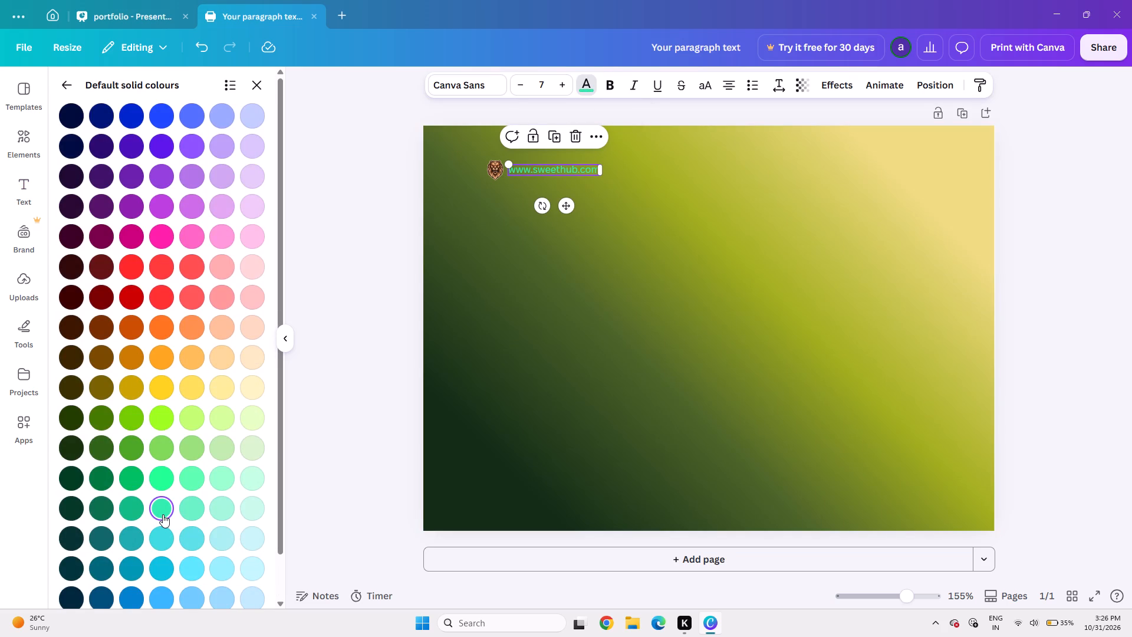
left_click(187, 522)
left_click(193, 454)
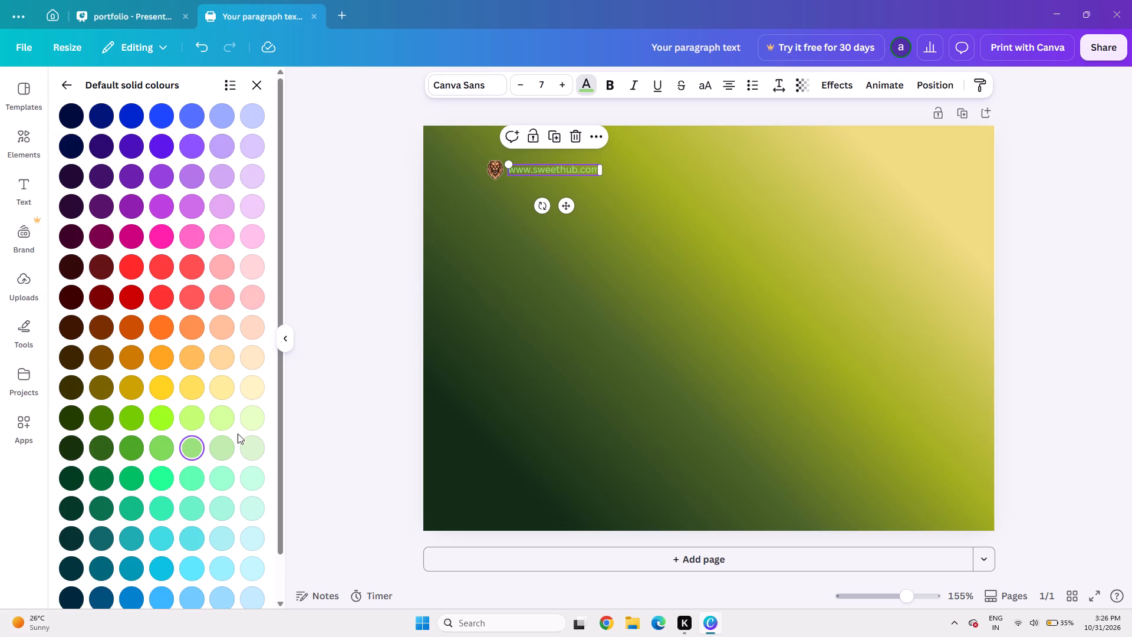
left_click(962, 181)
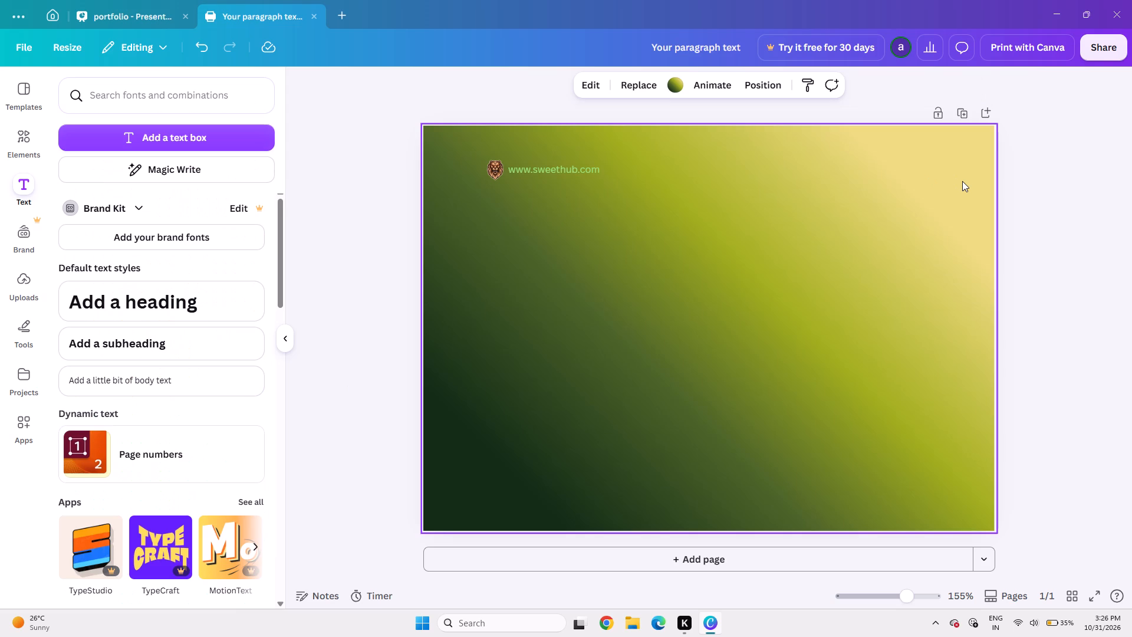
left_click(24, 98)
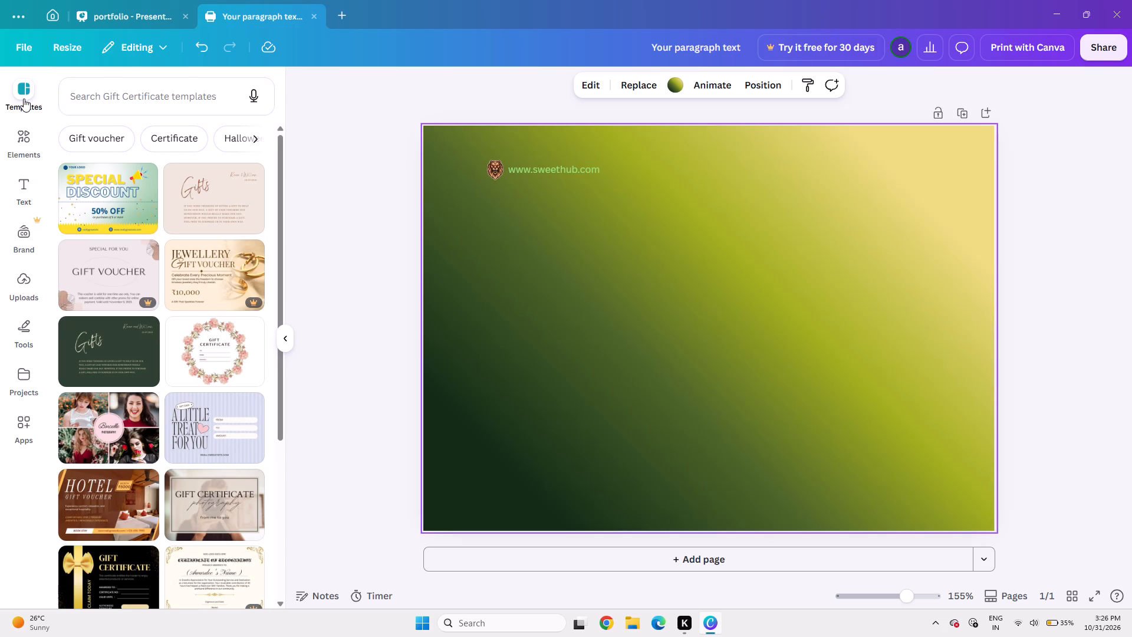
Move the lion head logo up and left, closer to the certificate's top-left corner.
left_click(491, 168)
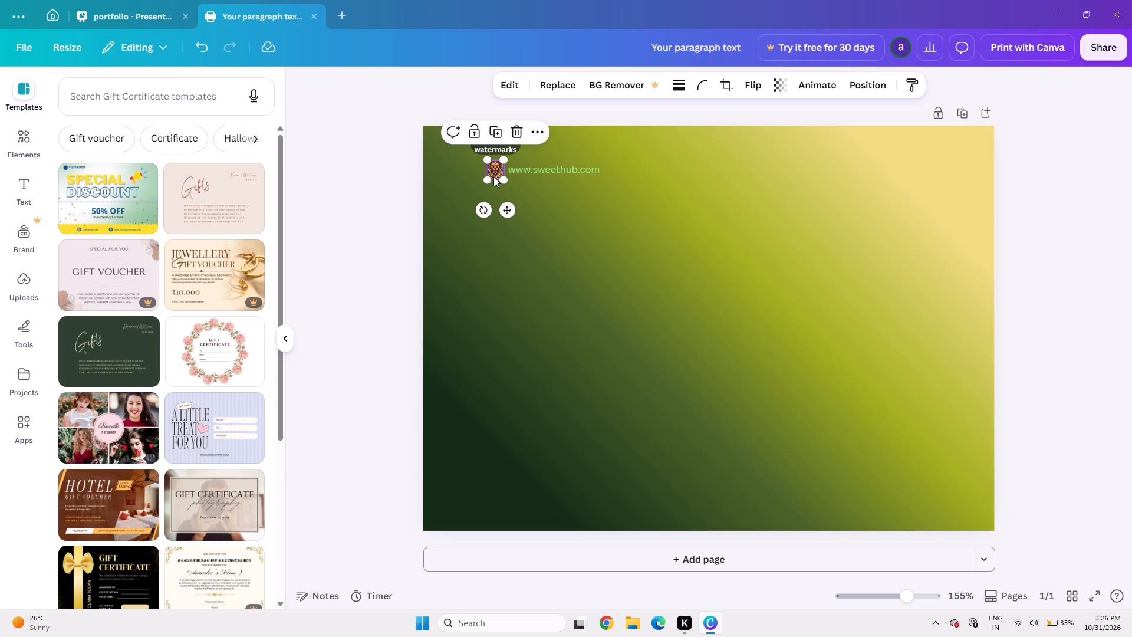
left_click(504, 200)
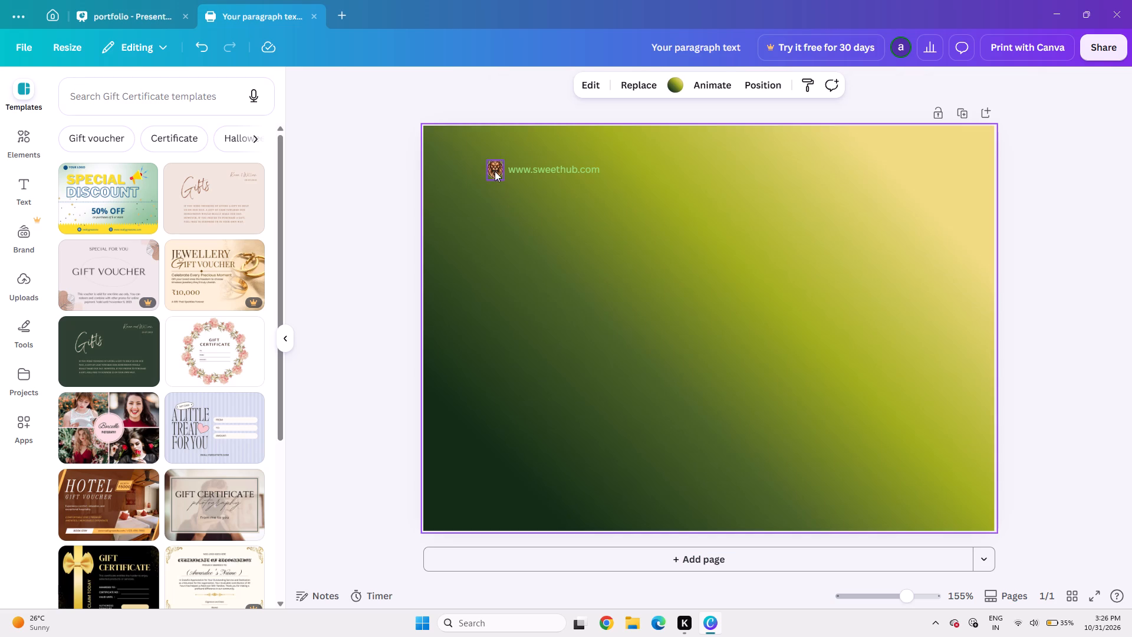
left_click(495, 171)
key("Up")
key("Up")
key("Up")
key("Left")
key("Left")
key("Left")
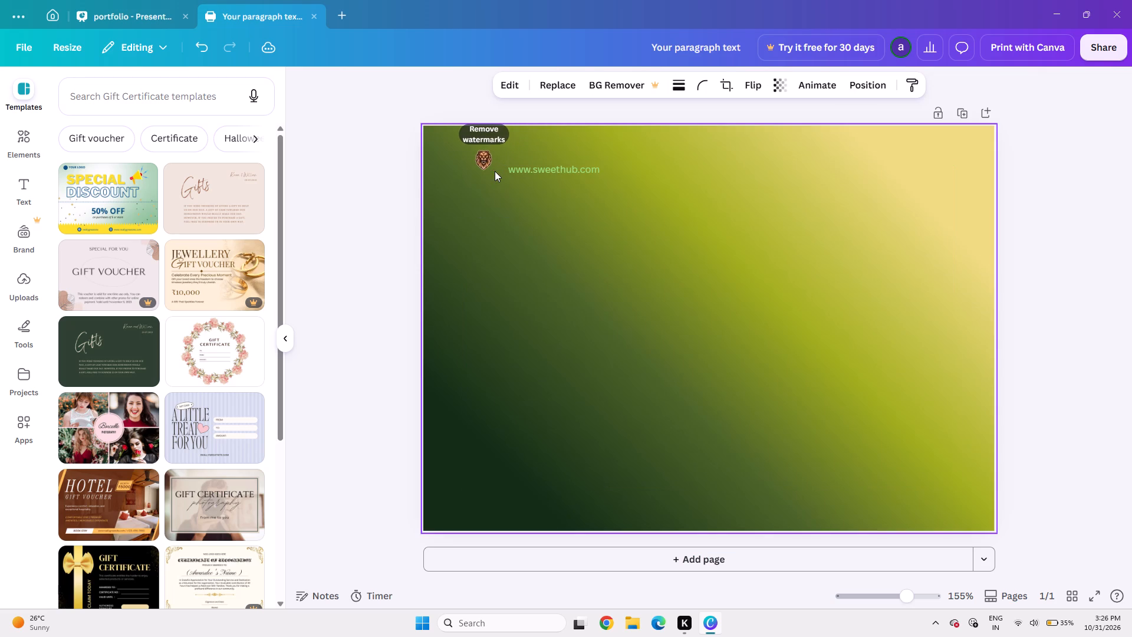
key("Left")
key("Up")
key("Left")
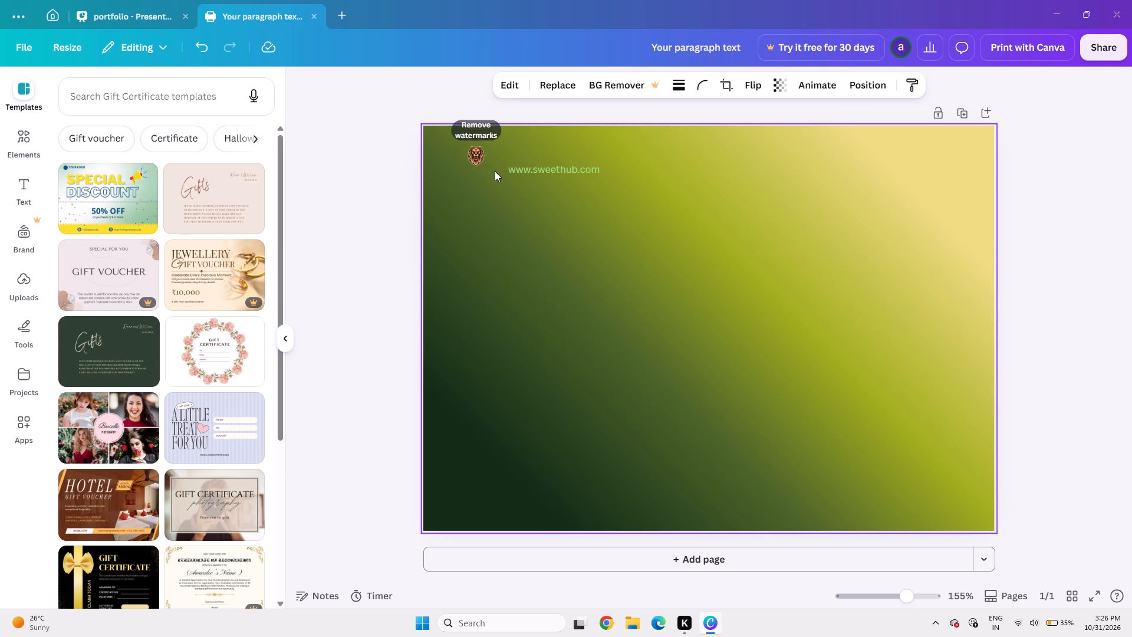
key("Left")
key("Up")
key("Up")
key("Left")
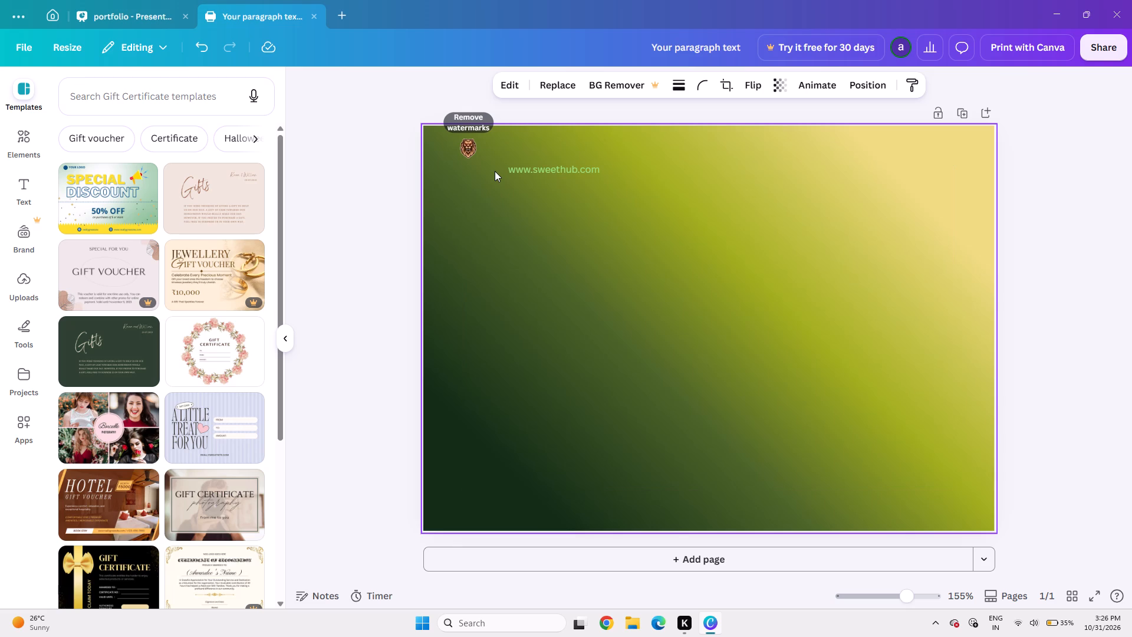
Move the website address up and left so it sits beside the lion head logo, vertically centred with it.
left_click(547, 168)
key("Up")
key("Up")
key("Up")
key("Up")
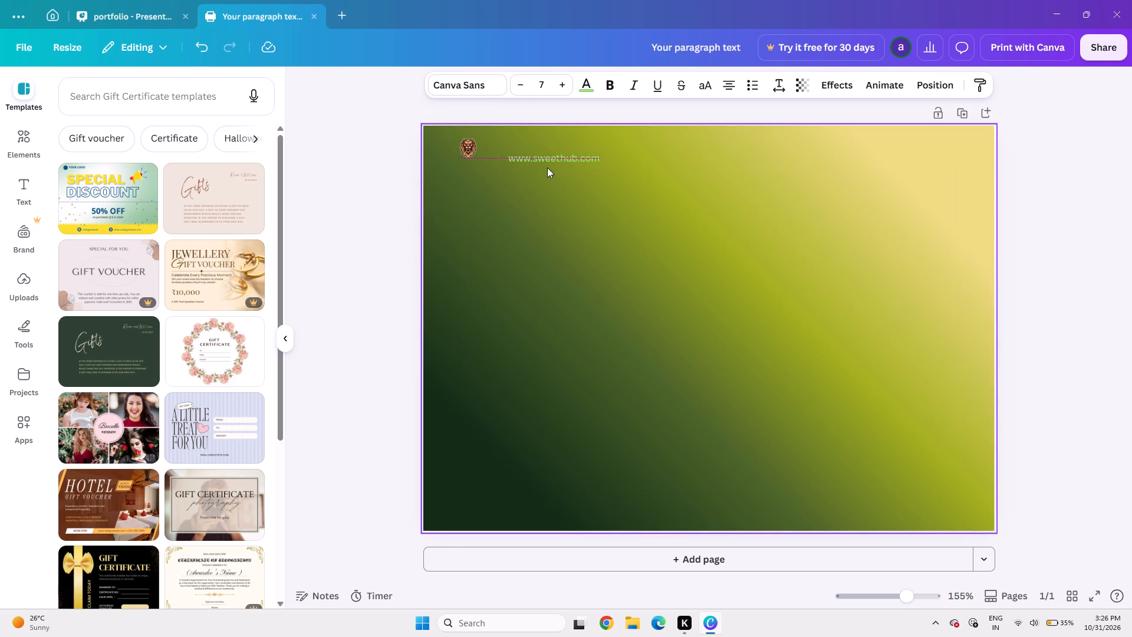
key("Up")
key("Up")
key("Left")
key("Left")
key("Left")
key("Left")
key("Left")
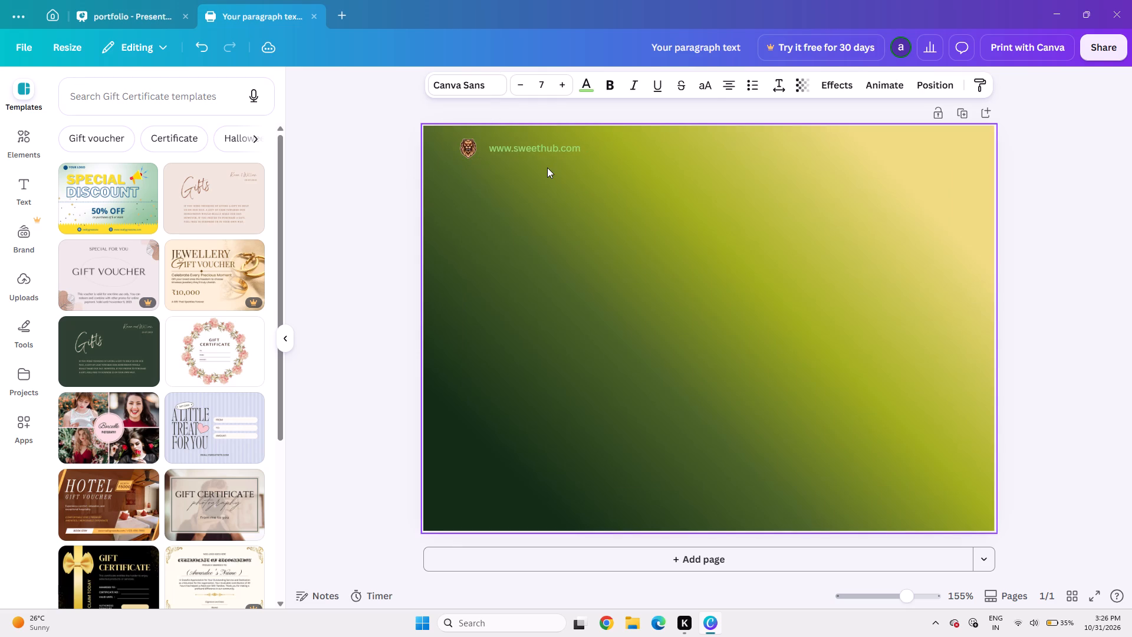
Close the gap between the lion head logo and the website address by nudging the address slightly left and the logo slightly right.
key("Left")
key("Left")
key("Right")
key("Up")
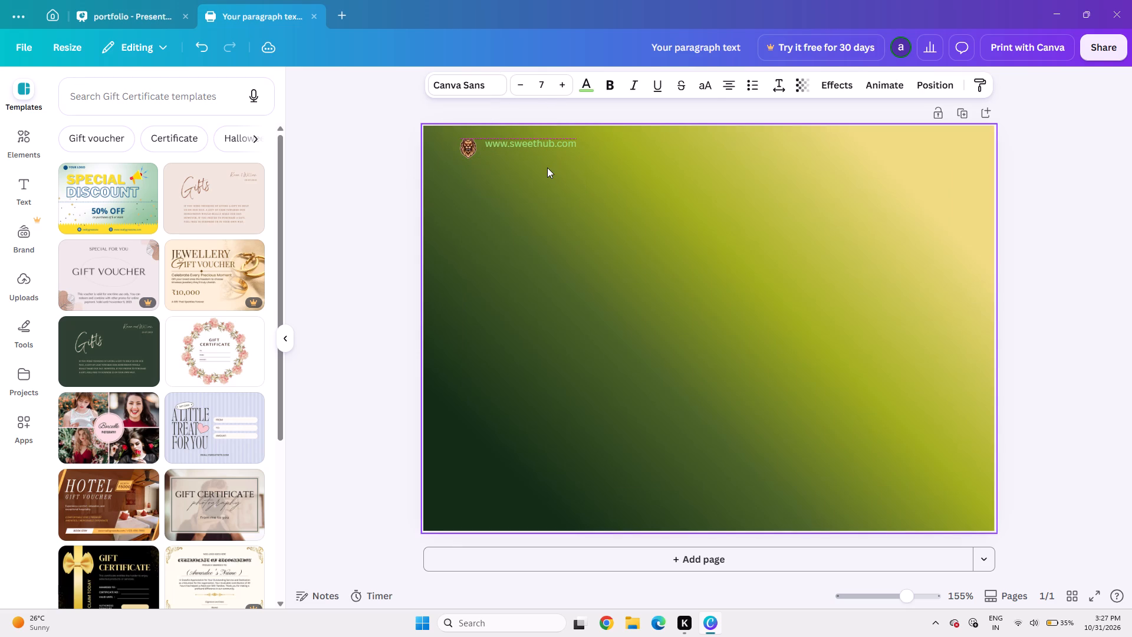
key("Down")
left_click(505, 278)
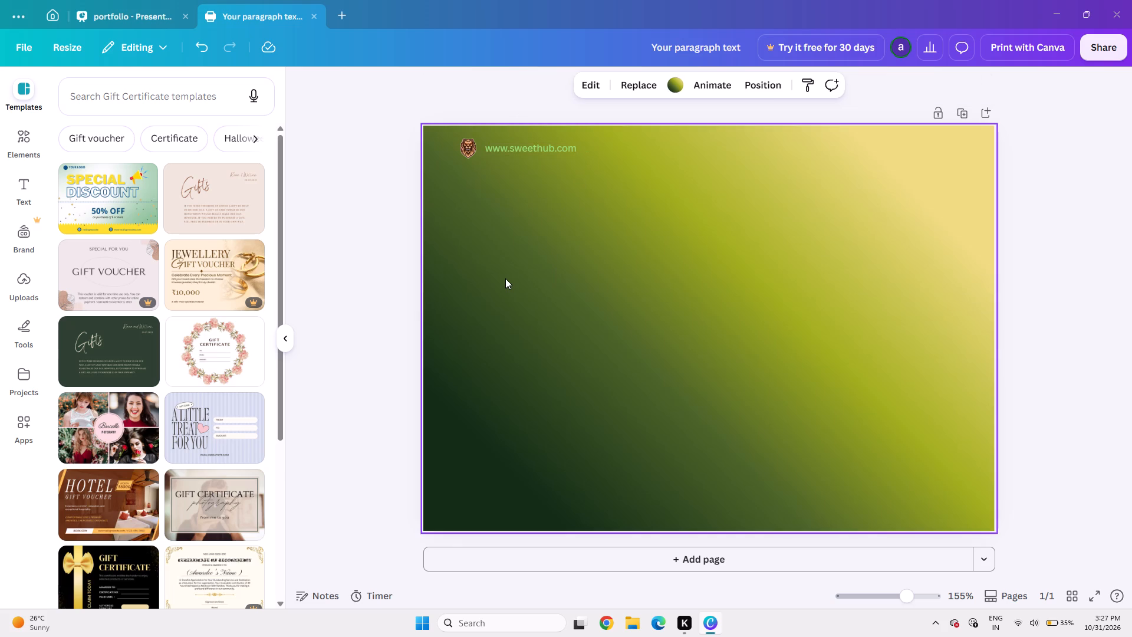
left_click(467, 153)
key("Right")
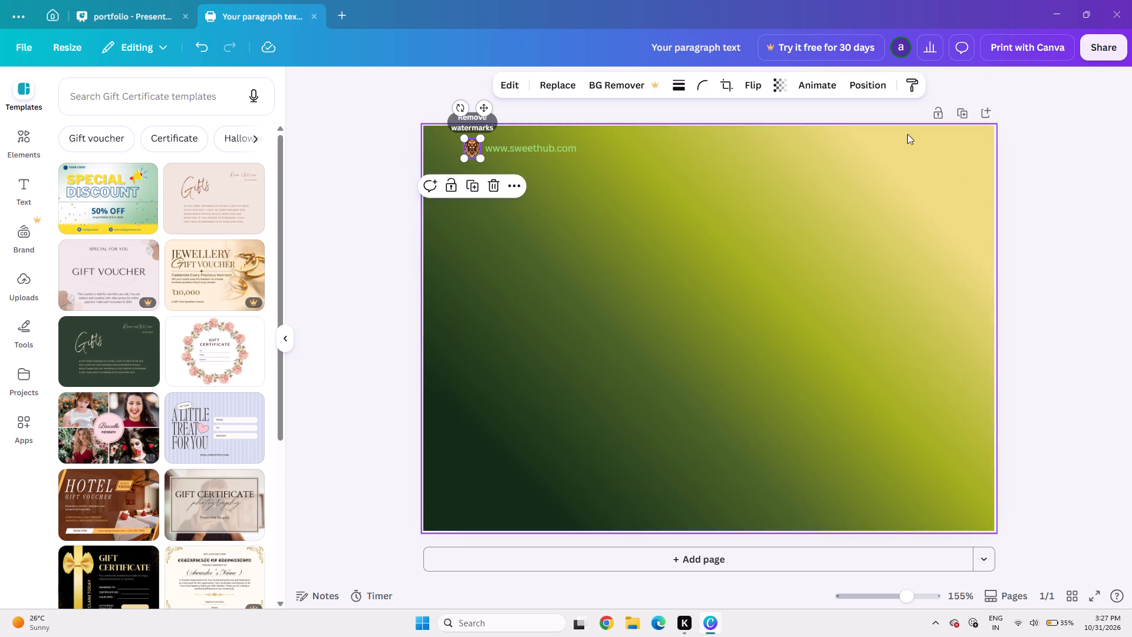
left_click(1045, 193)
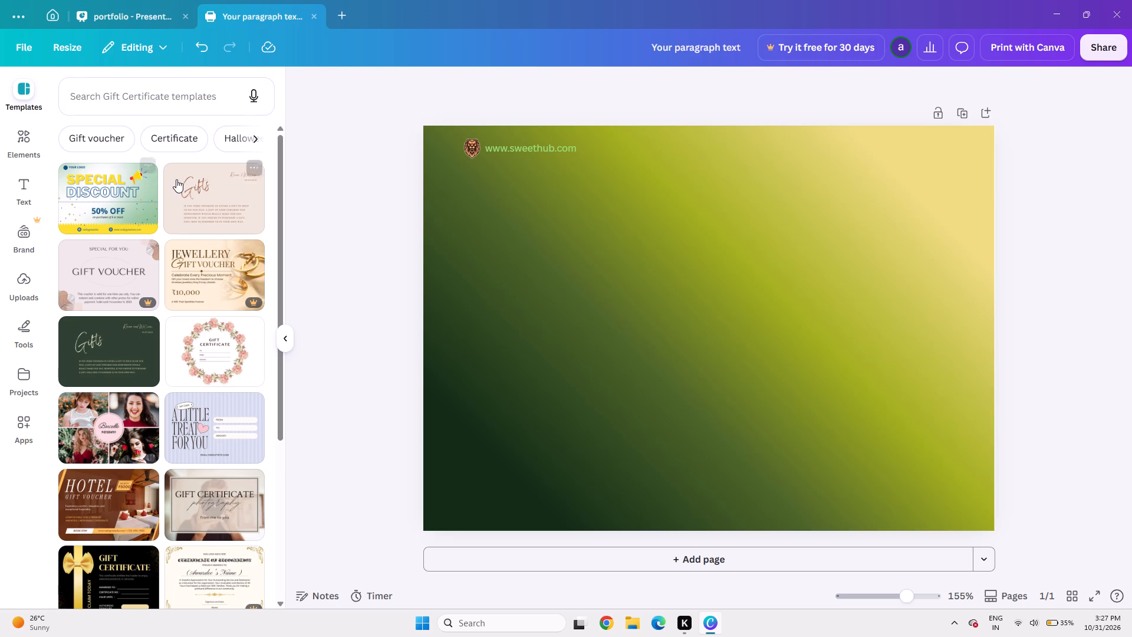
Add a new text box in the middle of the certificate reading SPECIALS in capitals.
left_click(29, 178)
left_click(111, 135)
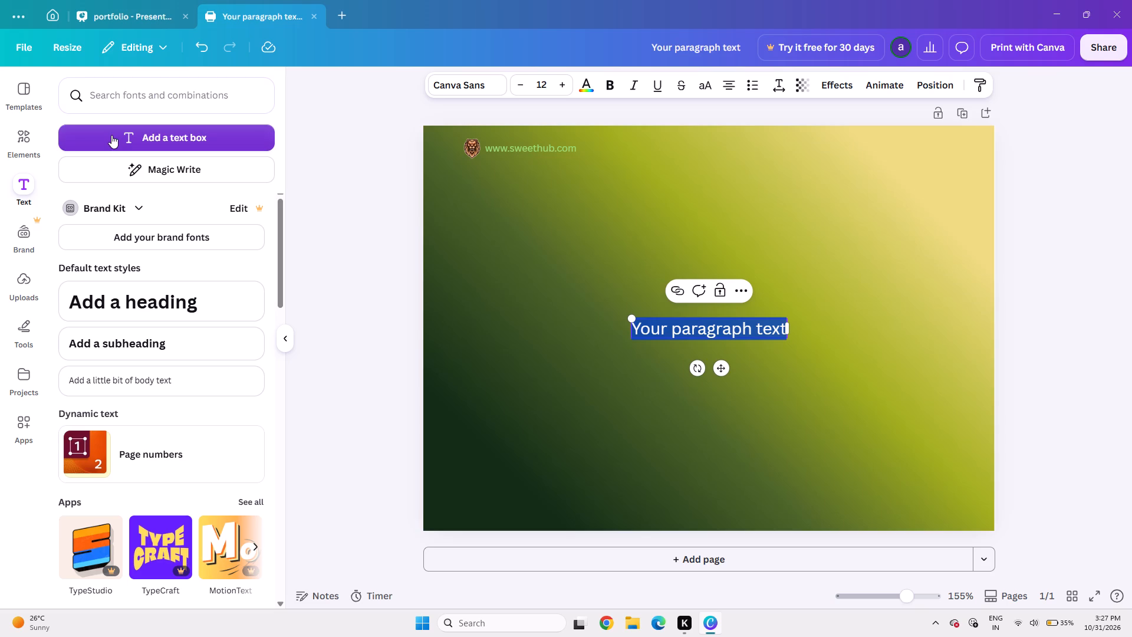
double_click(718, 330)
triple_click(718, 330)
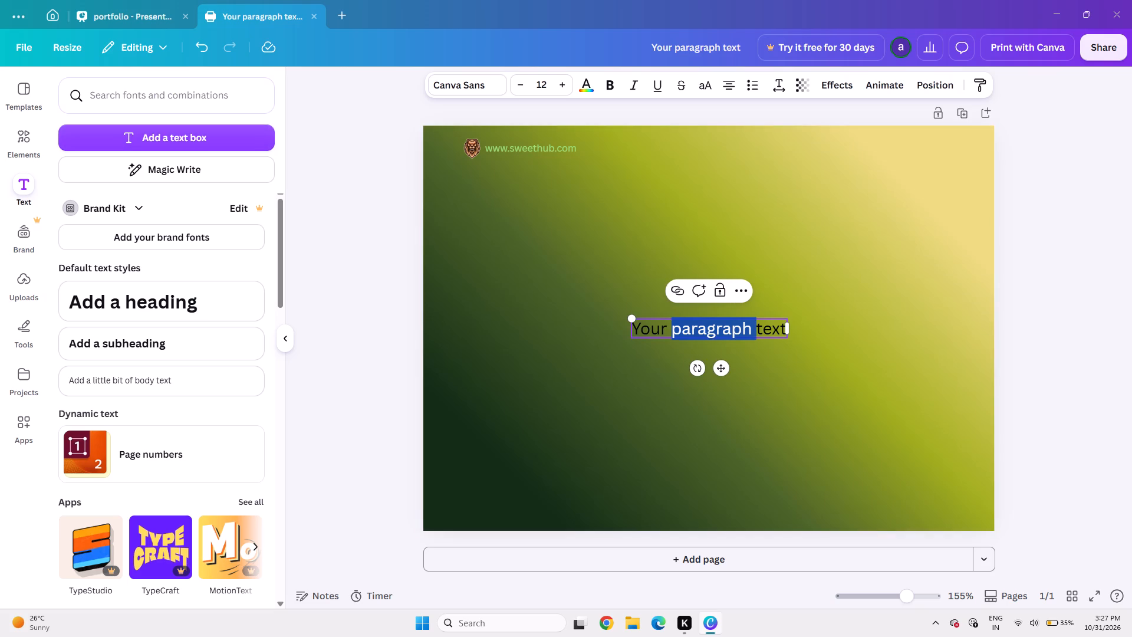
key("BackSpace")
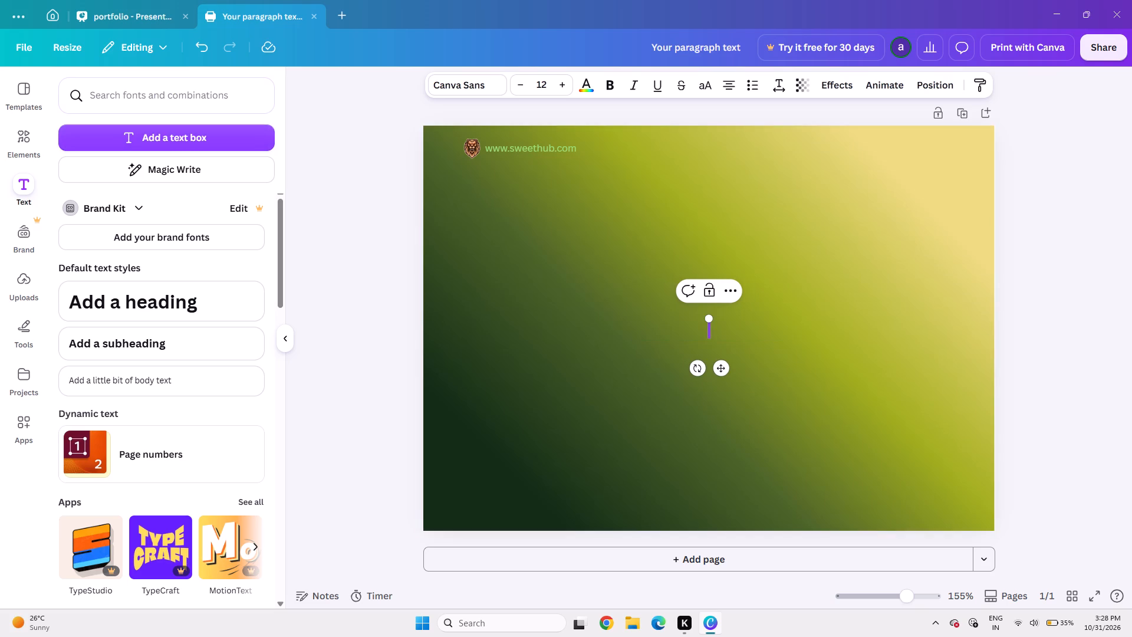
type("sp")
key("BackSpace")
key("BackSpace")
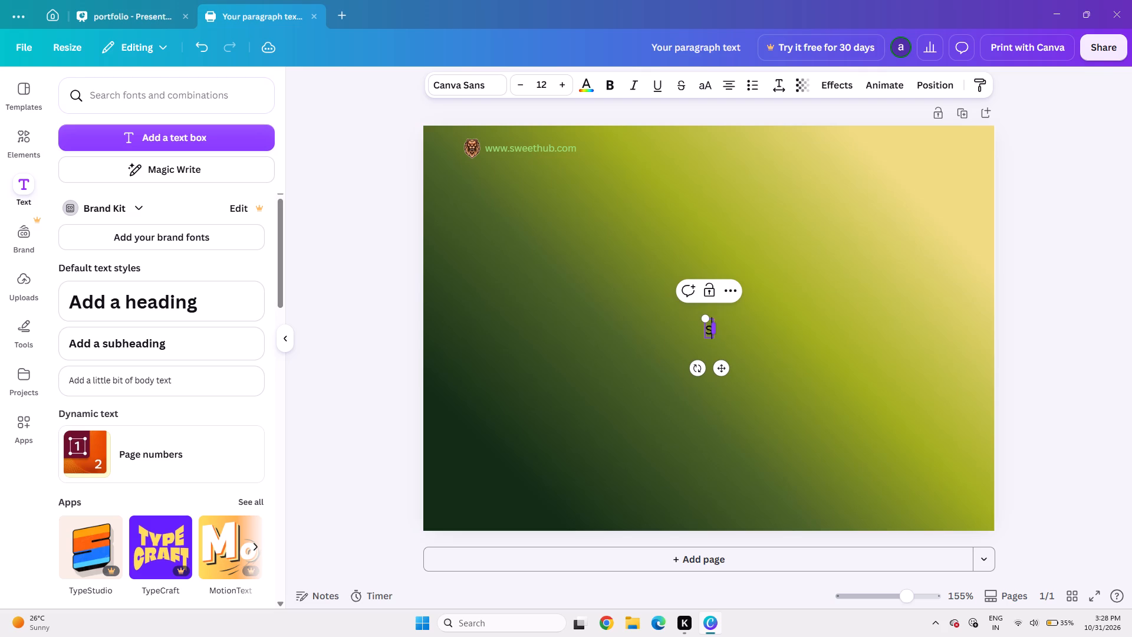
type("SPECIAL")
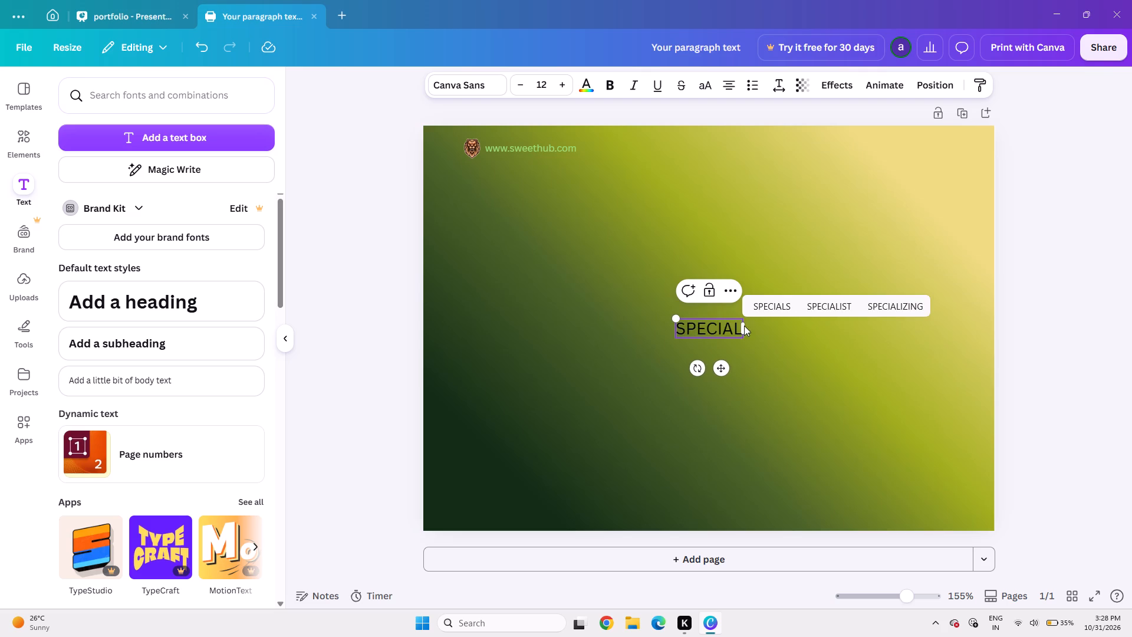
left_click(764, 306)
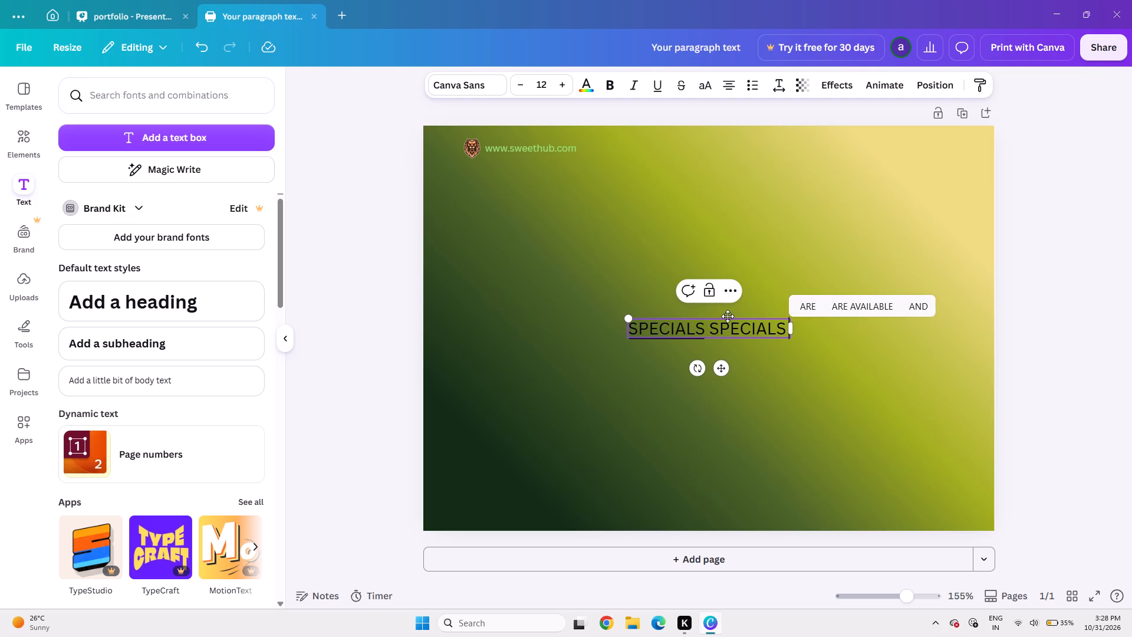
left_click(706, 329)
key("BackSpace")
key("BackSpace")
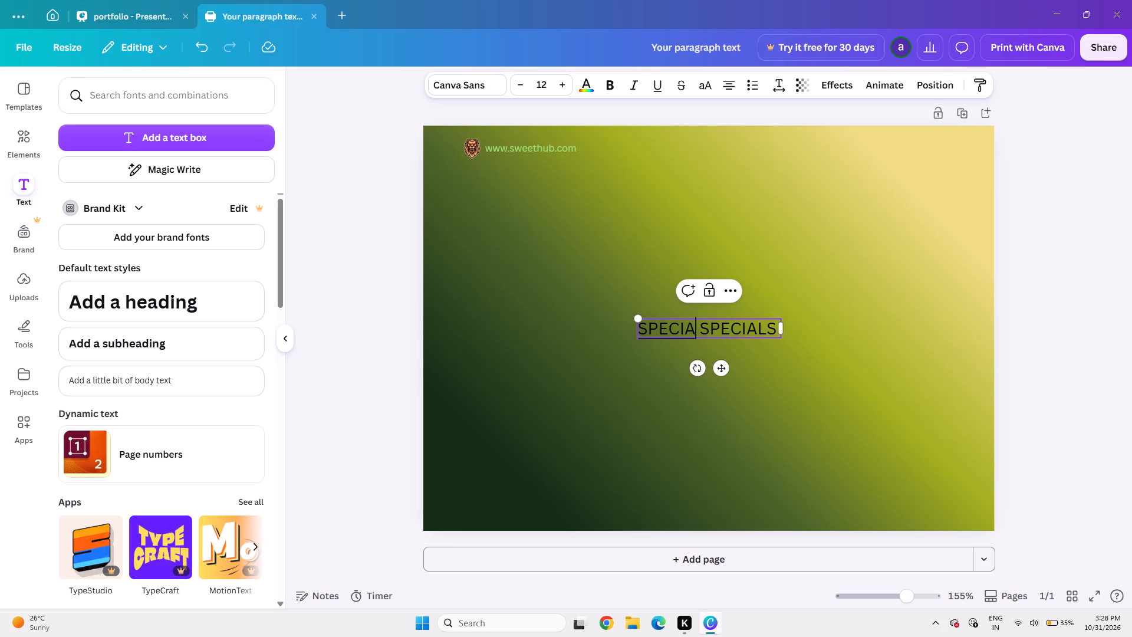
key("BackSpace")
key("BackSpace")
key("BackSpace")
key("BackSpace")
key("BackSpace")
key("BackSpace")
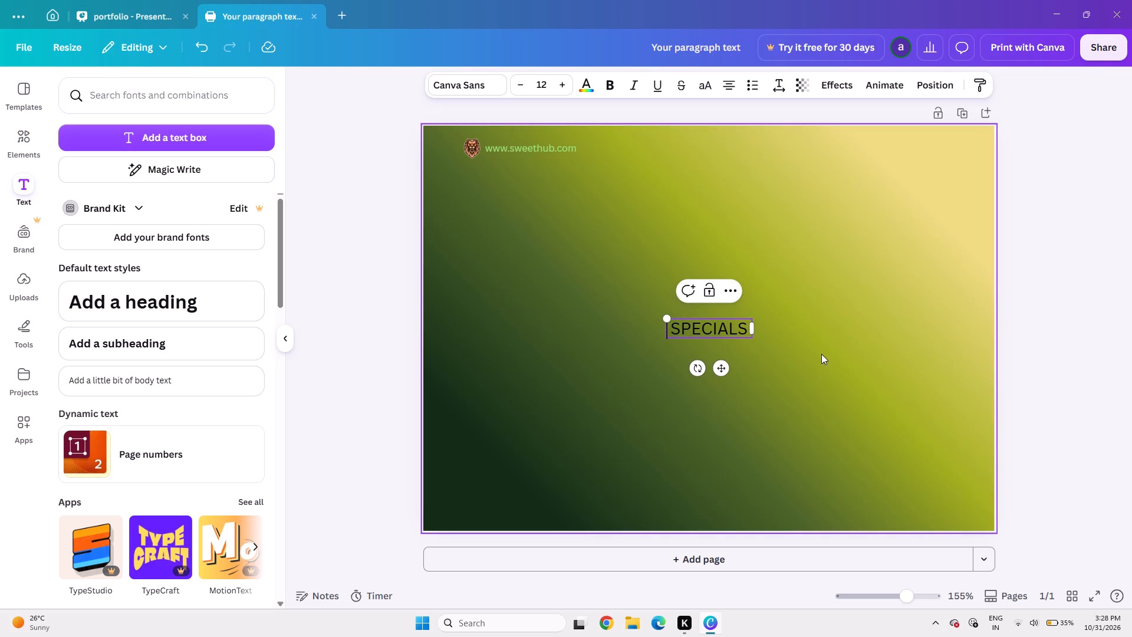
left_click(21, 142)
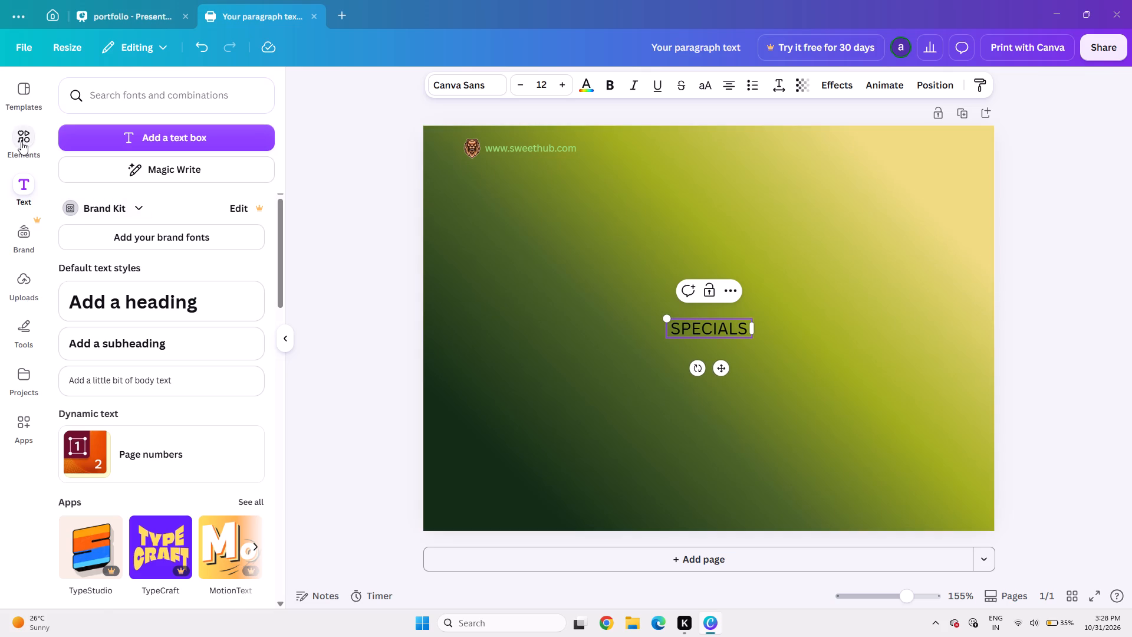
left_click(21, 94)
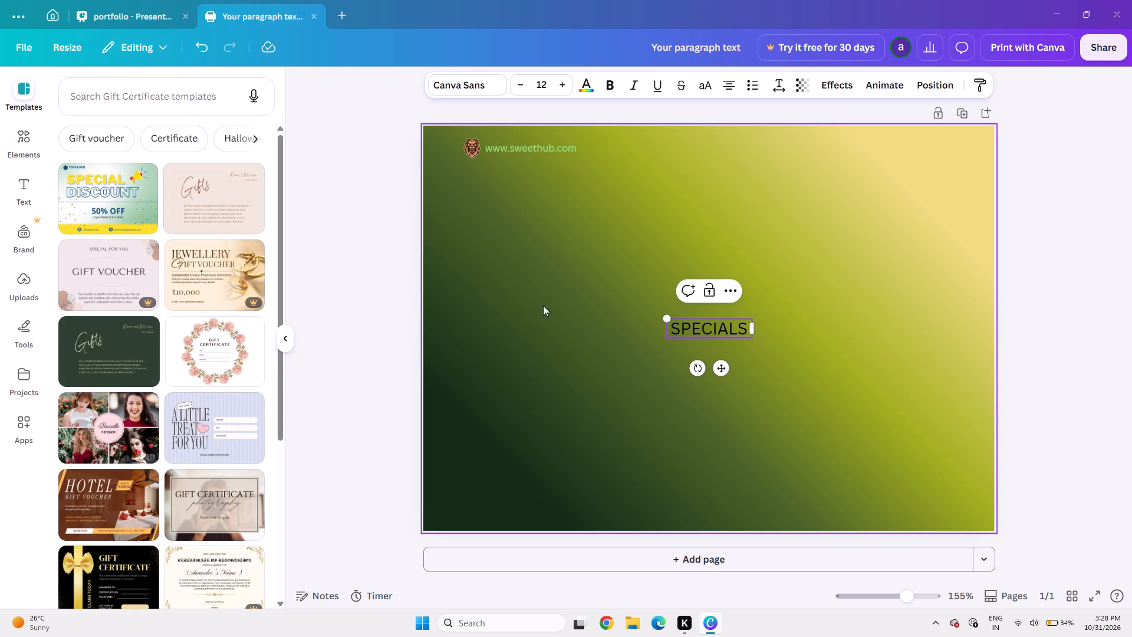
Move the SPECIALS text beneath the website address, enlarge it to size 21 and start it level with the lion head logo's left edge.
left_click_drag(715, 369, 560, 293)
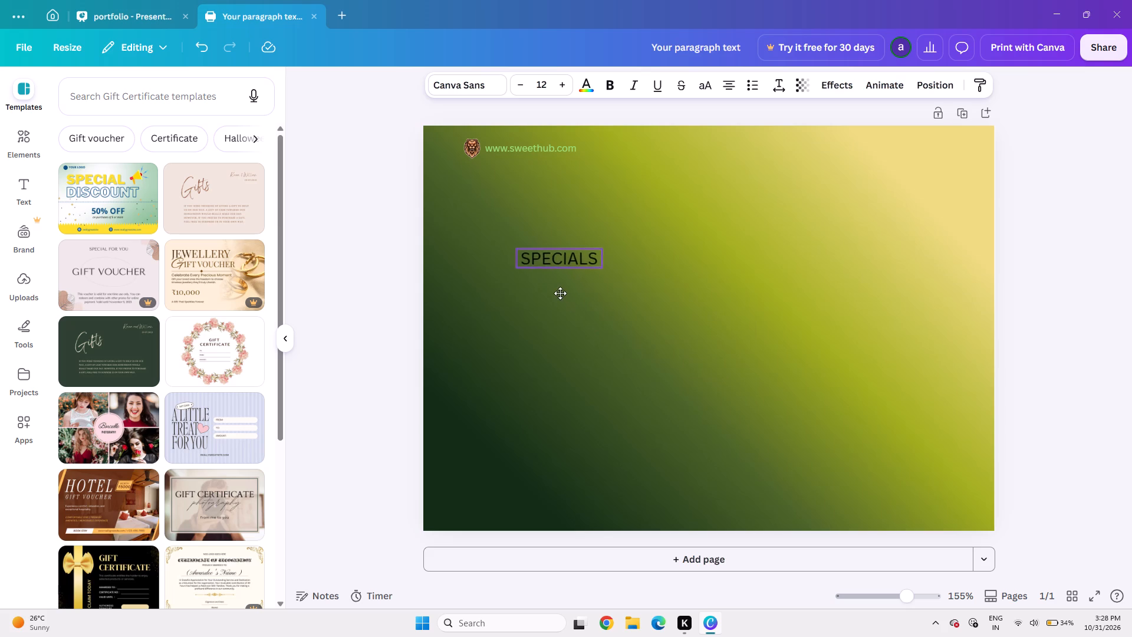
left_click_drag(560, 293, 532, 237)
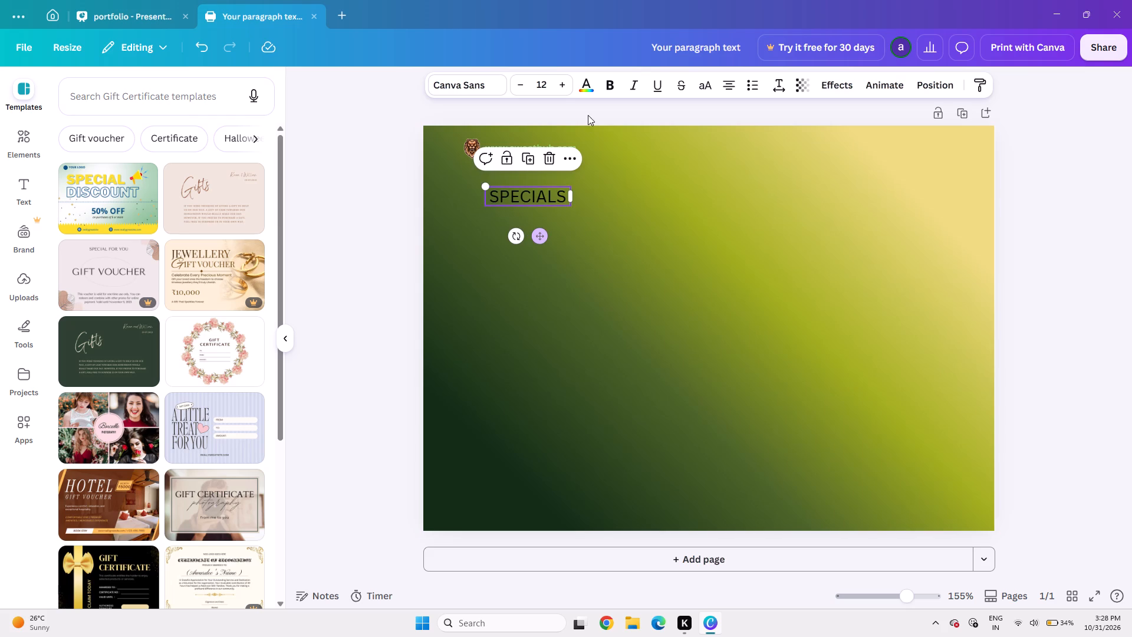
triple_click(557, 82)
triple_click(557, 82)
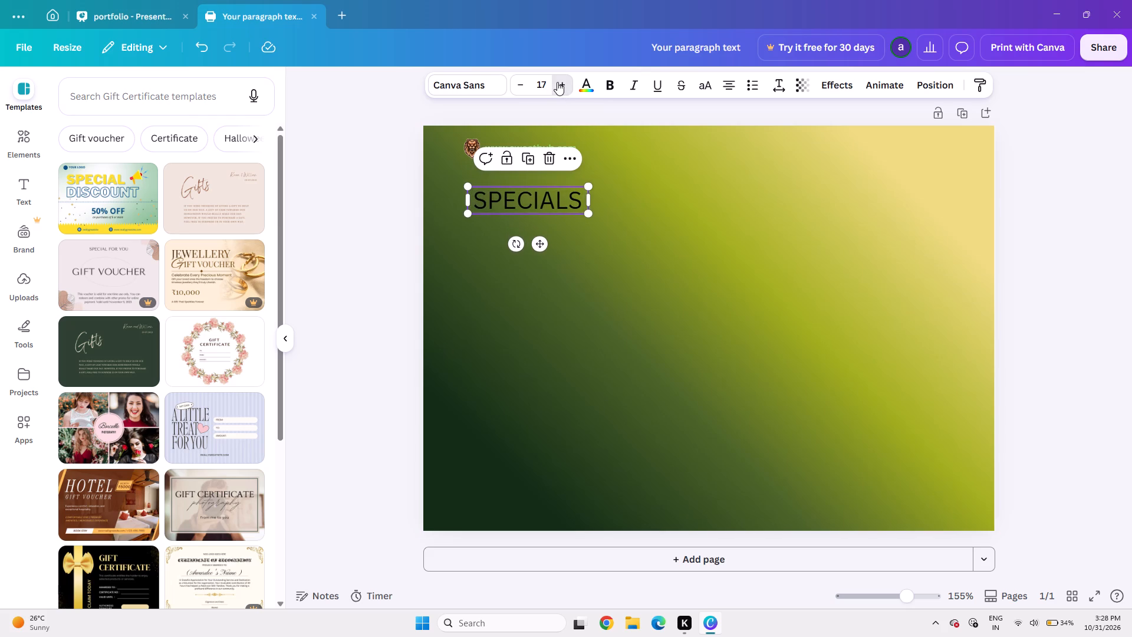
triple_click(557, 82)
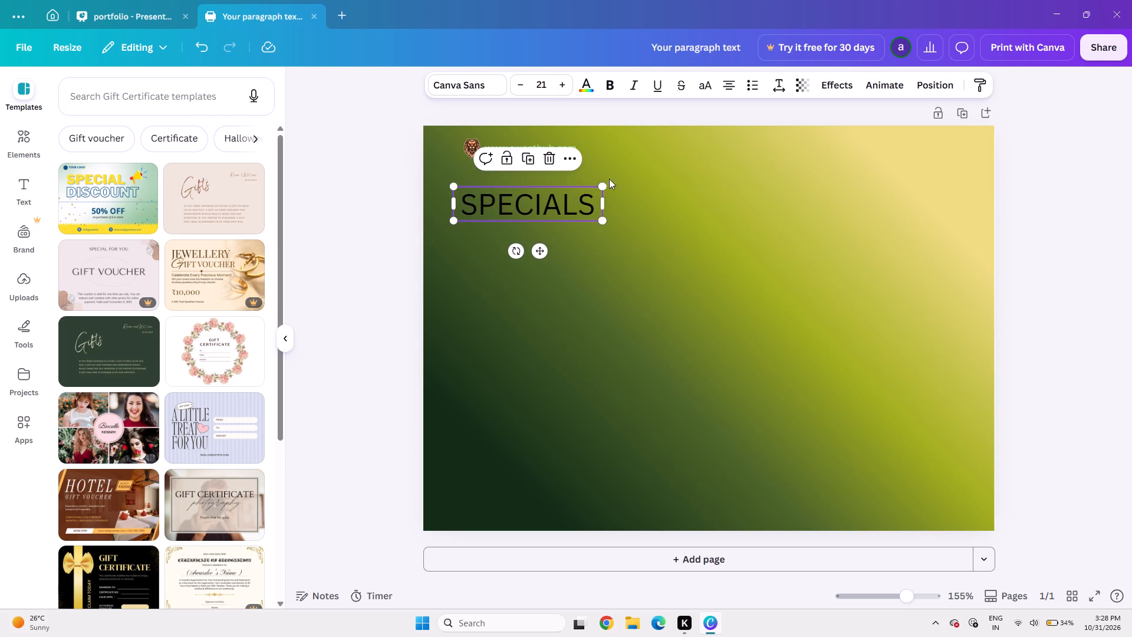
key("Right")
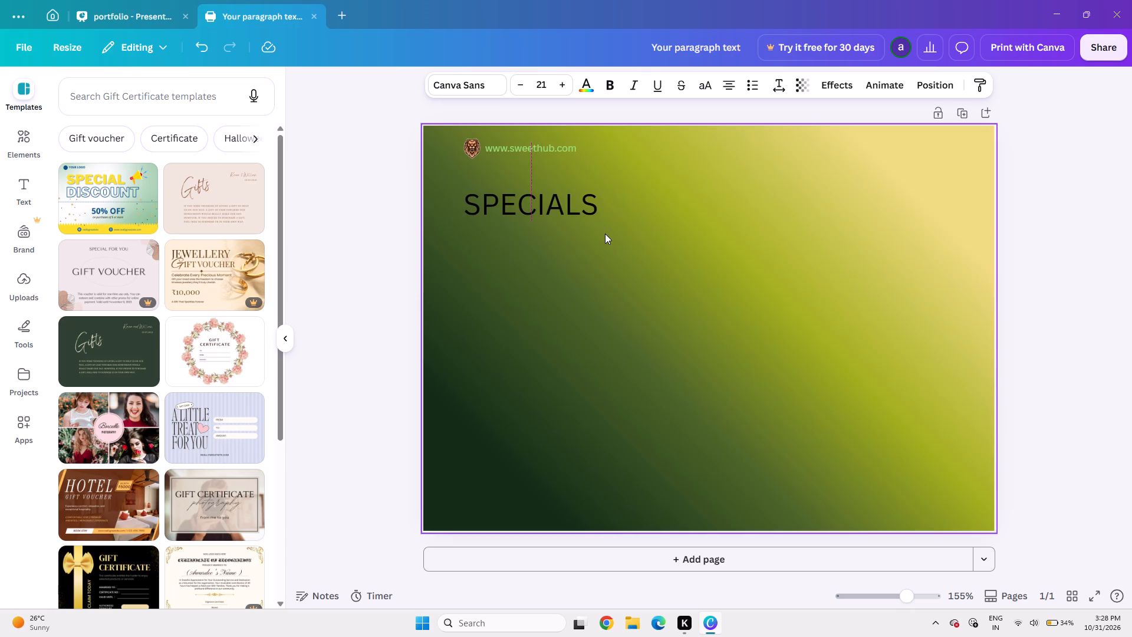
key("Right")
key("Right")
key("Up")
key("Up")
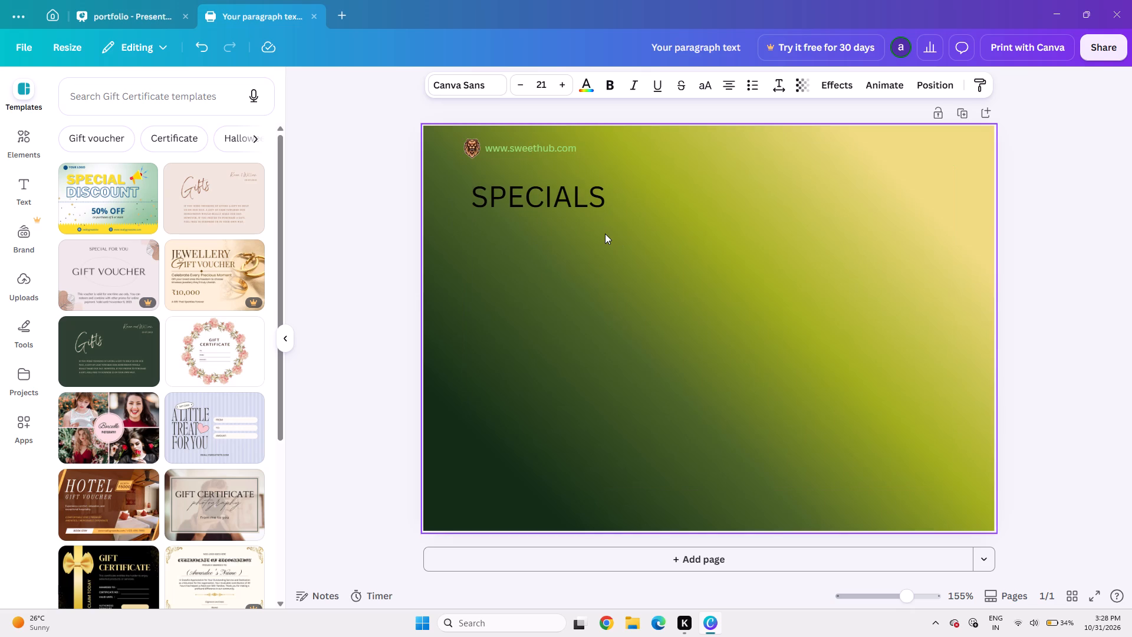
key("Left")
key("Left")
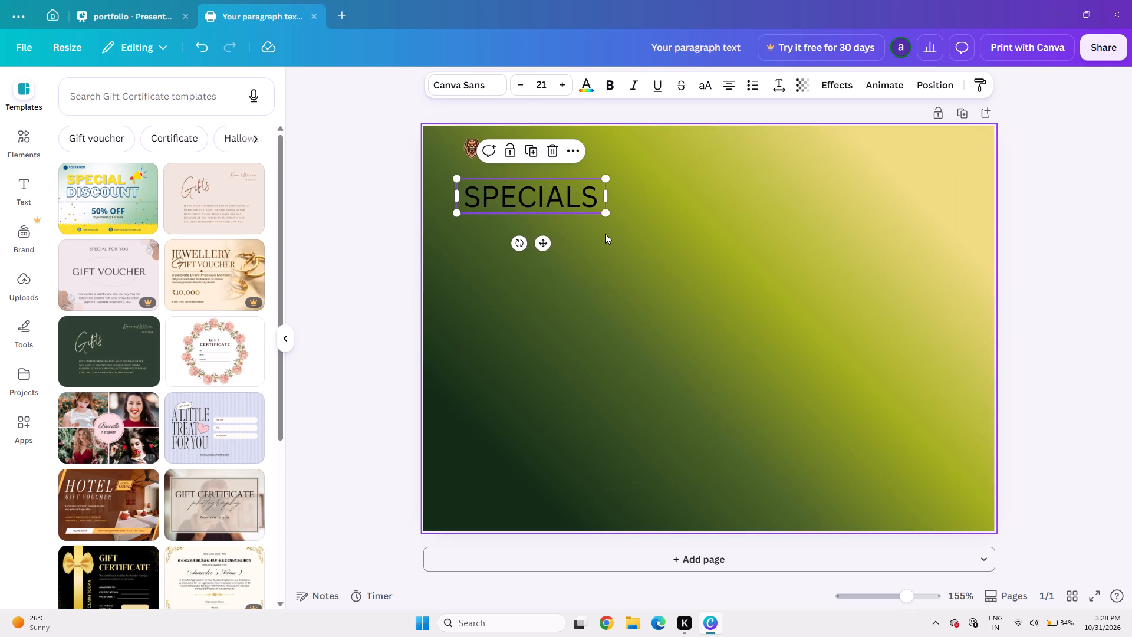
Enlarge the SPECIALS text to size 29 and shift it right so its first letter sits under the lion head logo.
triple_click(564, 84)
triple_click(564, 84)
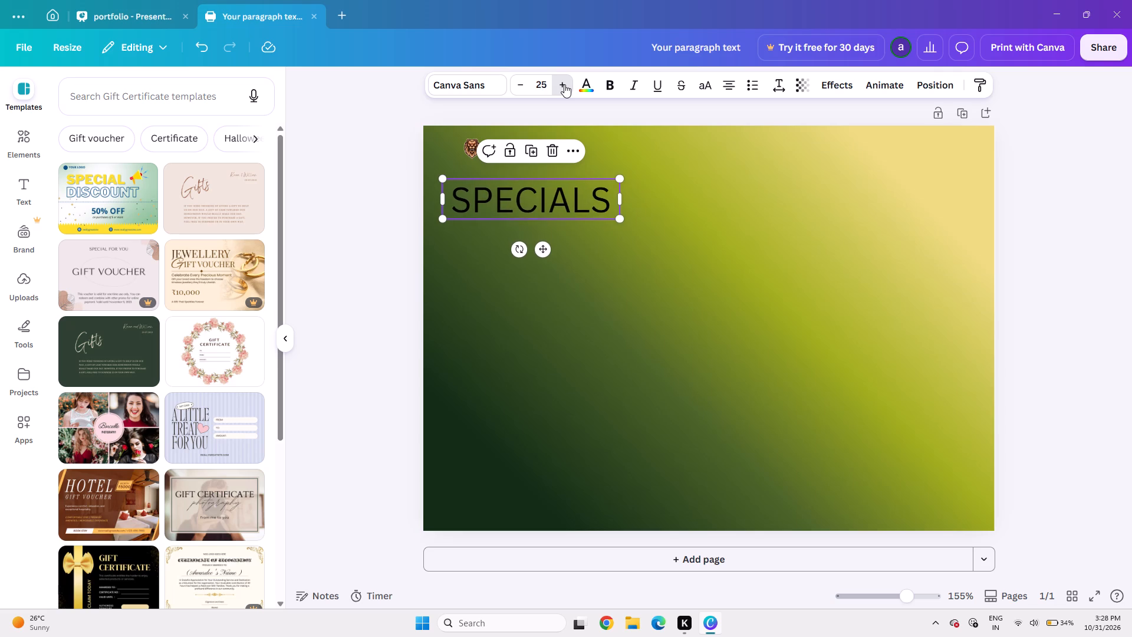
double_click(564, 84)
key("Right")
key("Right")
key("Right")
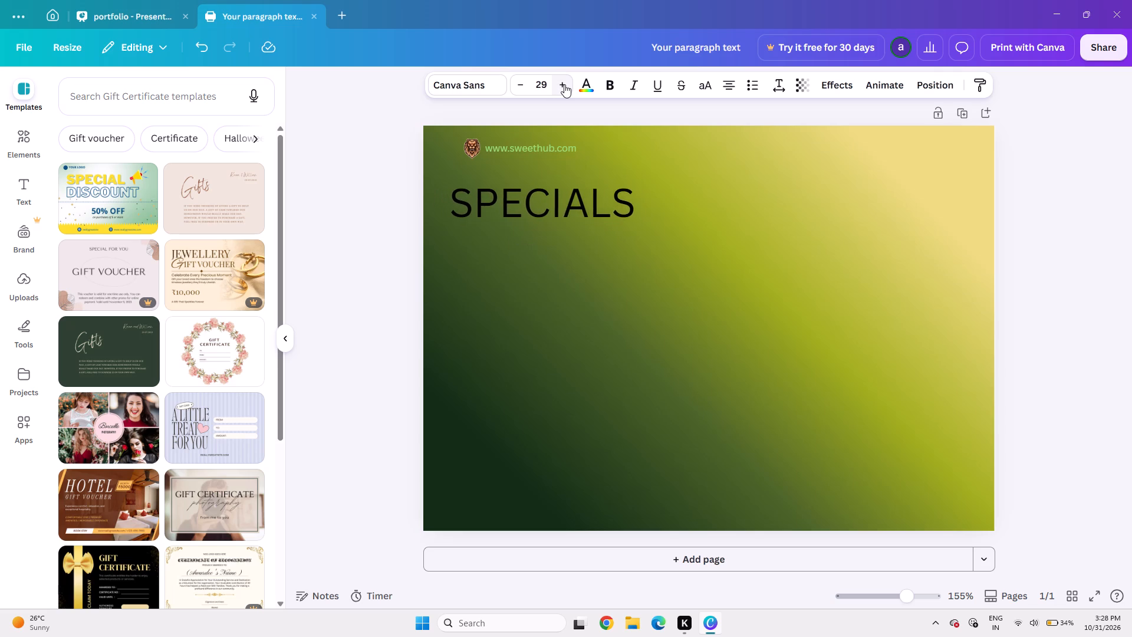
key("Right")
key("Right")
key("Right")
key("Right")
key("Left")
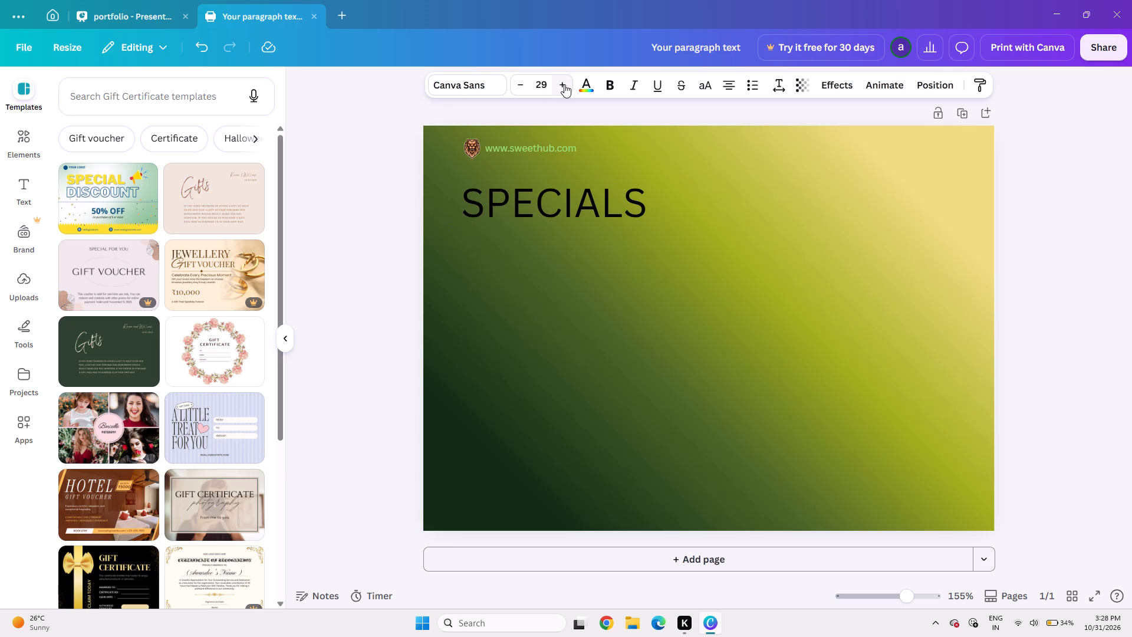
key("Down")
key("Right")
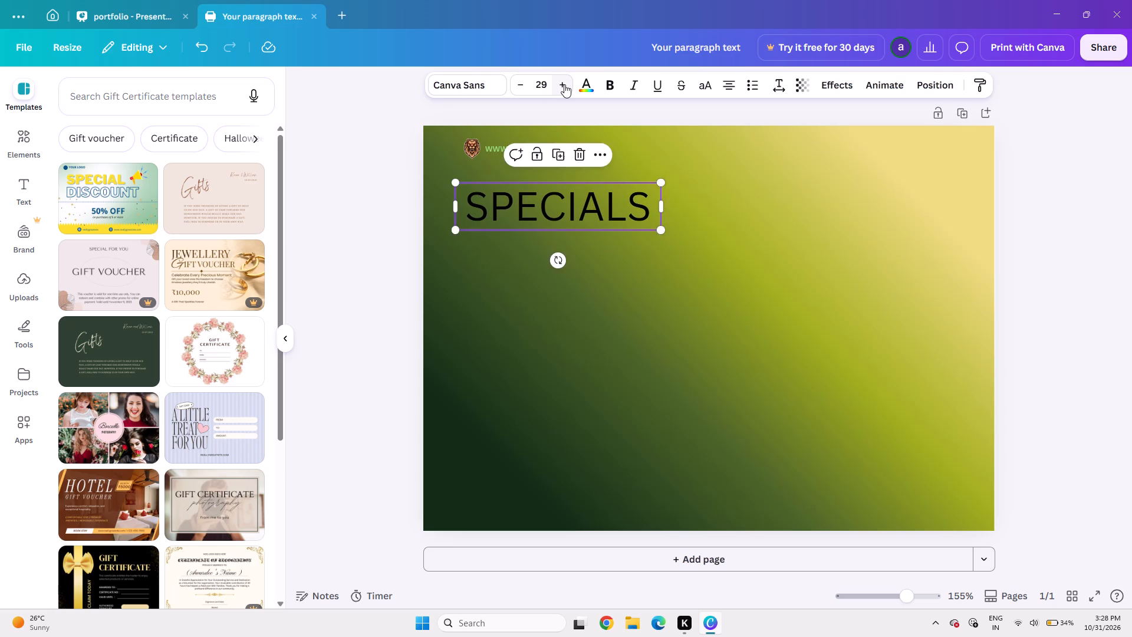
key("Up")
key("Left")
key("Down")
key("Up")
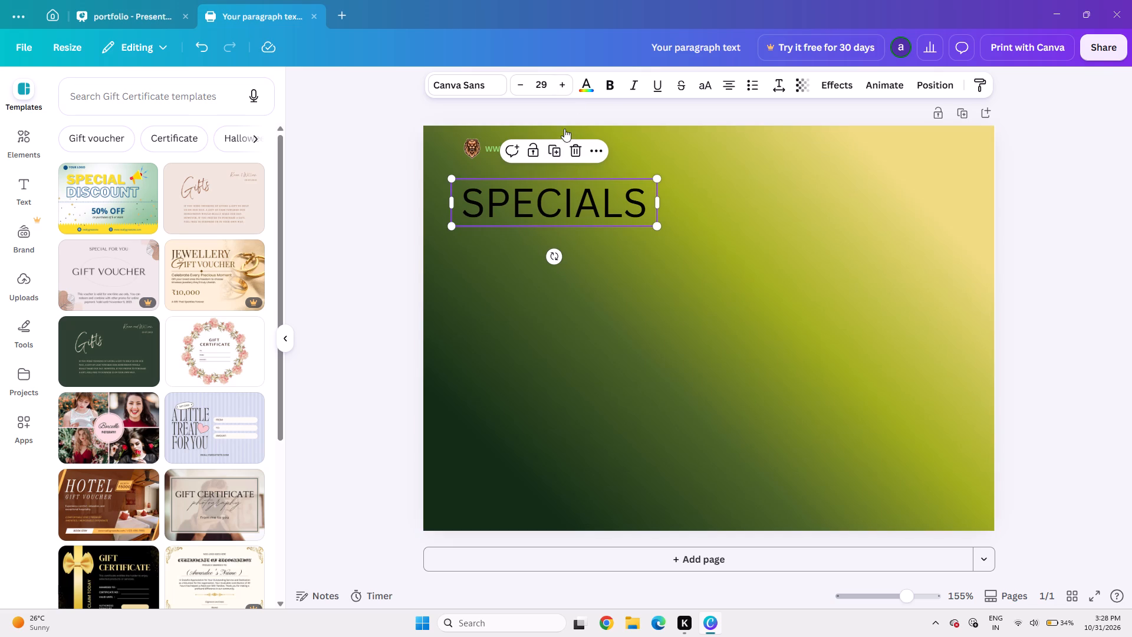
Make the SPECIALS heading bold.
left_click(610, 85)
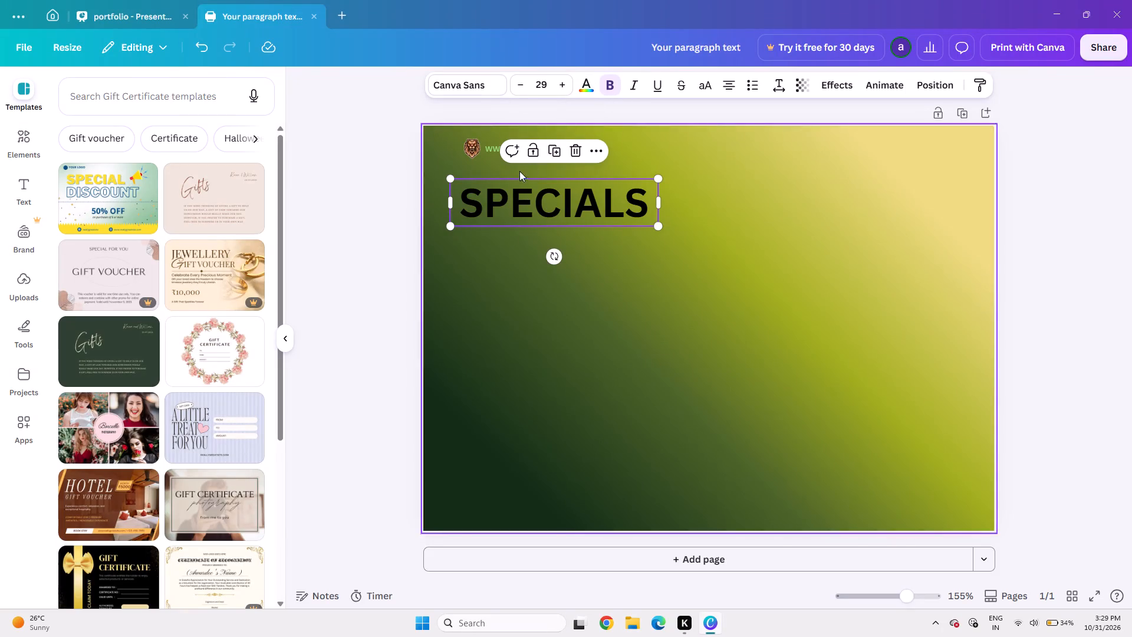
Duplicate the bold SPECIALS heading and place the copy directly beneath the original with their edges aligned.
left_click(560, 153)
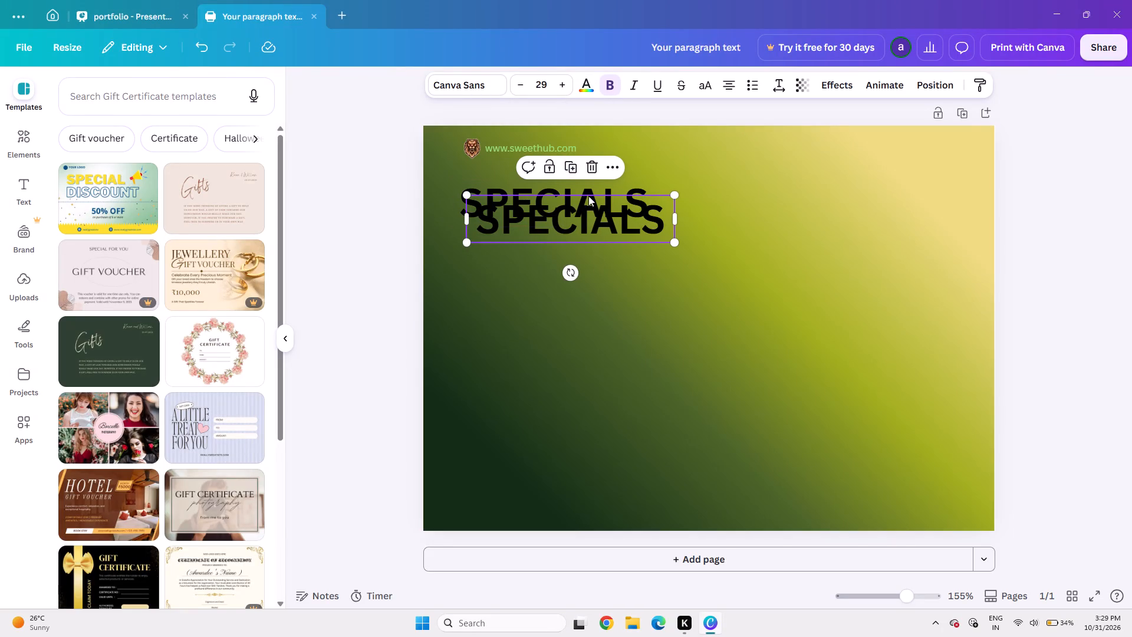
left_click(752, 267)
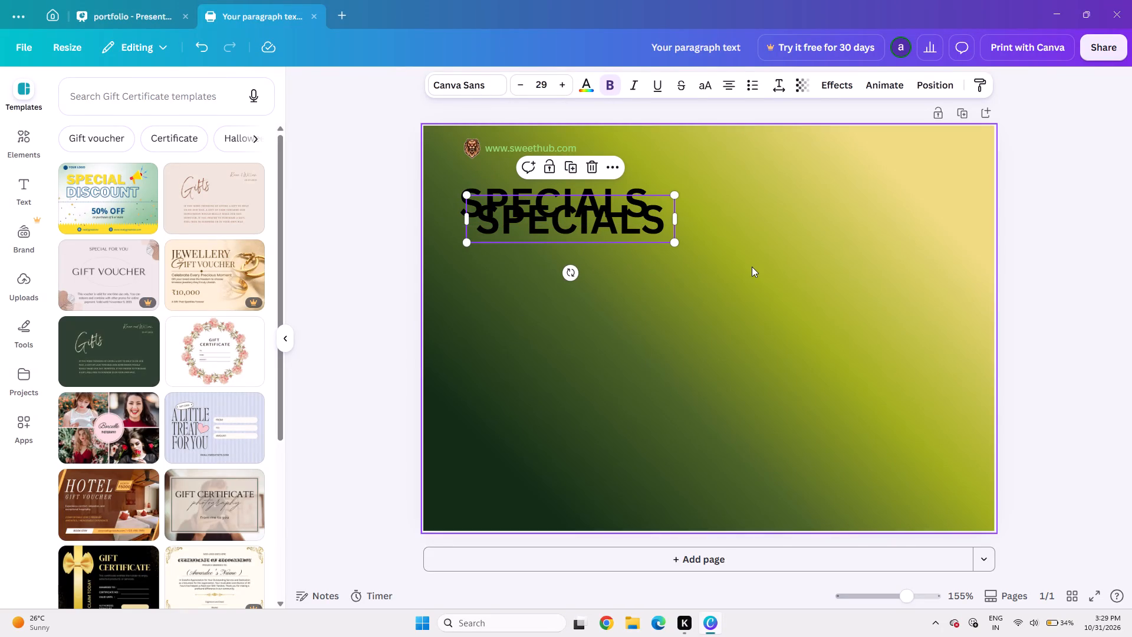
left_click(594, 231)
left_click_drag(594, 231, 571, 265)
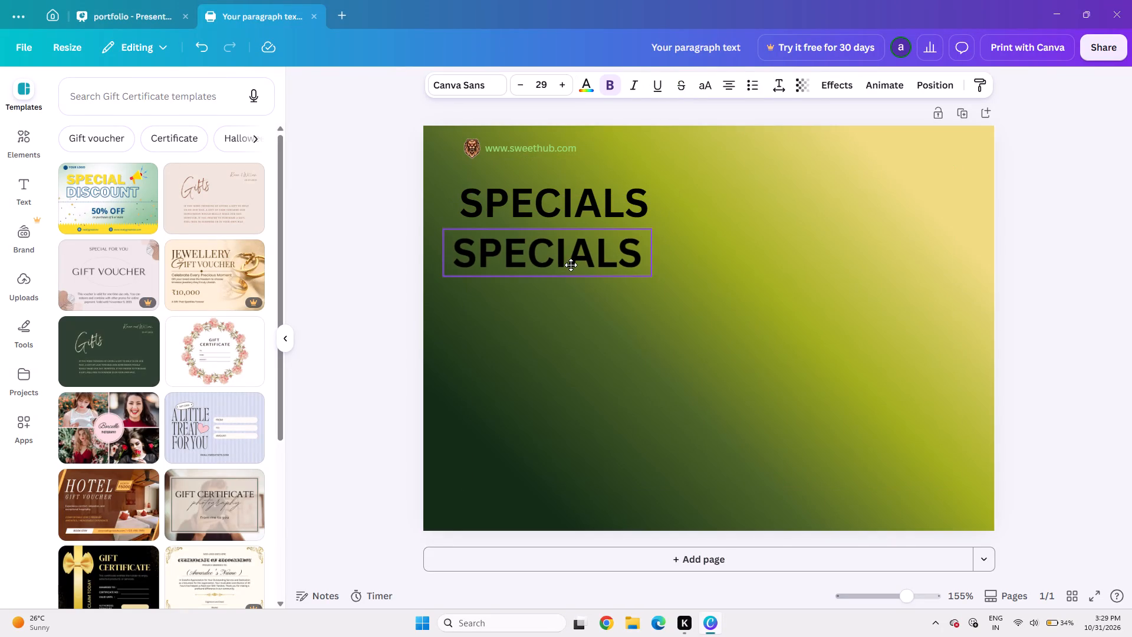
left_click_drag(571, 265, 585, 255)
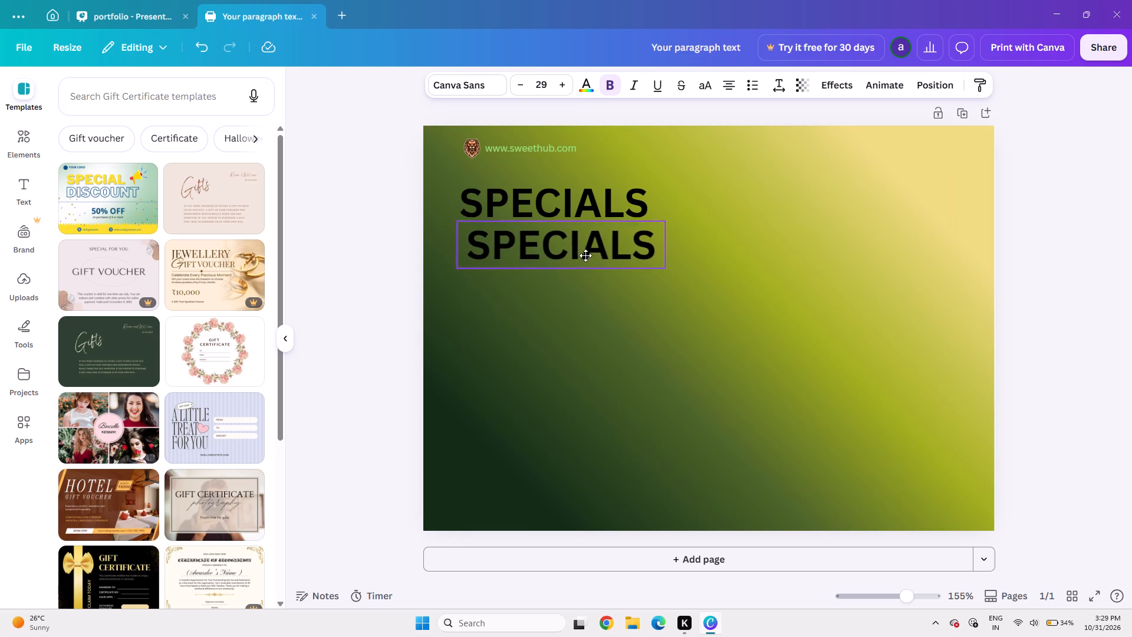
left_click_drag(585, 255, 578, 255)
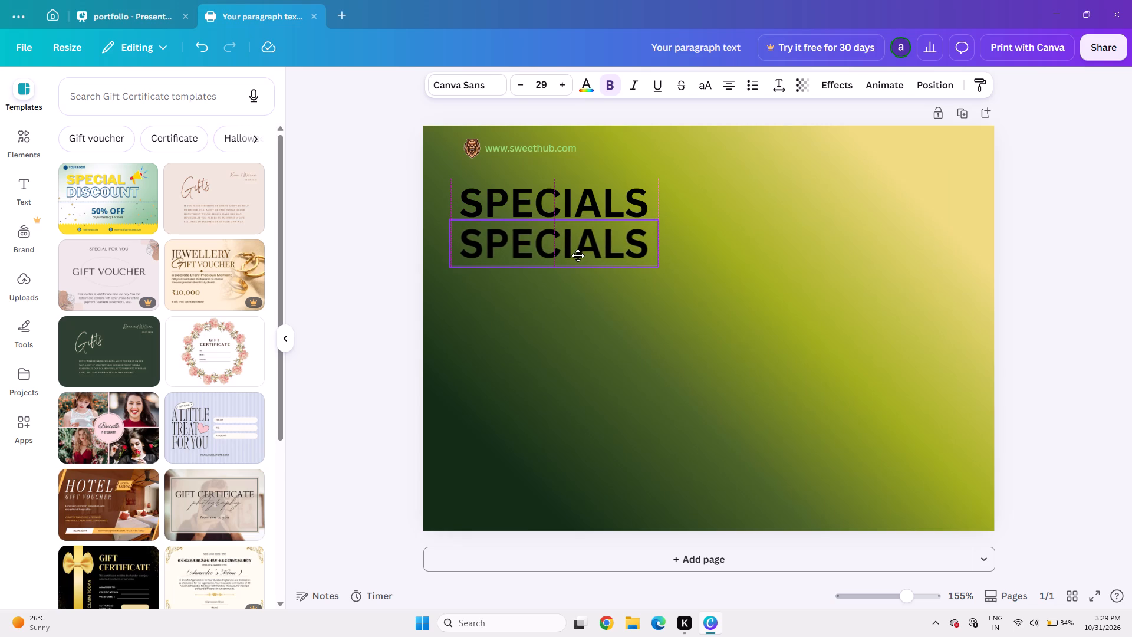
left_click_drag(578, 255, 579, 254)
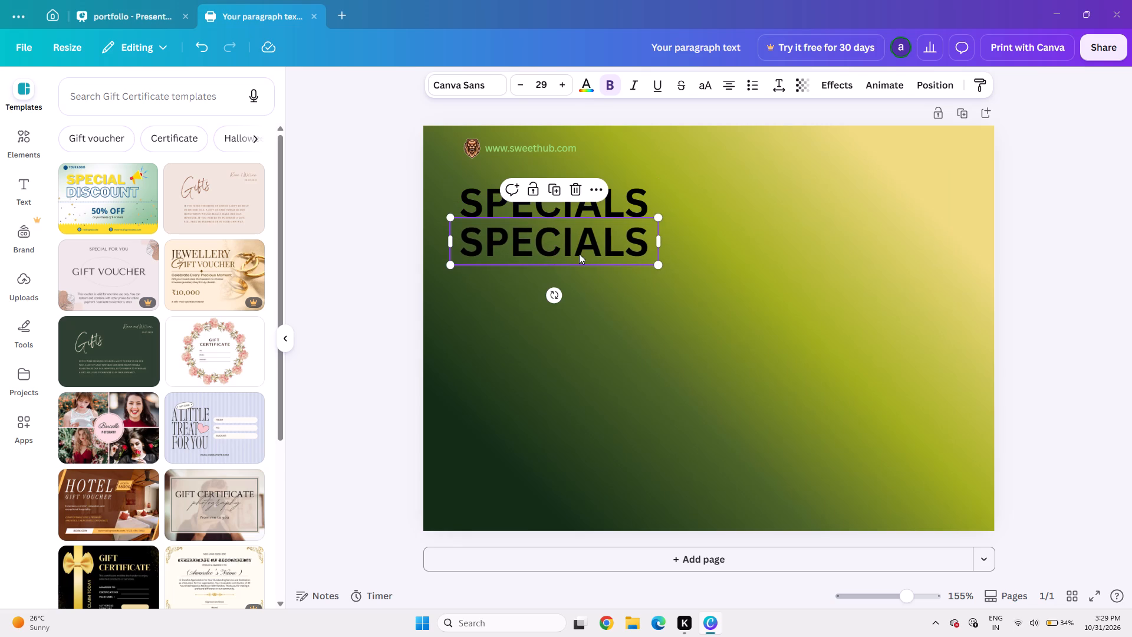
Replace the text of the lower SPECIALS copy with DISCOUNT.
left_click(776, 308)
double_click(619, 252)
key("BackSpace")
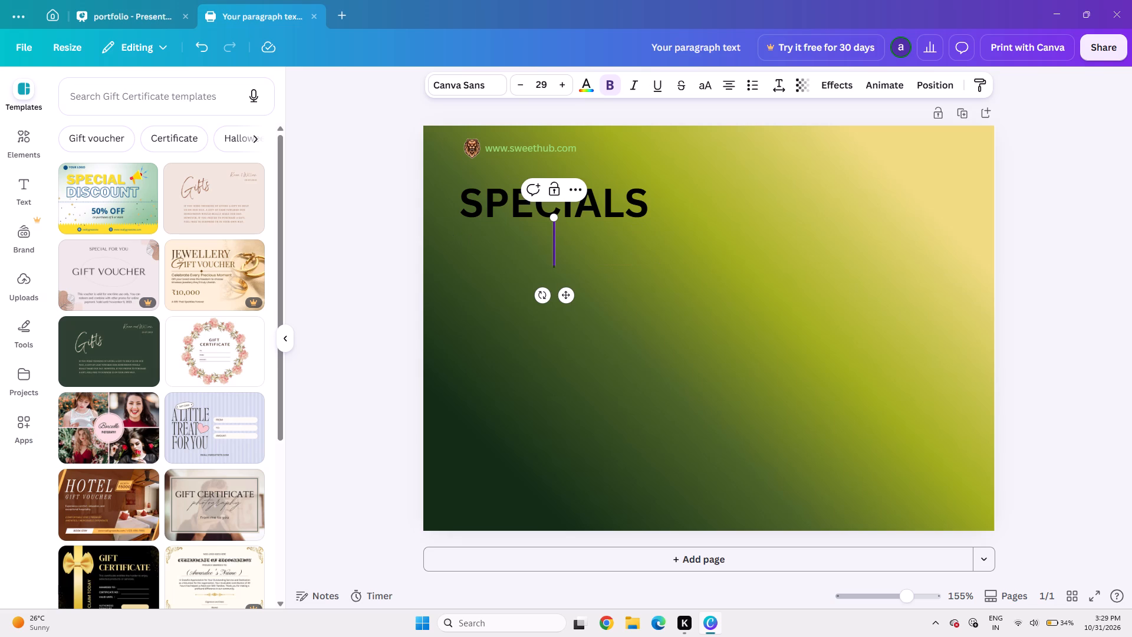
type("DICOOUNT")
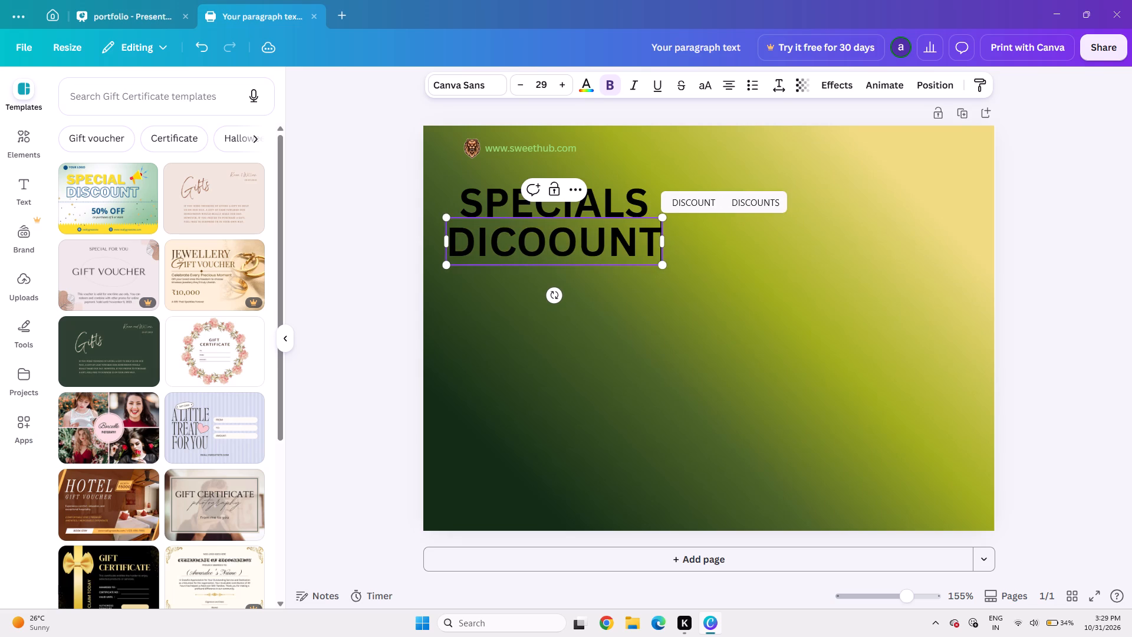
key("Left")
key("Left")
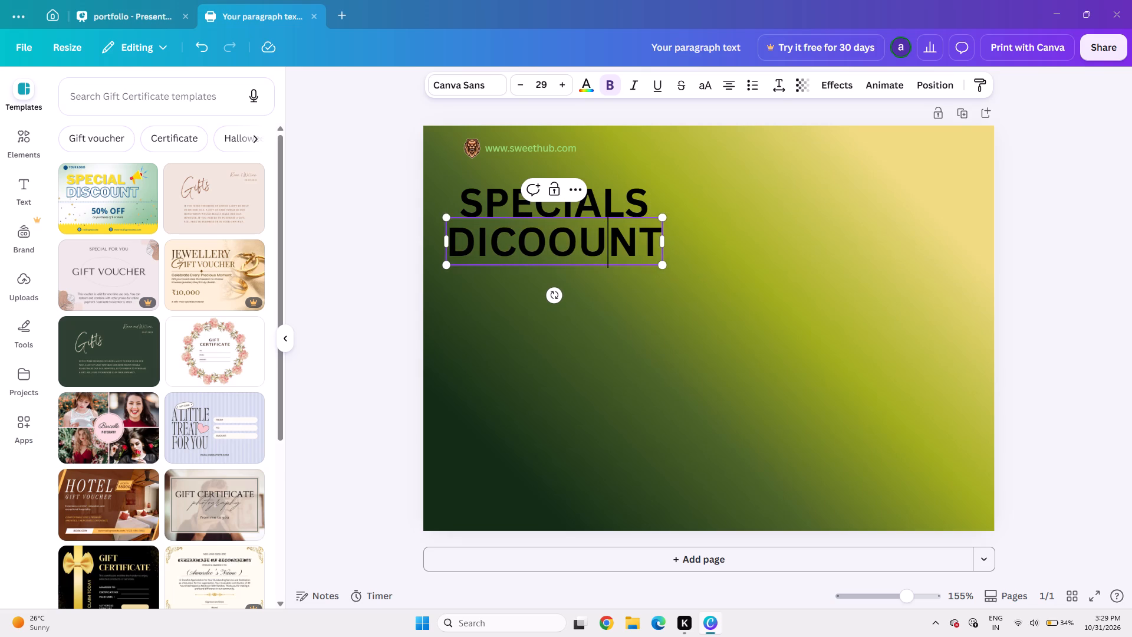
key("Left")
key("BackSpace")
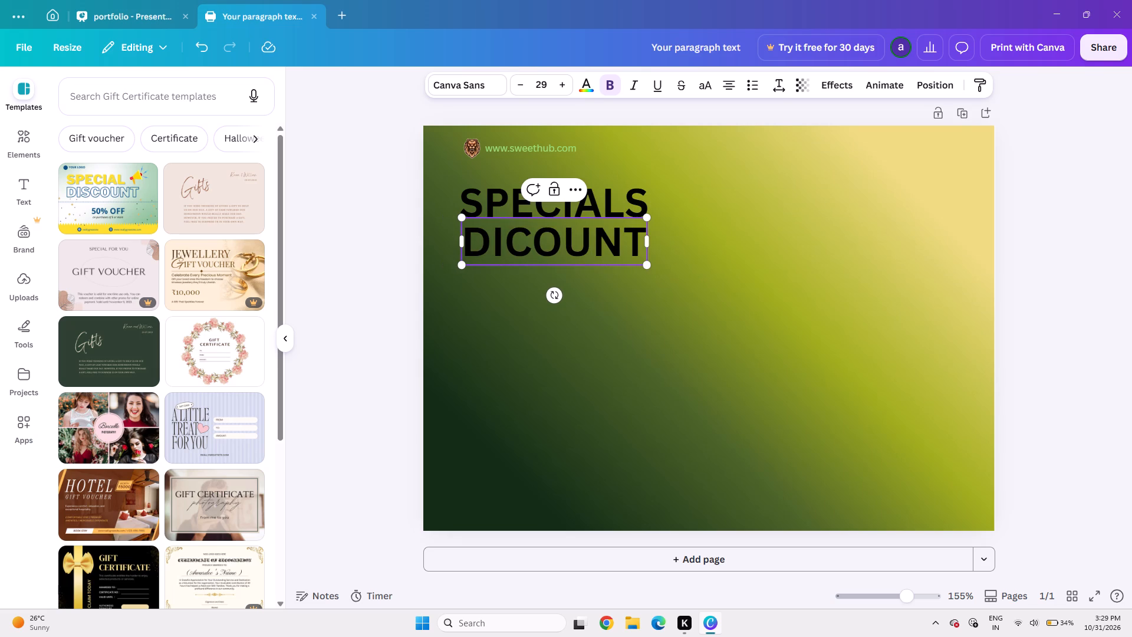
key("Right")
key("Left")
key("Left")
key("Left")
key("s")
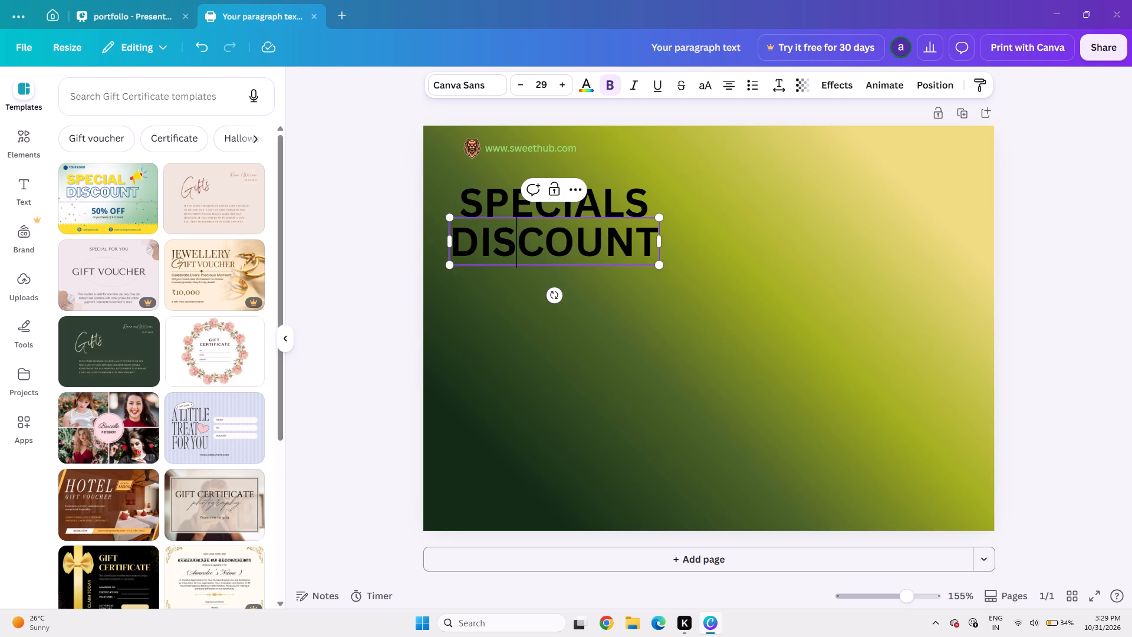
left_click(881, 324)
Nudge the DISCOUNT heading right so its first letter lines up with the start of SPECIALS.
left_click(568, 237)
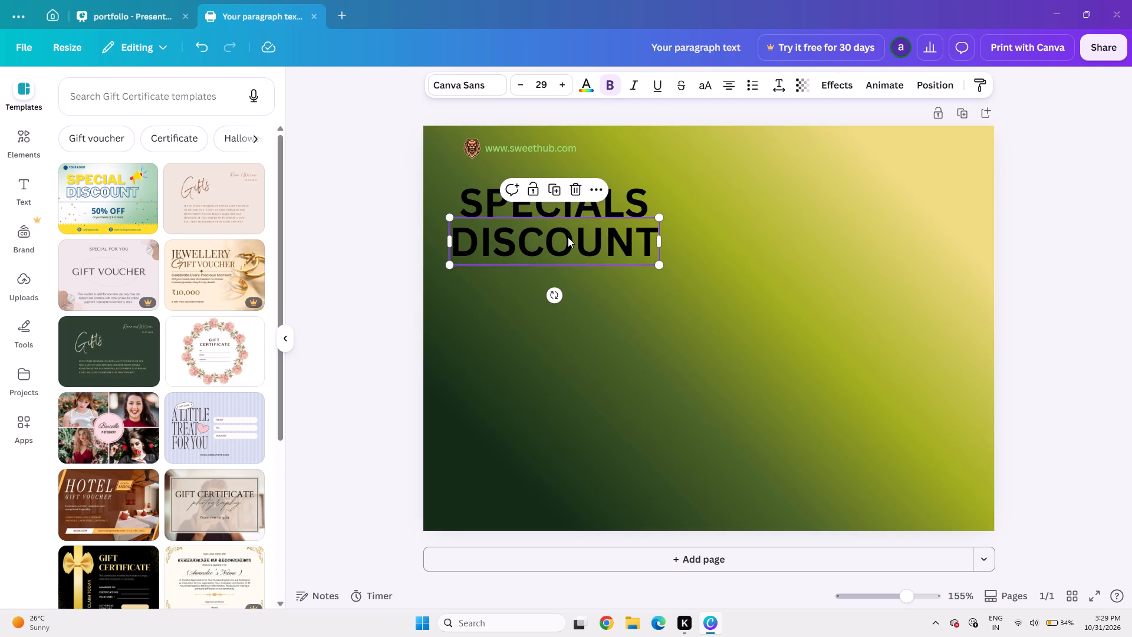
key("Right")
key("Right")
key("Right")
key("Left")
key("Left")
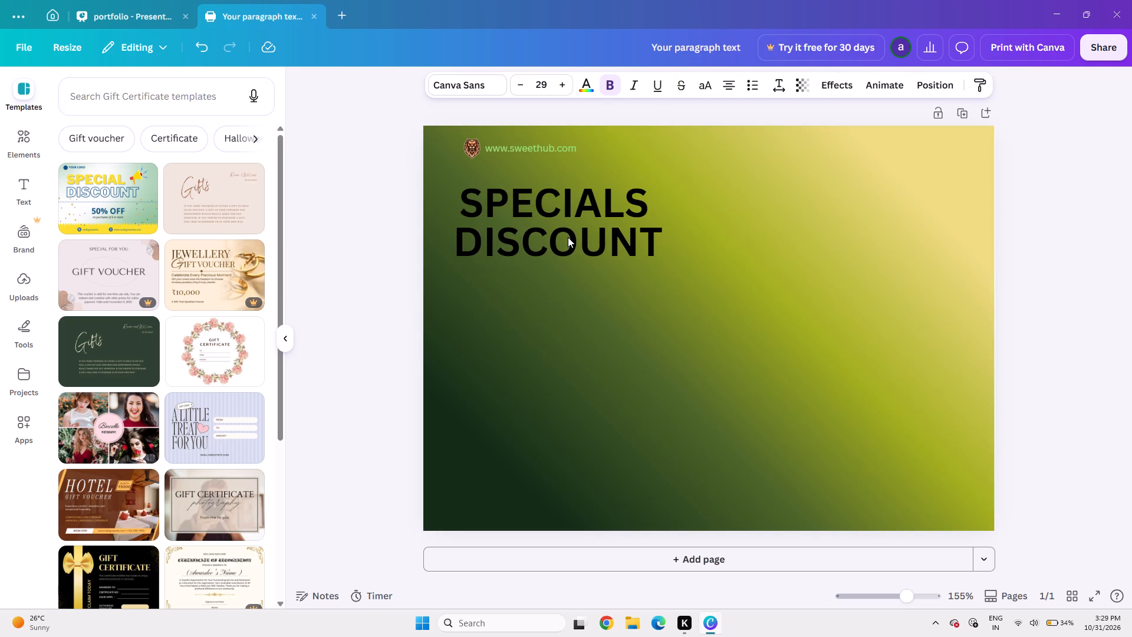
key("Right")
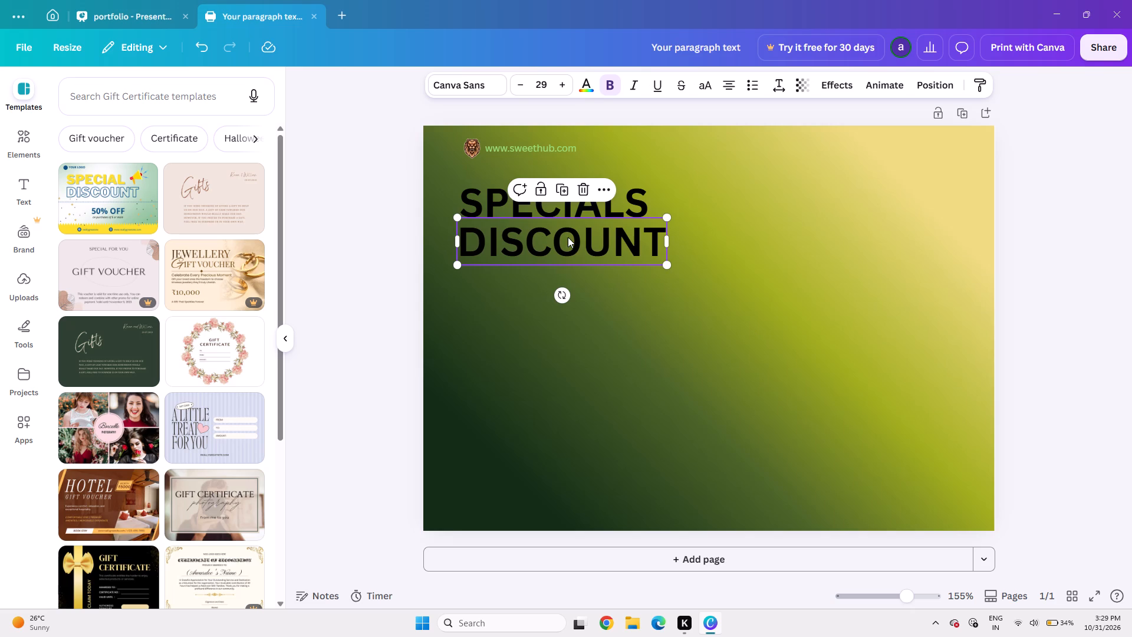
left_click(575, 242)
left_click(620, 313)
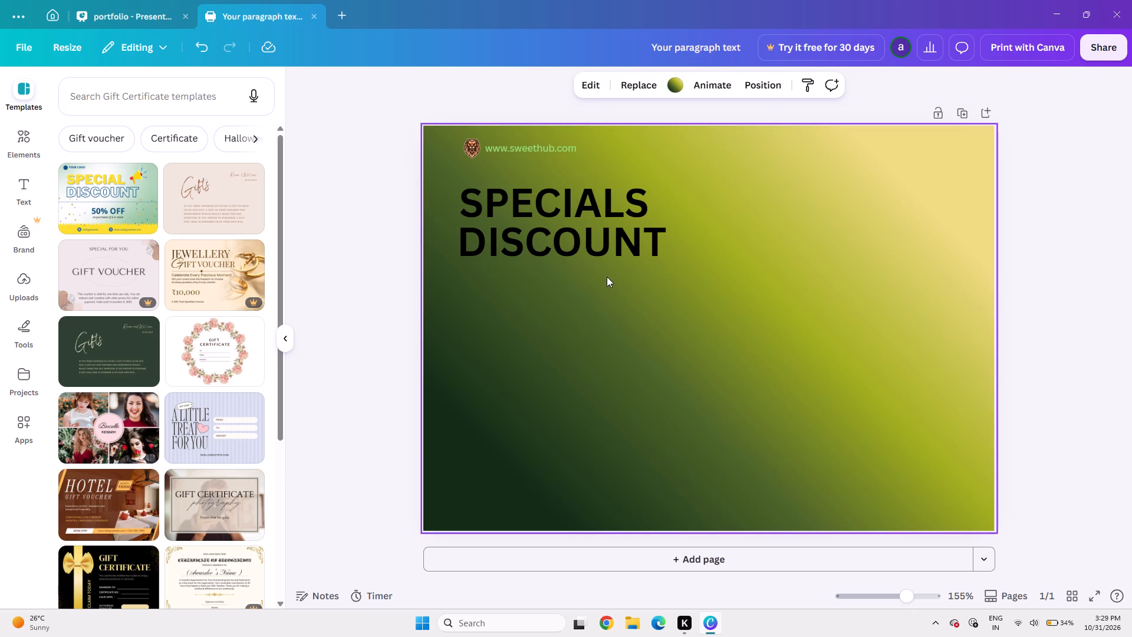
Enlarge the DISCOUNT heading to font size 36.
left_click(607, 277)
left_click(607, 239)
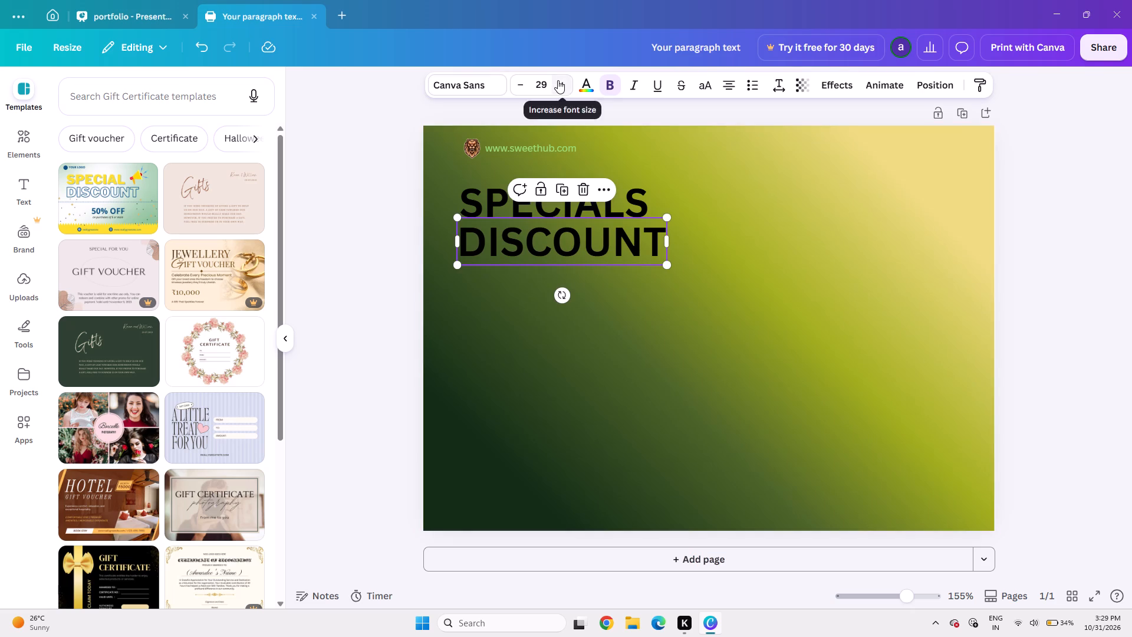
triple_click(558, 80)
triple_click(558, 80)
left_click(558, 80)
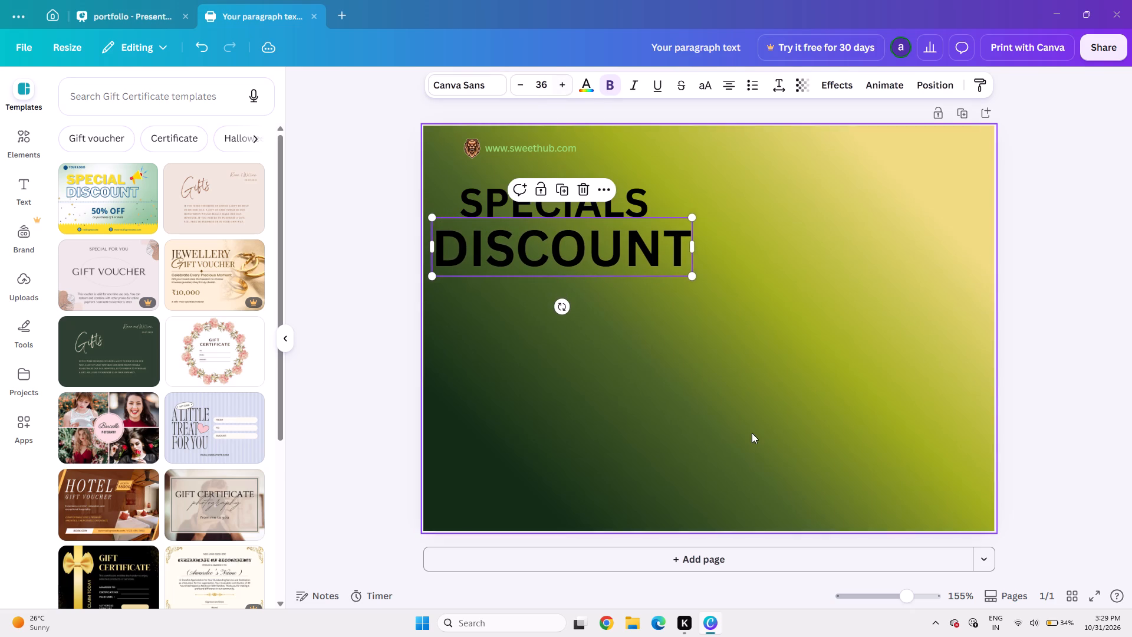
left_click(752, 433)
Shift the enlarged DISCOUNT heading right to start level with SPECIALS and raise it close beneath that word.
left_click(600, 244)
key("Right")
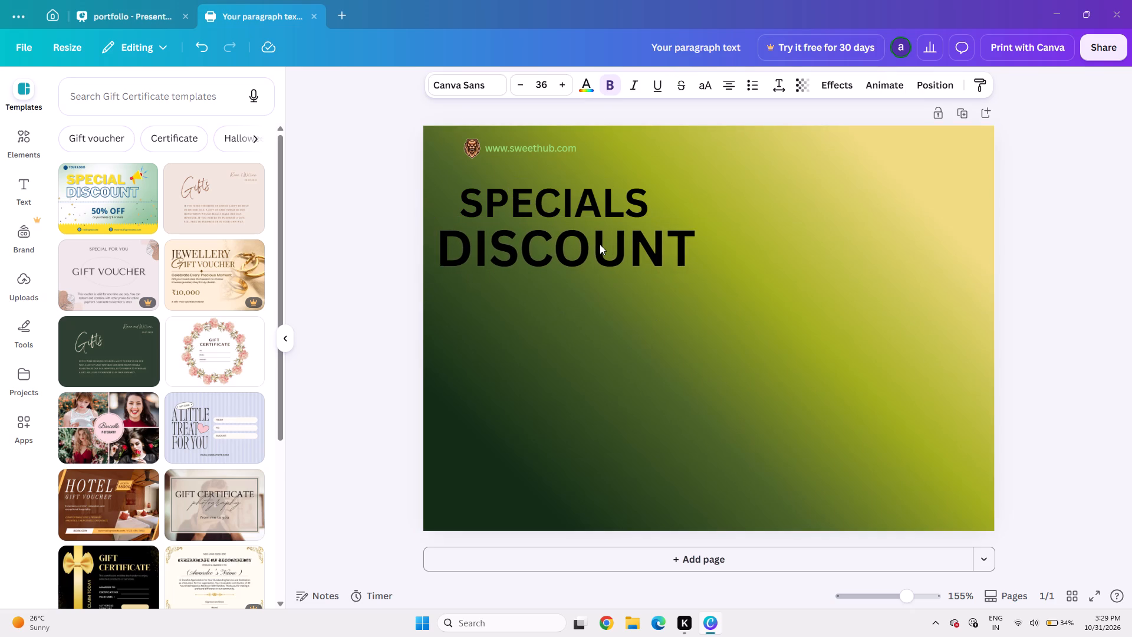
key("Right")
key("Right")
key("Right")
key("Right")
key("Right")
key("Right")
key("Right")
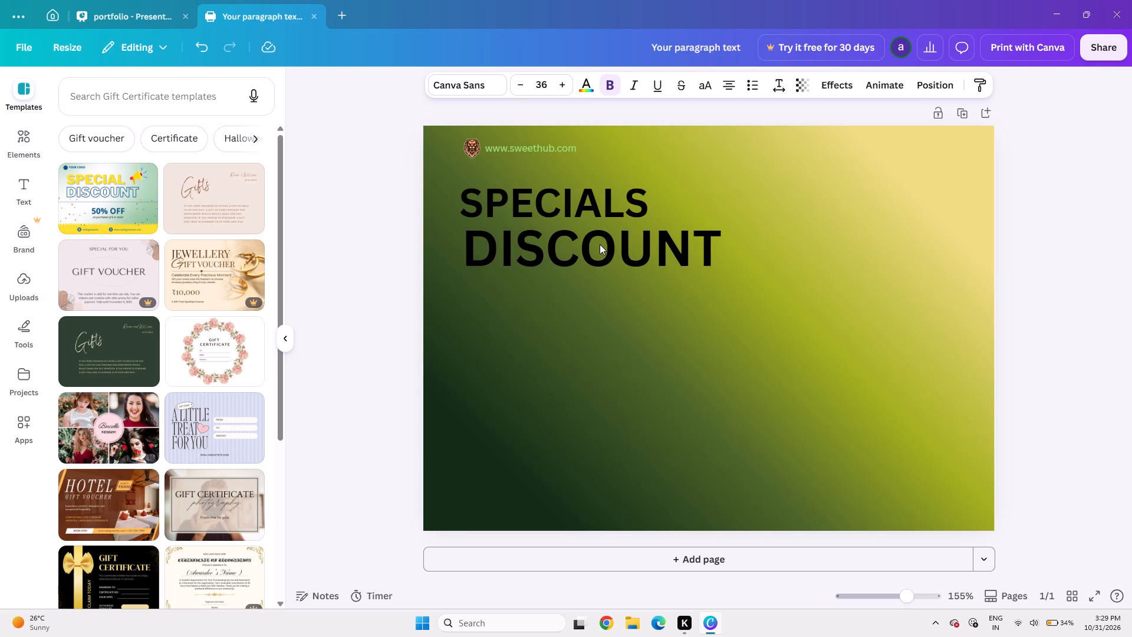
key("Down")
key("Up")
key("Left")
key("Left")
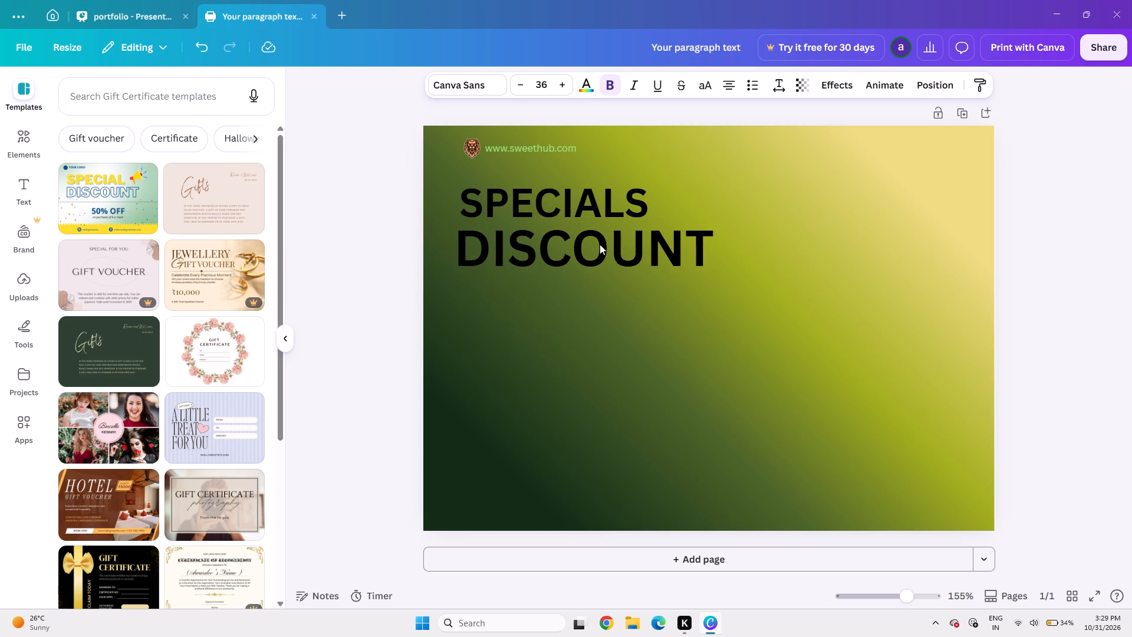
key("Right")
key("Up")
key("Up")
key("Up")
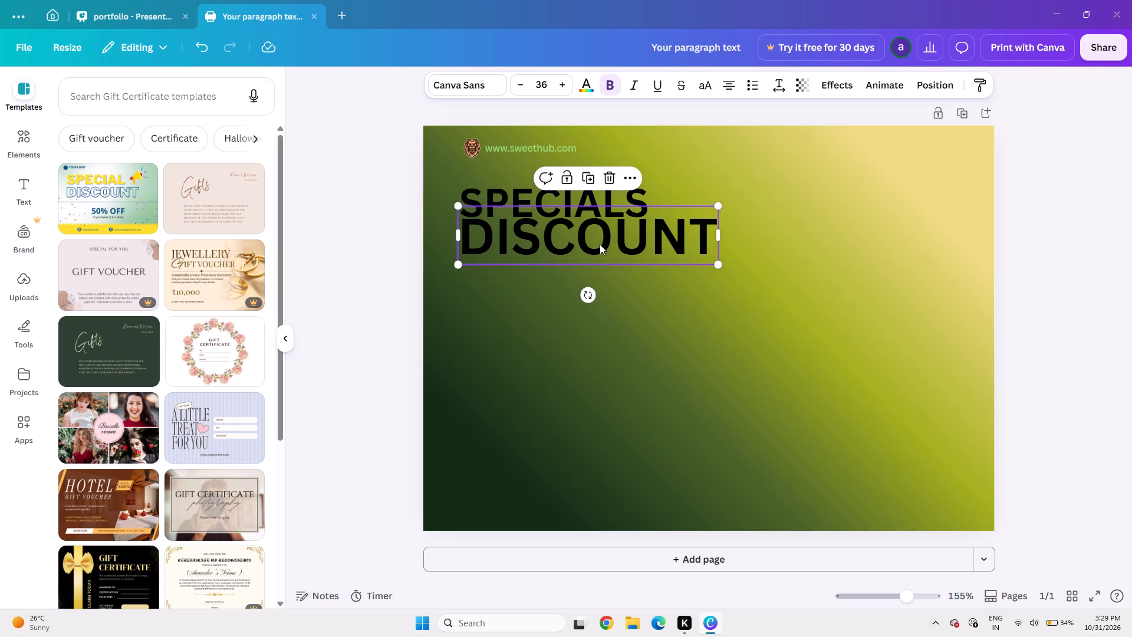
Nudge the SPECIALS heading up slightly to open a small gap above DISCOUNT.
left_click(632, 314)
left_click(614, 195)
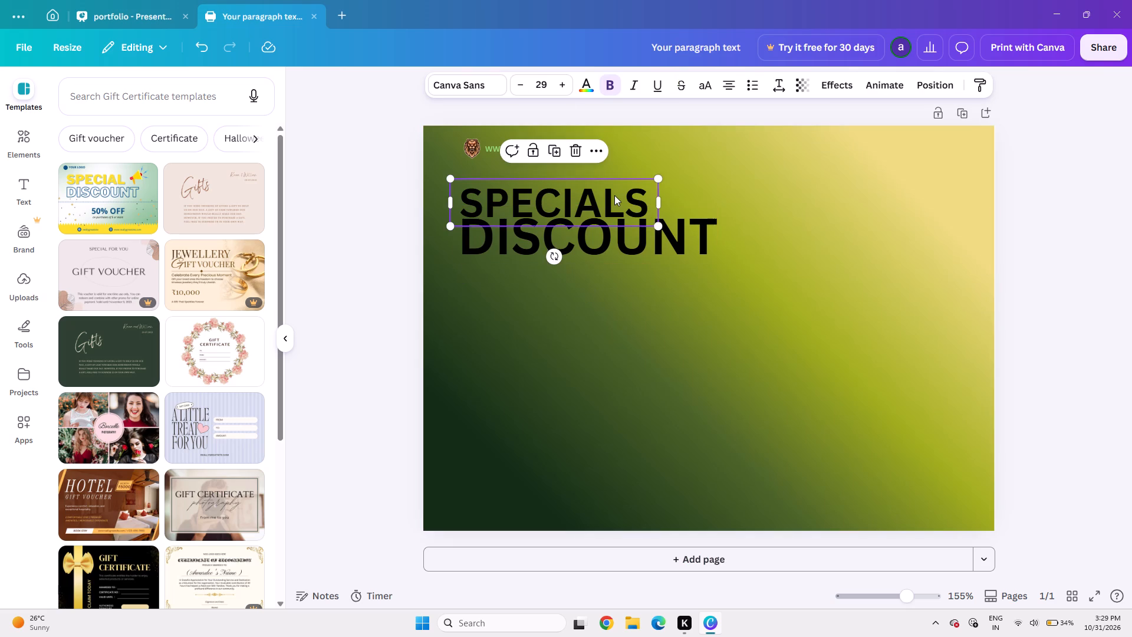
key("Up")
left_click(854, 231)
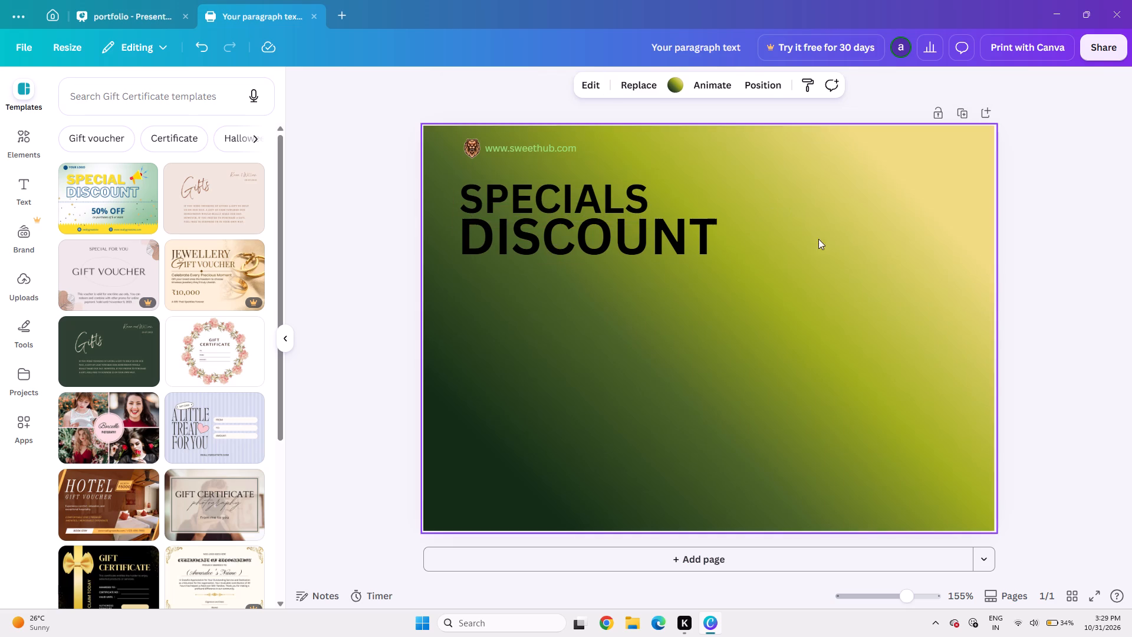
Enlarge the DISCOUNT heading to font size 38 and nudge it right to line up again with the start of SPECIALS.
double_click(653, 218)
left_click(689, 322)
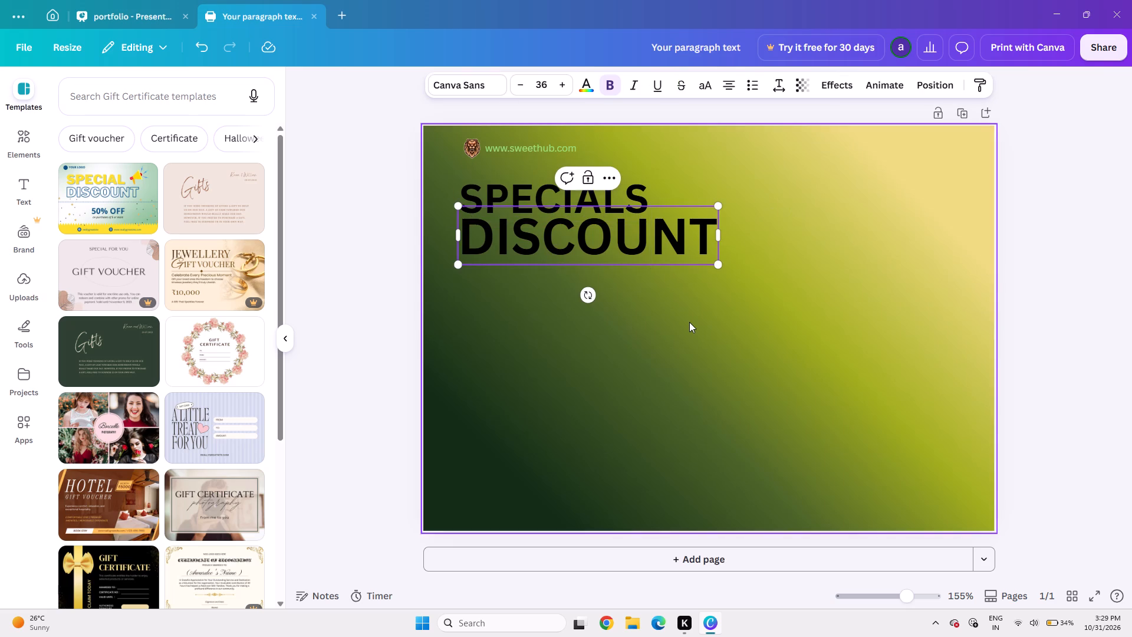
left_click(623, 242)
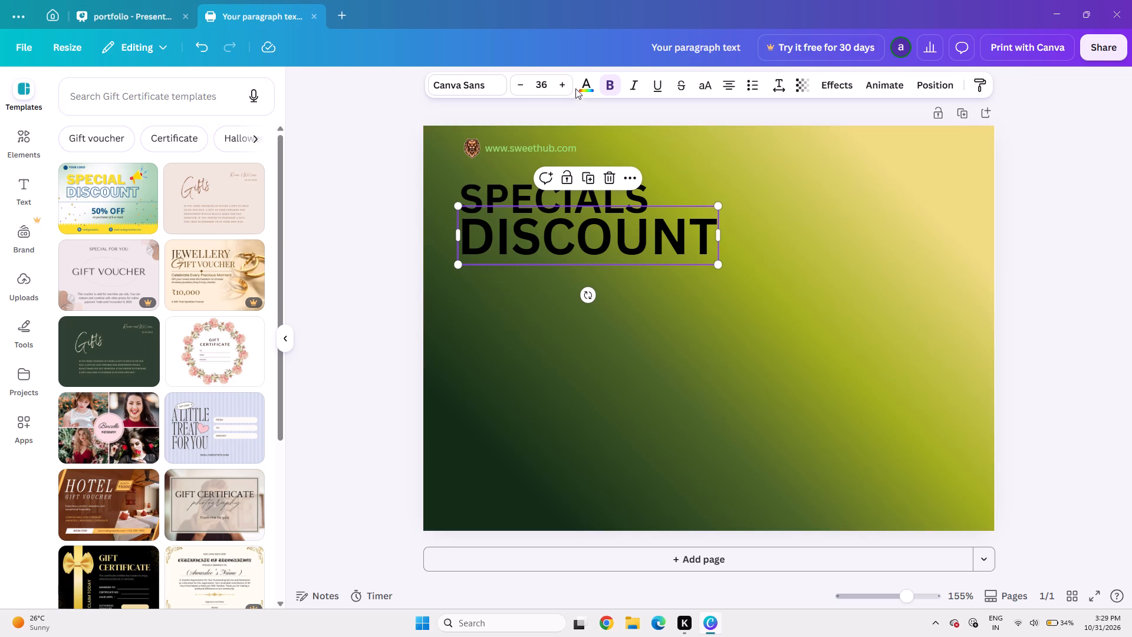
left_click(562, 80)
left_click(562, 80)
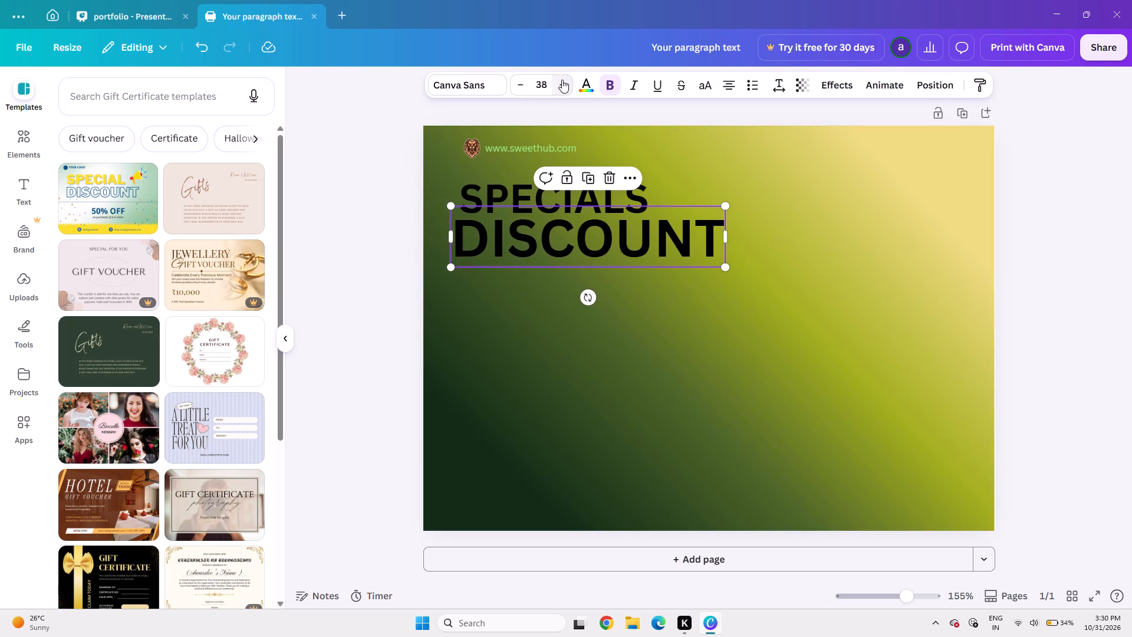
left_click(637, 445)
left_click(623, 230)
key("Right")
key("Right")
key("Left")
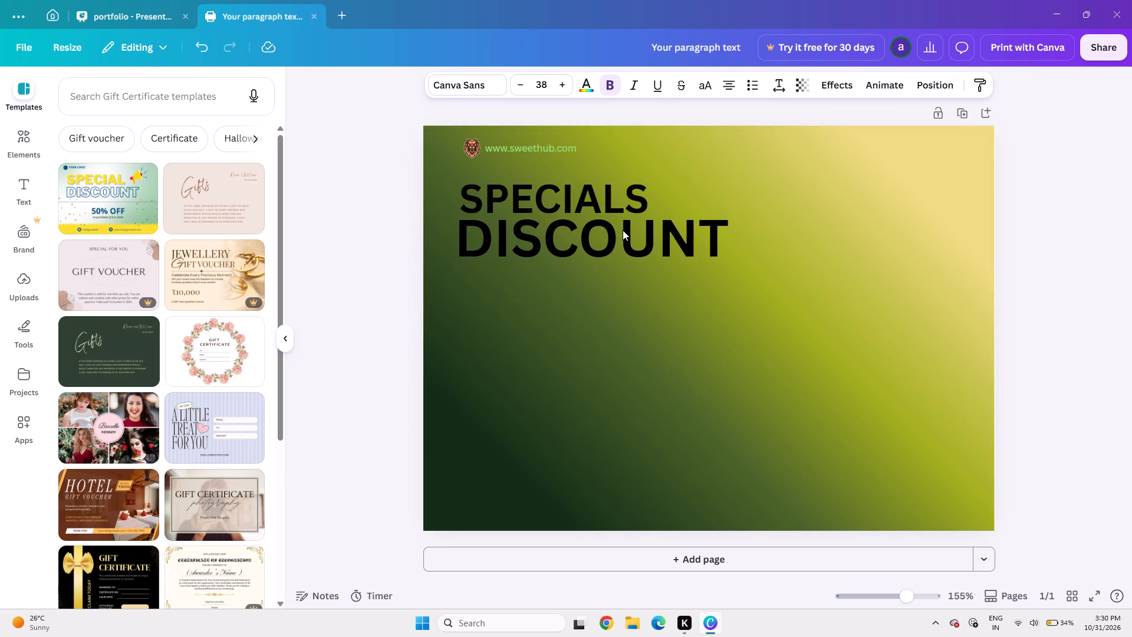
left_click(654, 355)
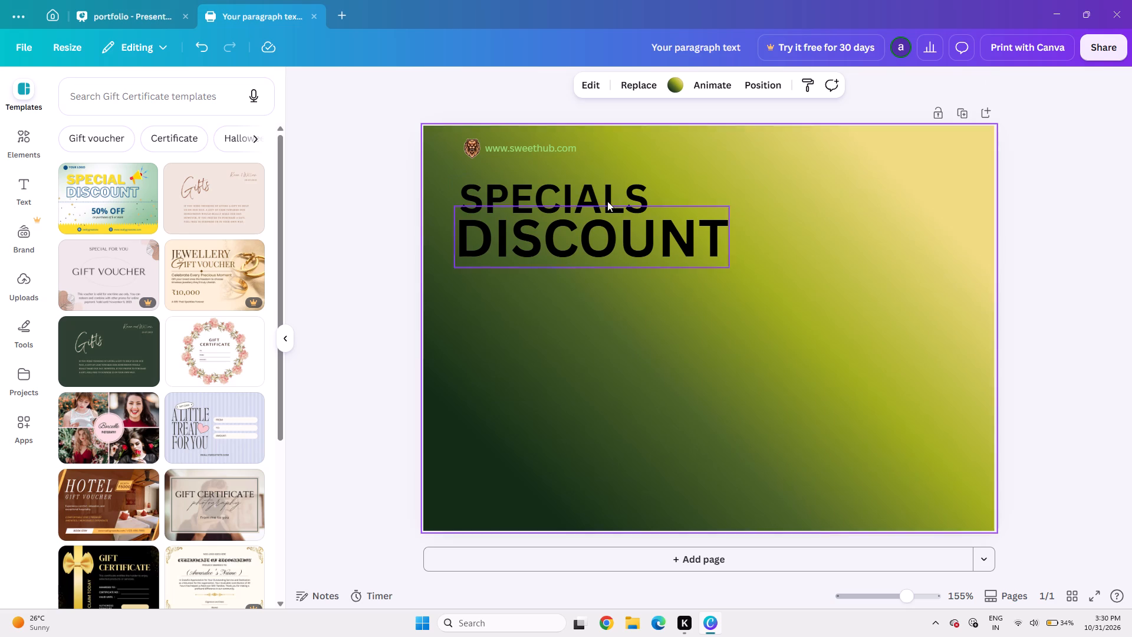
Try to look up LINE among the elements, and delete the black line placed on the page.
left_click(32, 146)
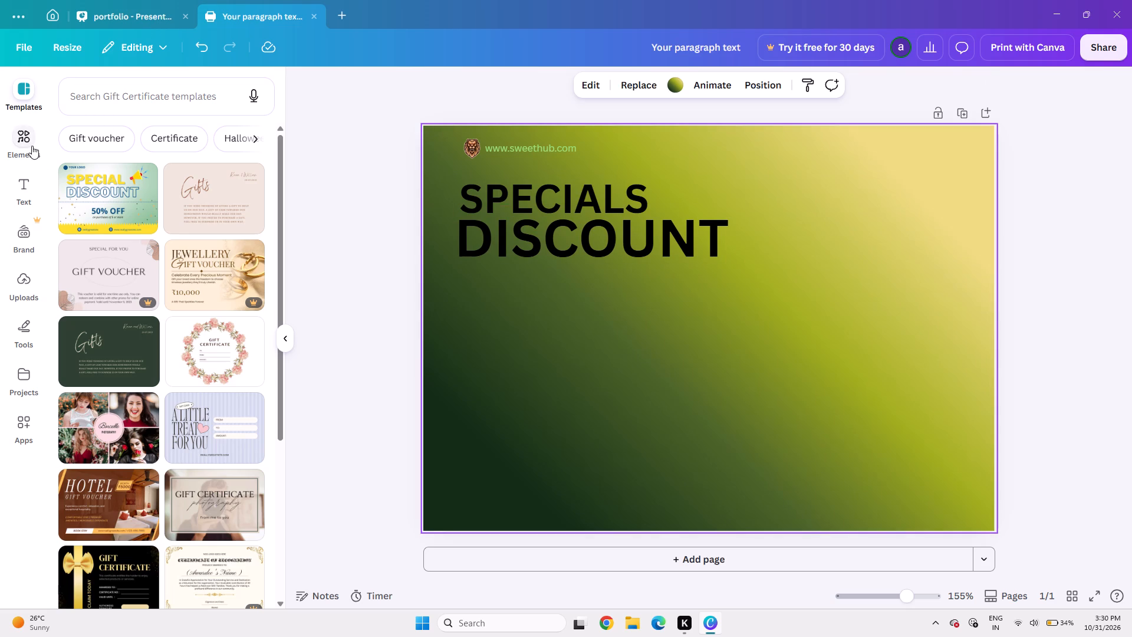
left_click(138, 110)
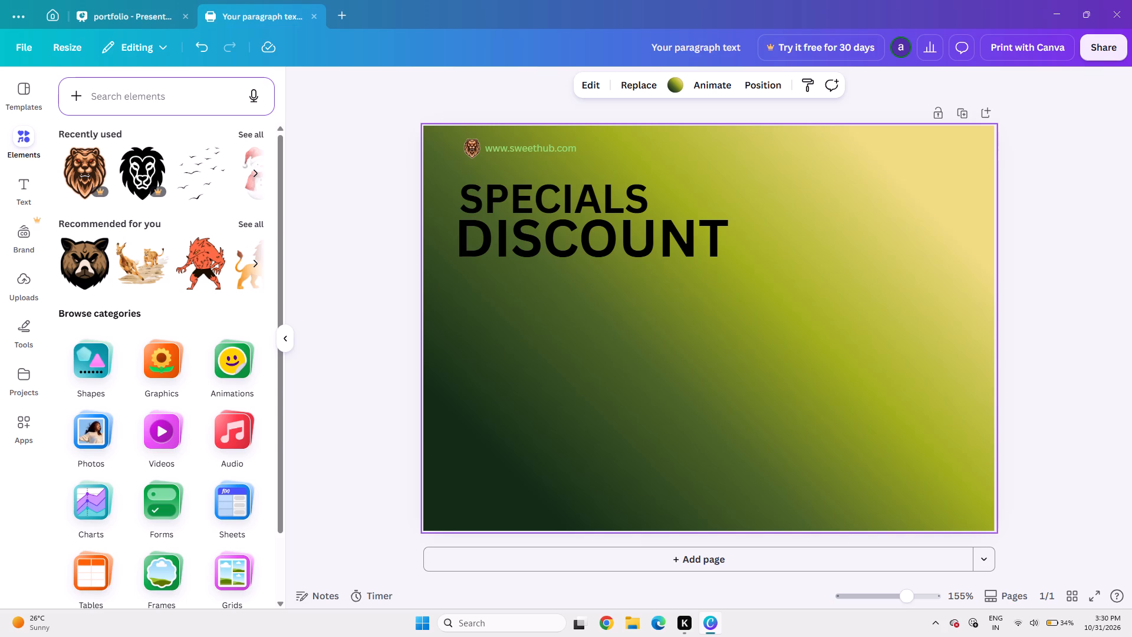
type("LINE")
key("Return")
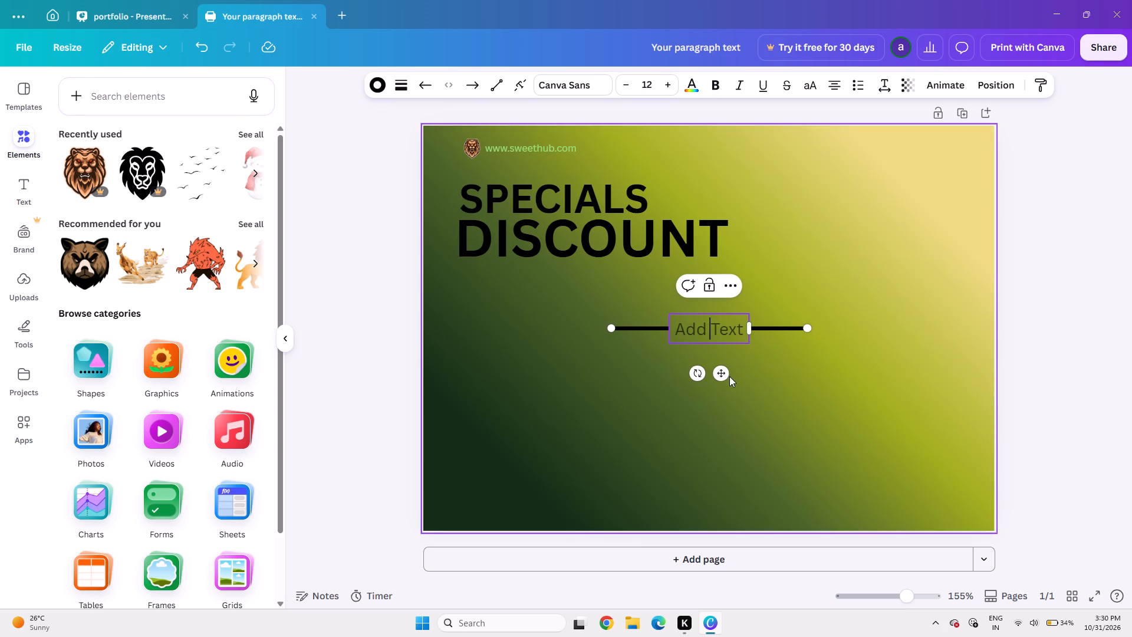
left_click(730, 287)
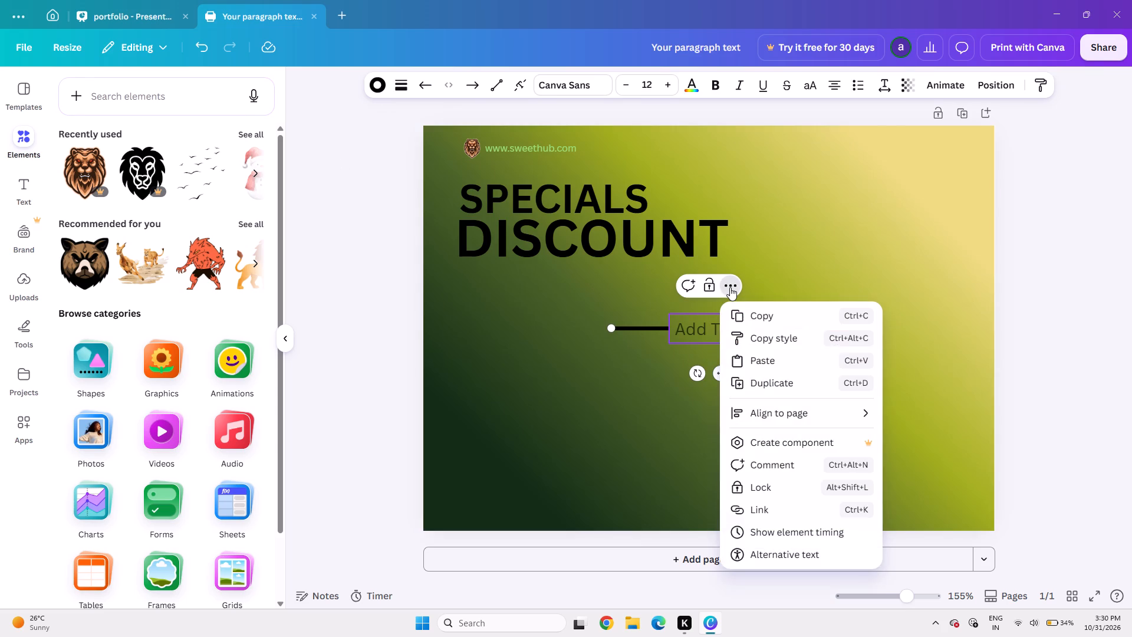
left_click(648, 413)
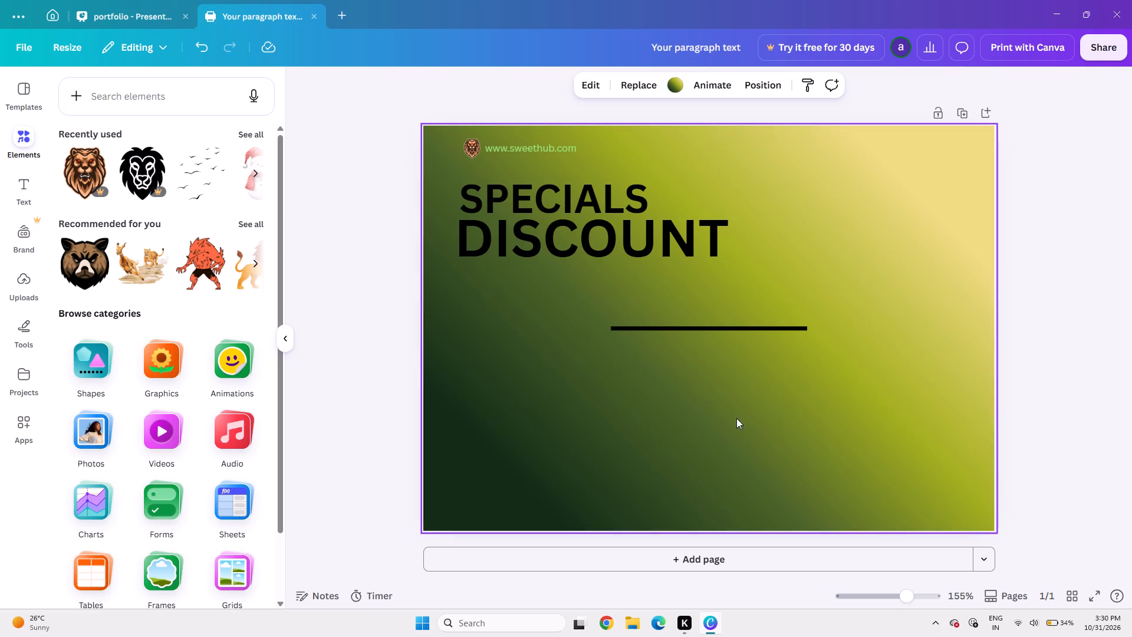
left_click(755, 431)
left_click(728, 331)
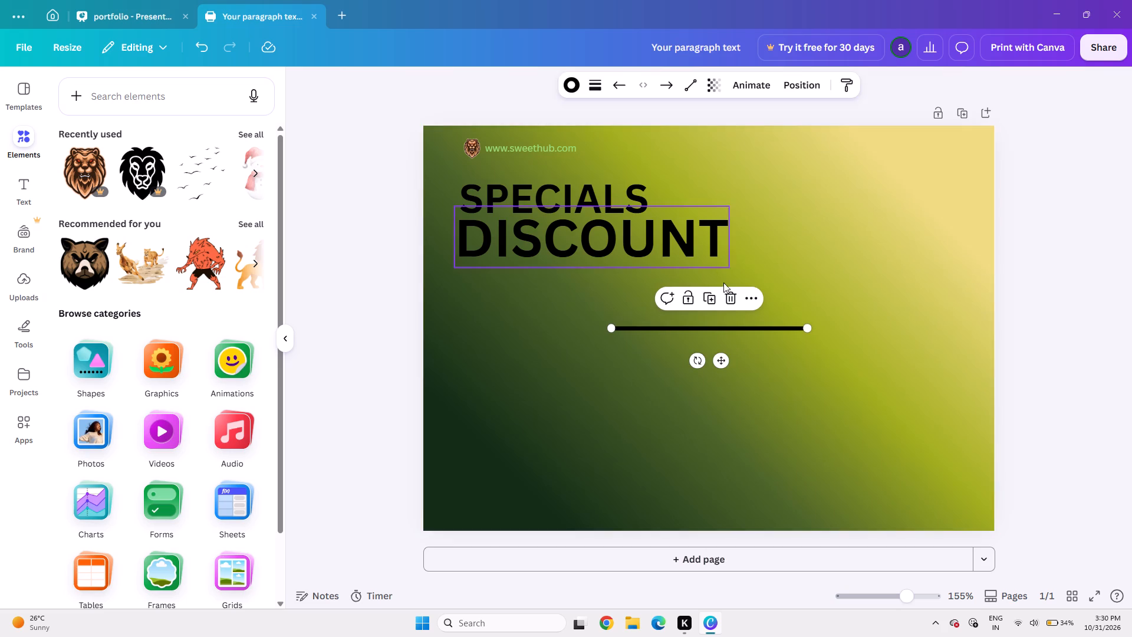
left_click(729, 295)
Recolour the SPECIALS heading with the light green already used for the website address.
left_click(549, 189)
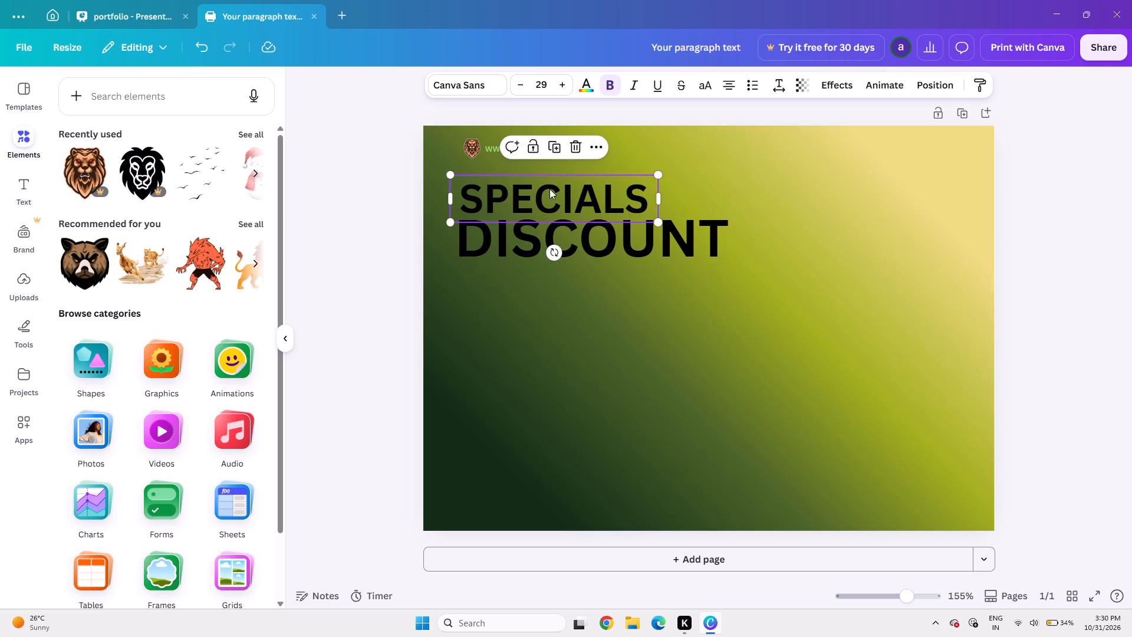
left_click(589, 80)
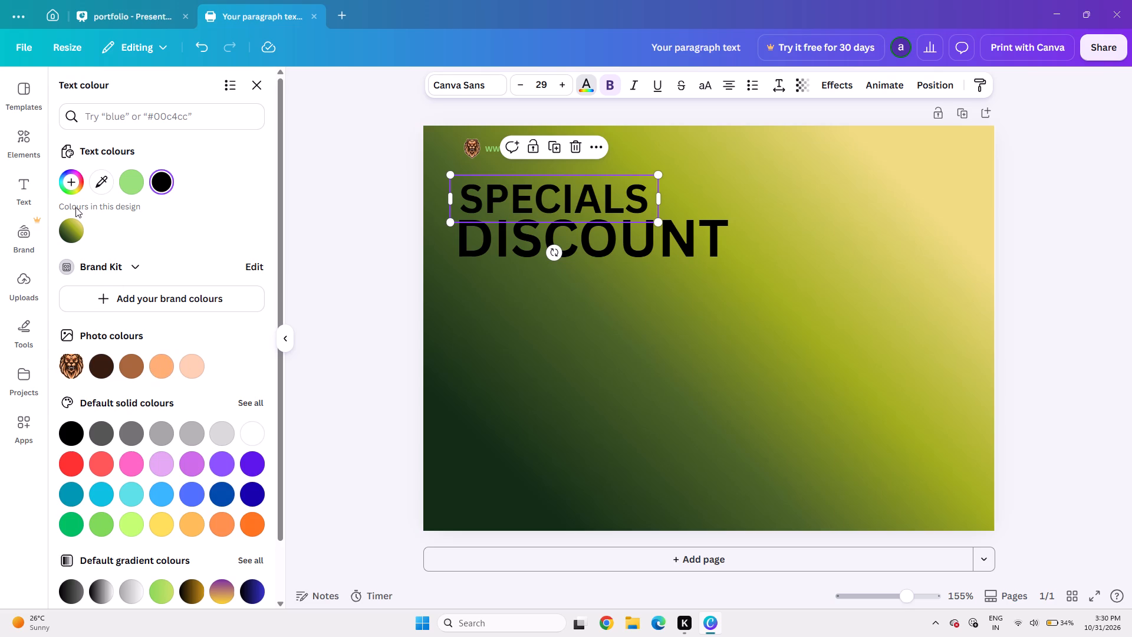
left_click(136, 183)
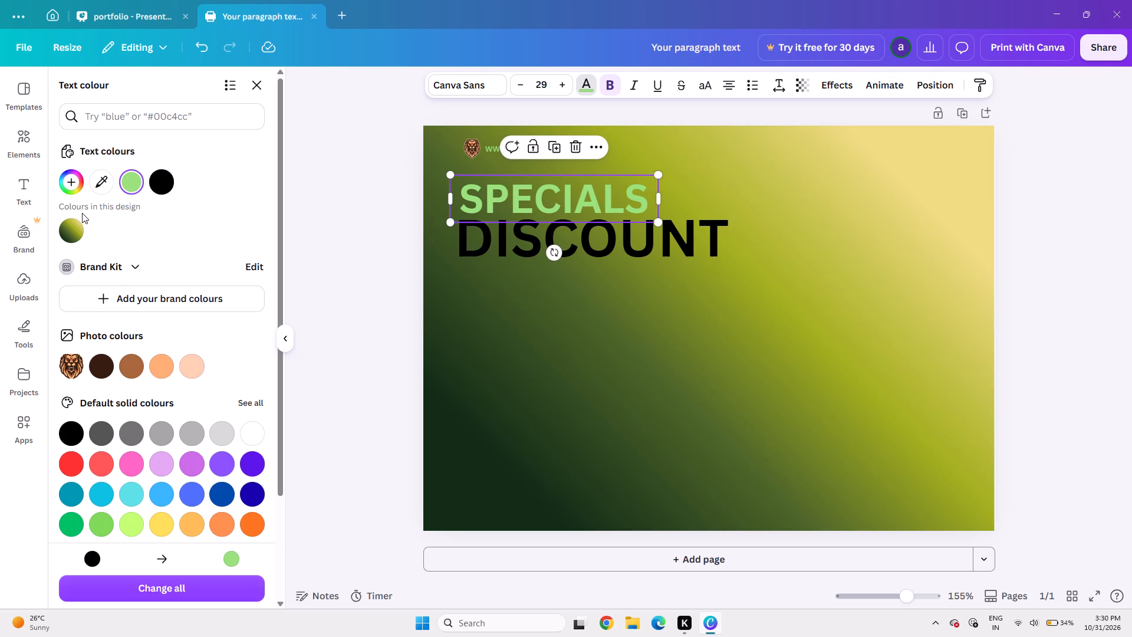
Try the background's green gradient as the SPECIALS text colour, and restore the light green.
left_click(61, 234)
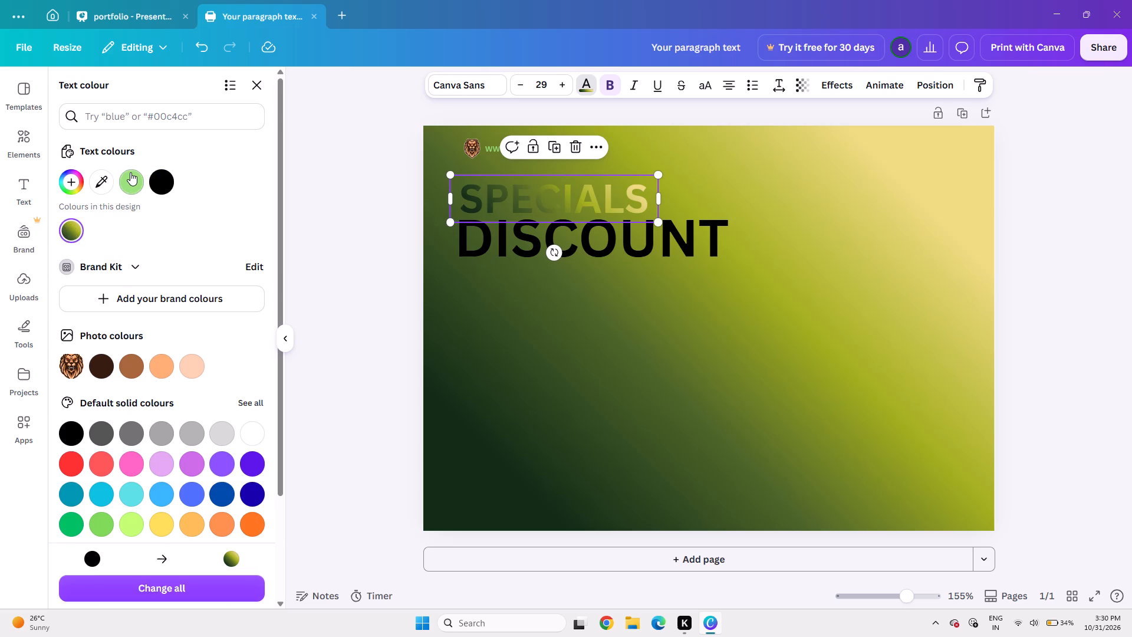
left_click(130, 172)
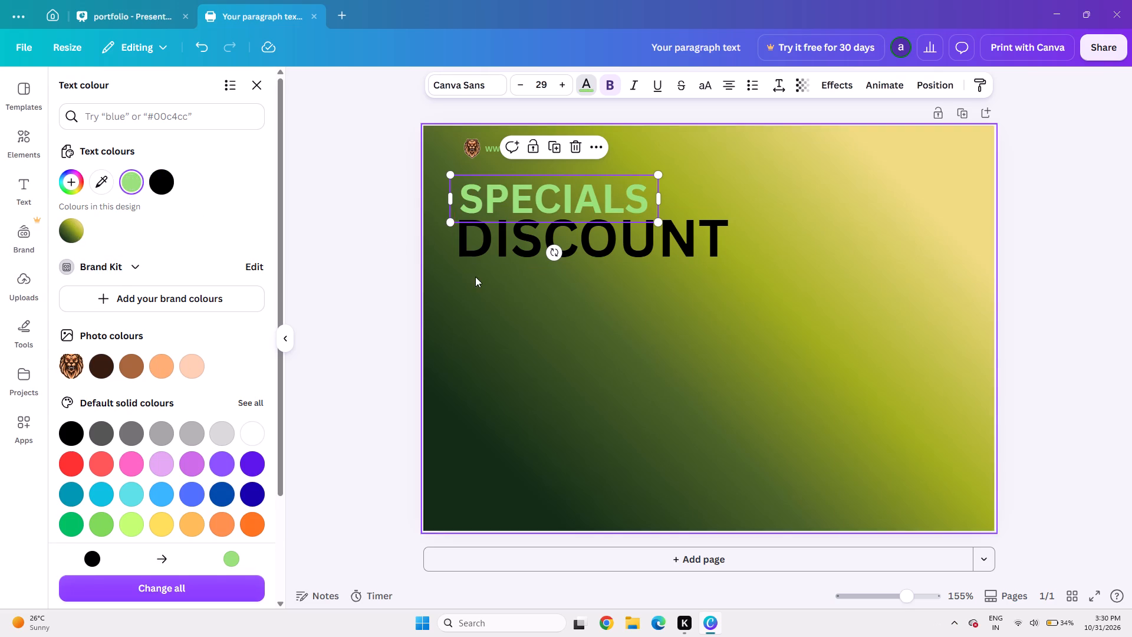
Recolour the DISCOUNT heading with the same light green as SPECIALS, trying dark blue along the way.
left_click(624, 238)
left_click(132, 193)
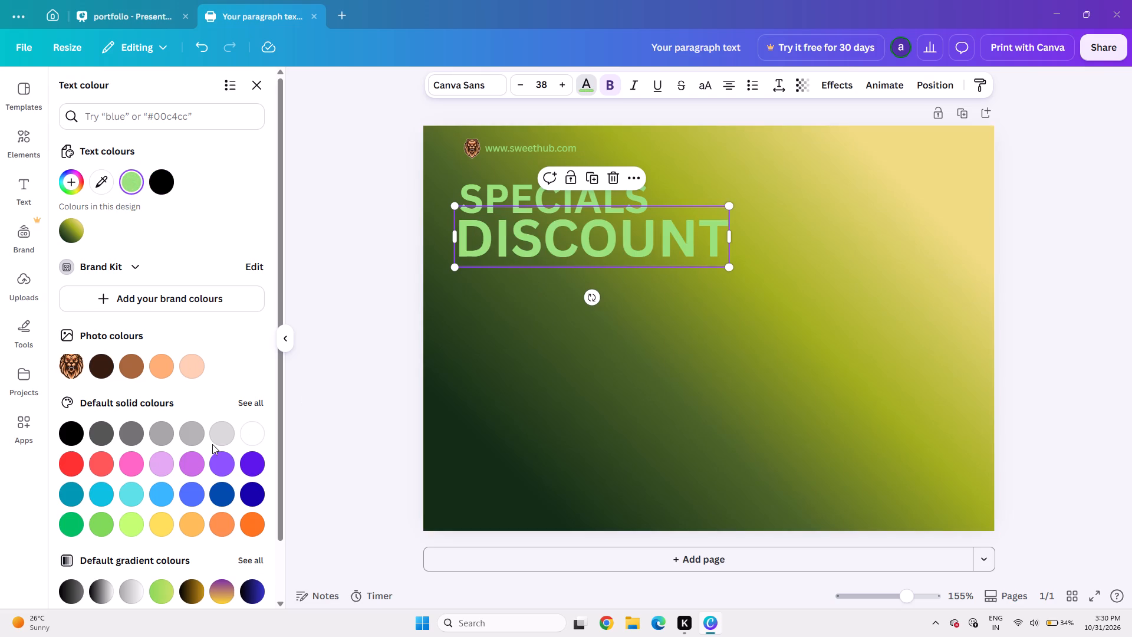
left_click(251, 479)
left_click(251, 482)
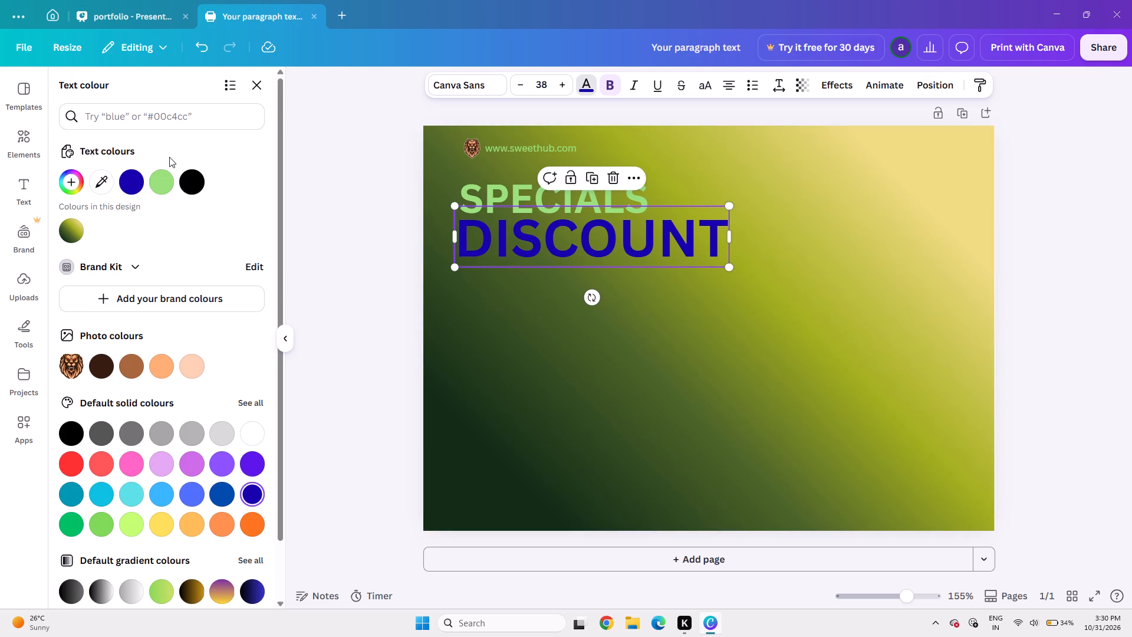
left_click(165, 170)
left_click(375, 205)
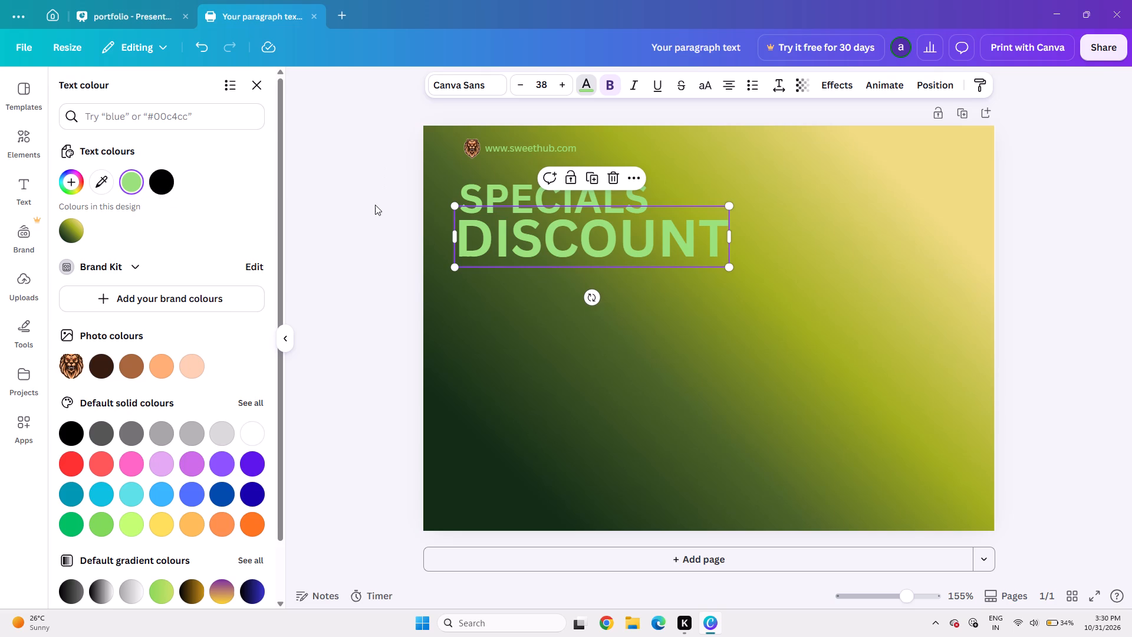
left_click(807, 398)
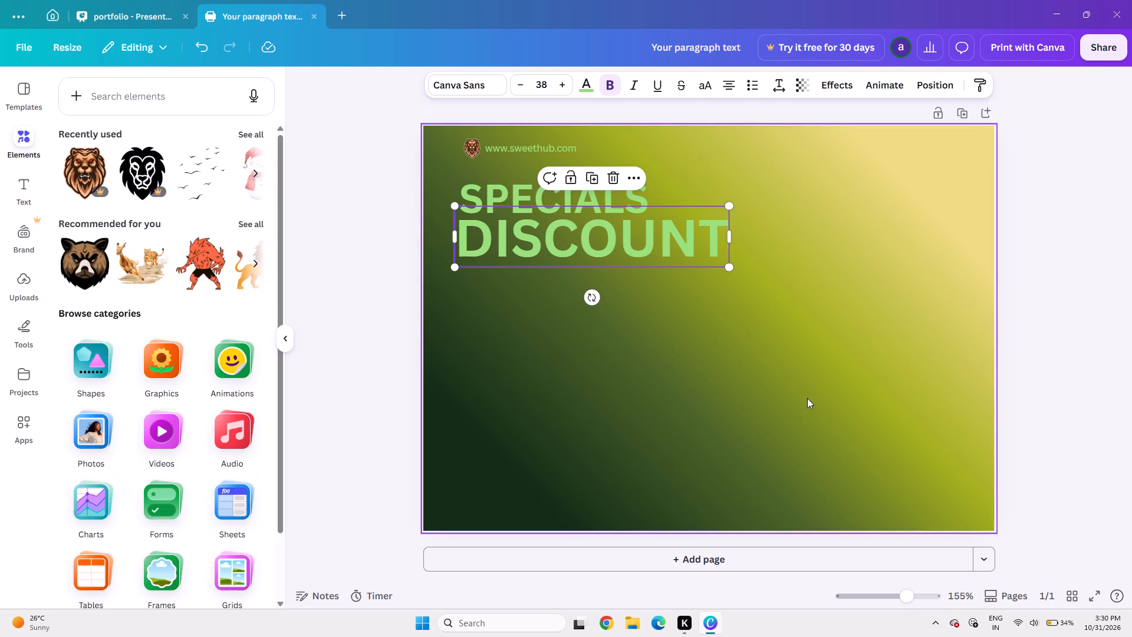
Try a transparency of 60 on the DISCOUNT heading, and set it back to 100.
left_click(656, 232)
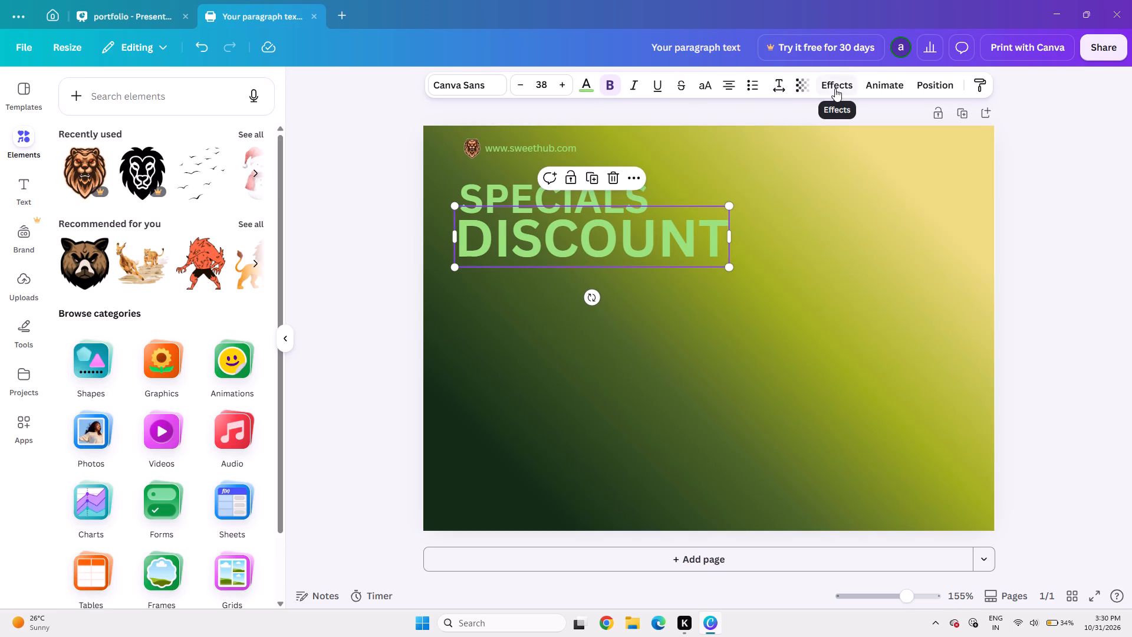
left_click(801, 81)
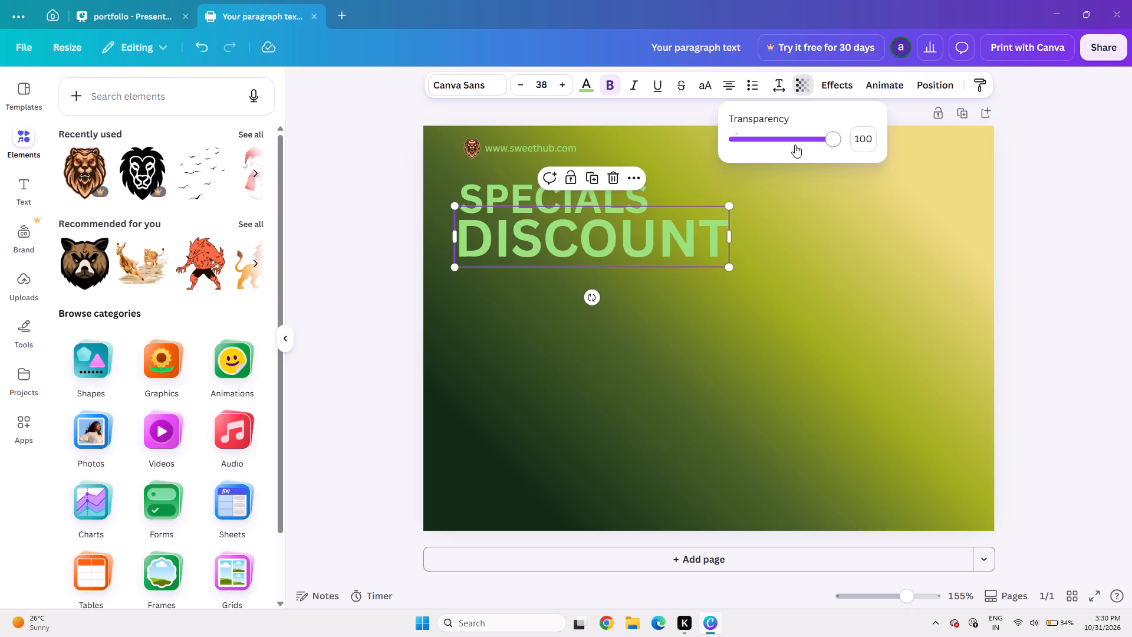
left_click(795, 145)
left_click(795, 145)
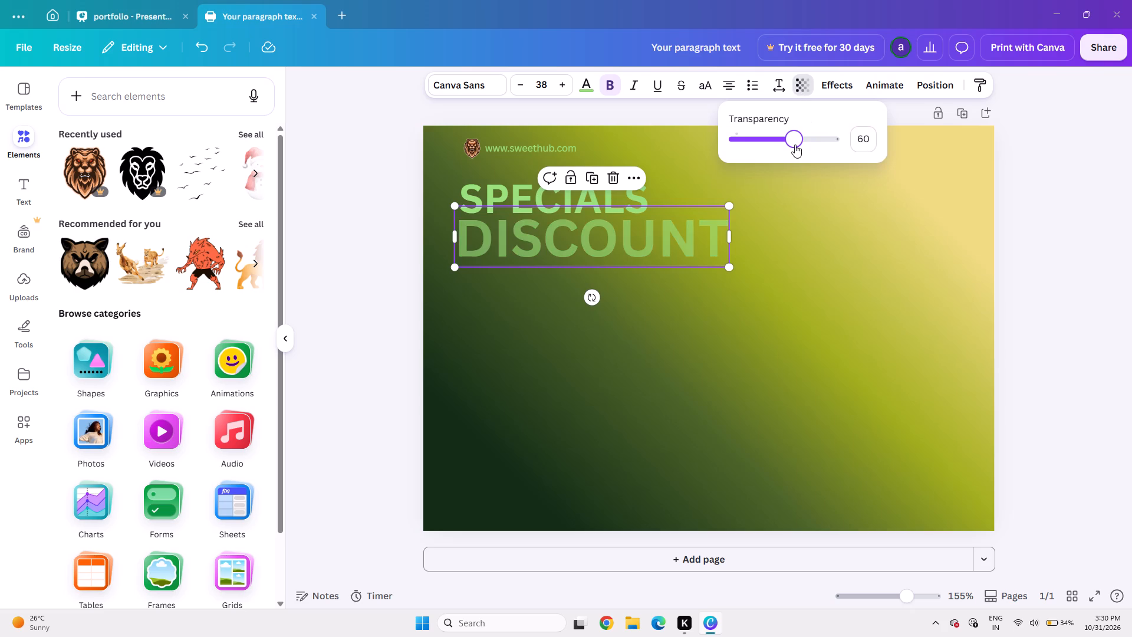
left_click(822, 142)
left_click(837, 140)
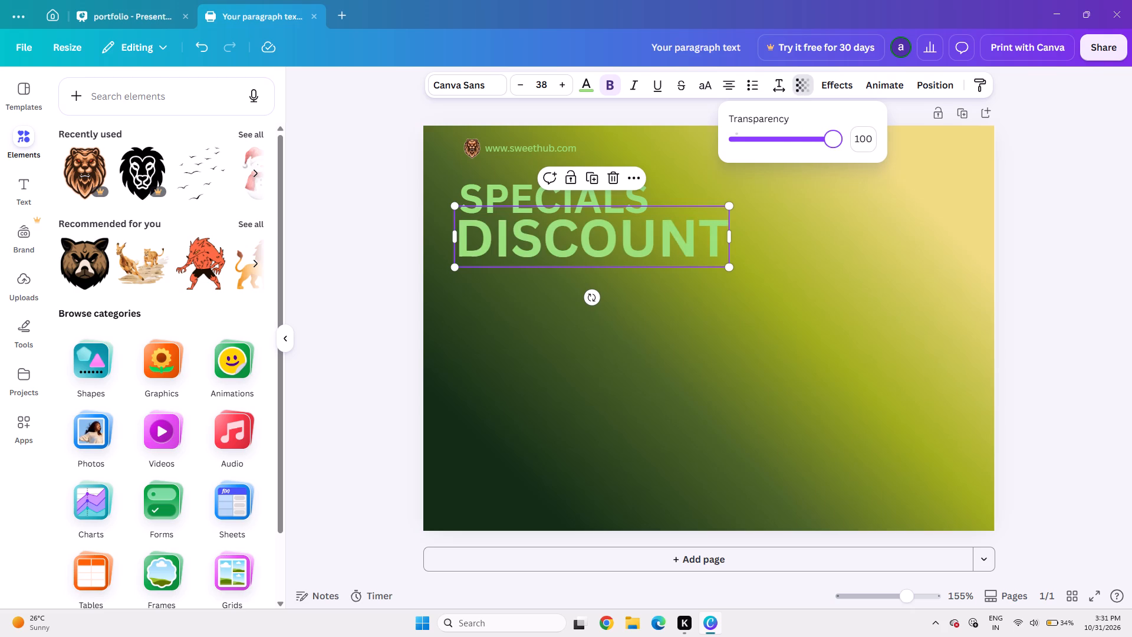
Apply the Neon effect to the DISCOUNT heading, trying several intensities and settling on 50.
left_click(834, 78)
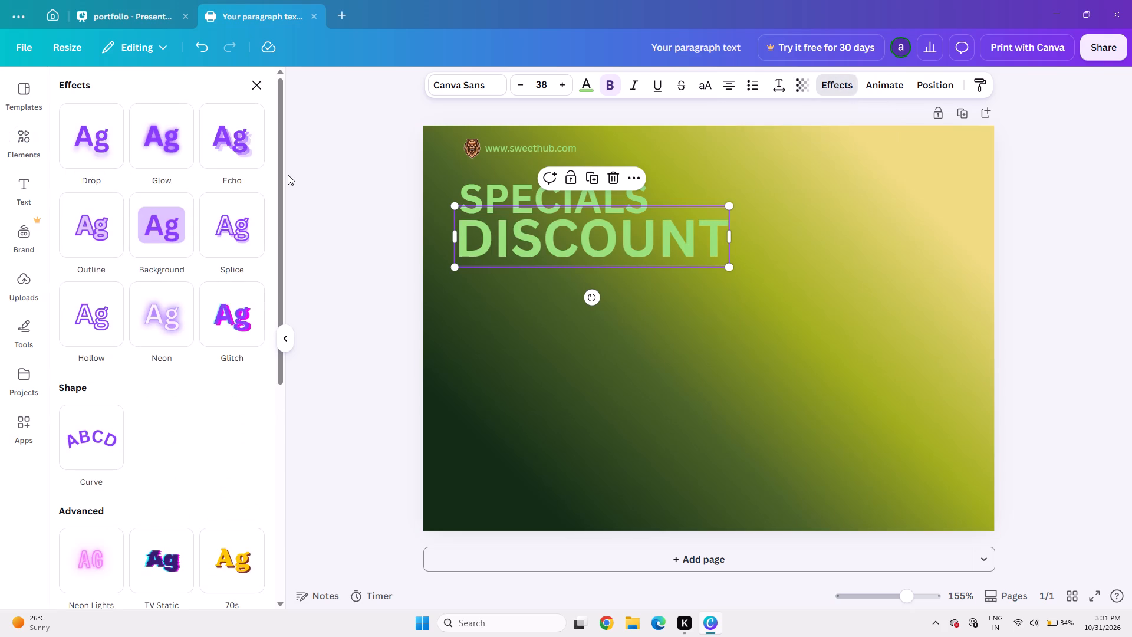
left_click(162, 297)
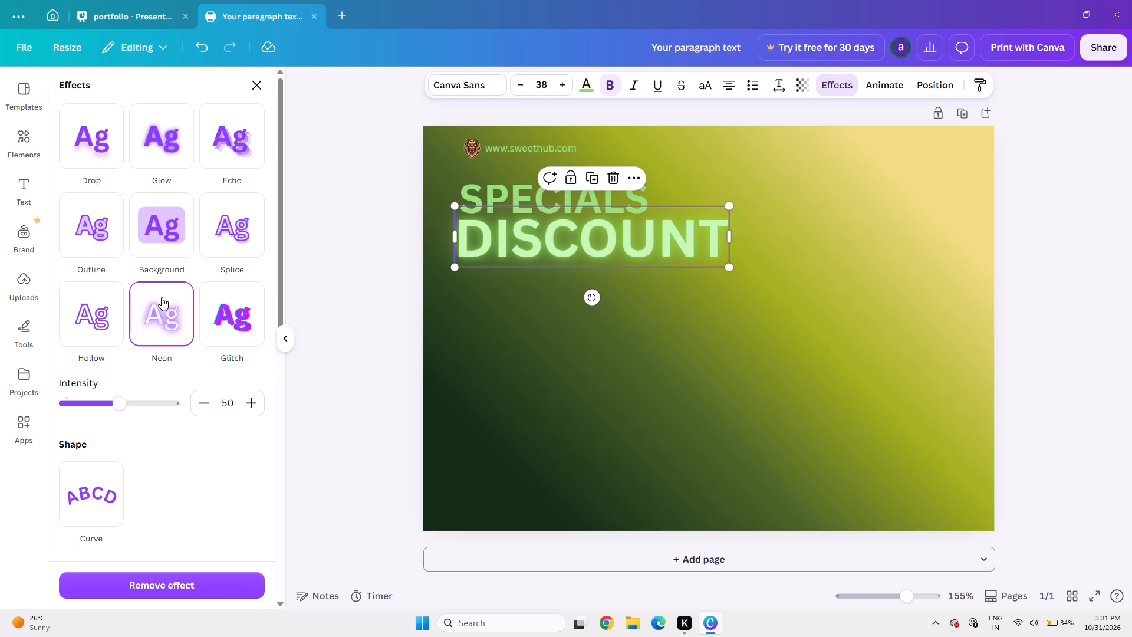
left_click_drag(116, 404, 340, 434)
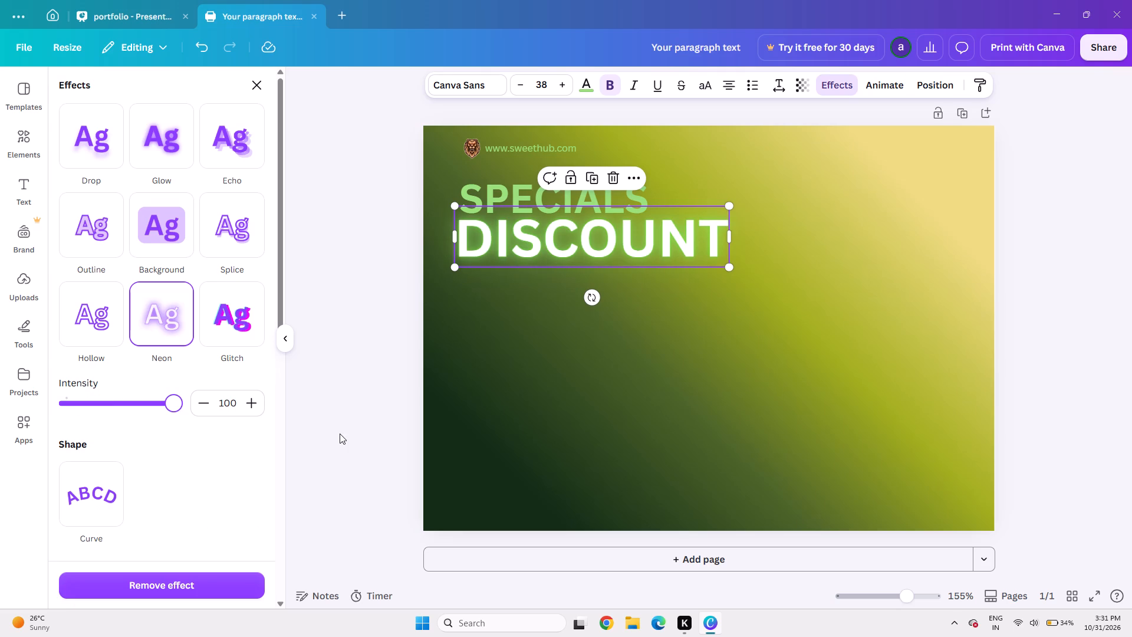
left_click_drag(176, 403, 0, 416)
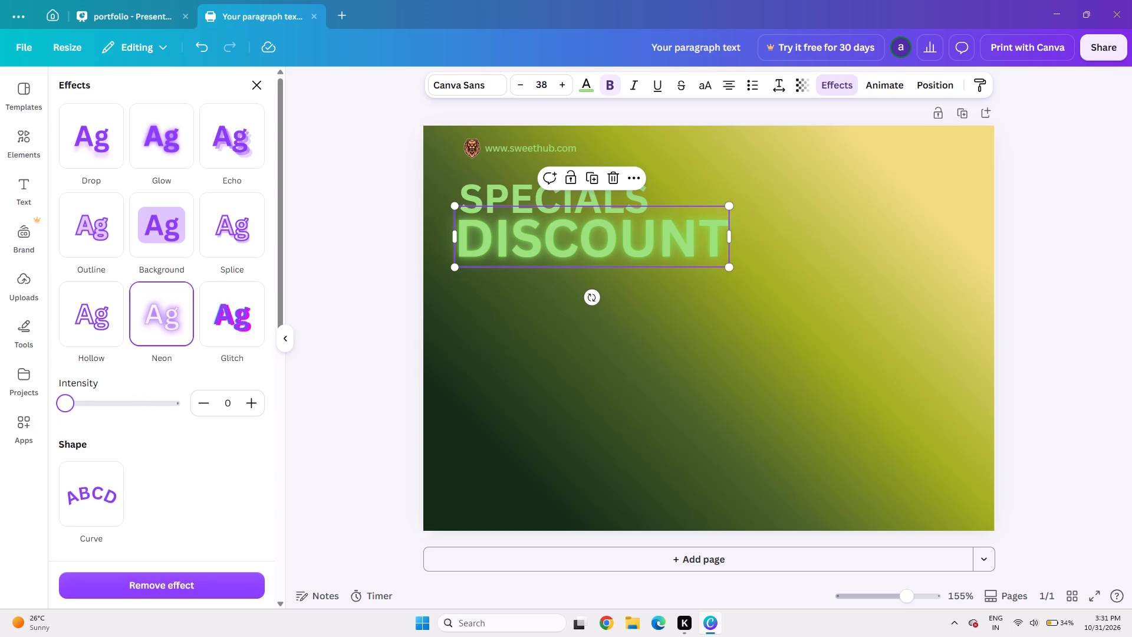
left_click_drag(68, 414, 110, 418)
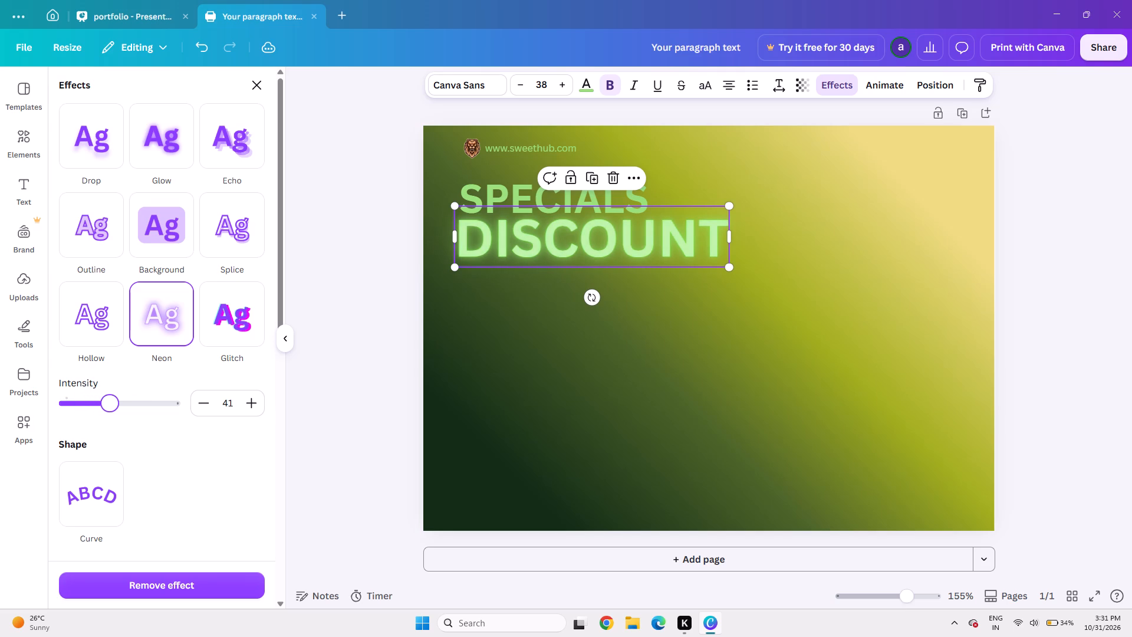
left_click_drag(110, 418, 119, 418)
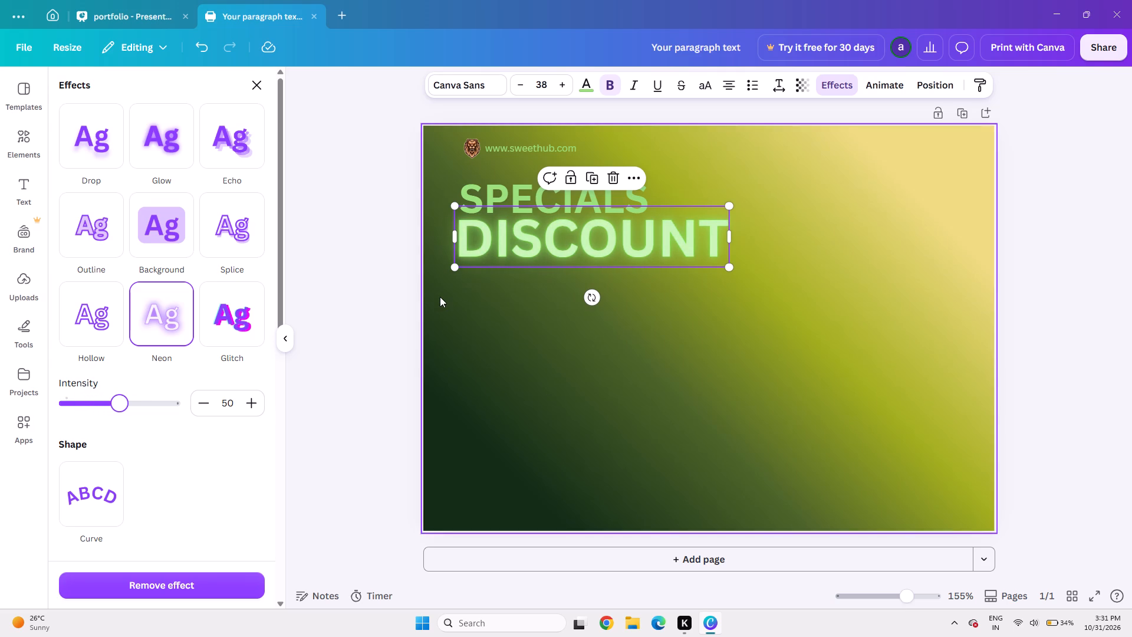
left_click(440, 297)
left_click(518, 247)
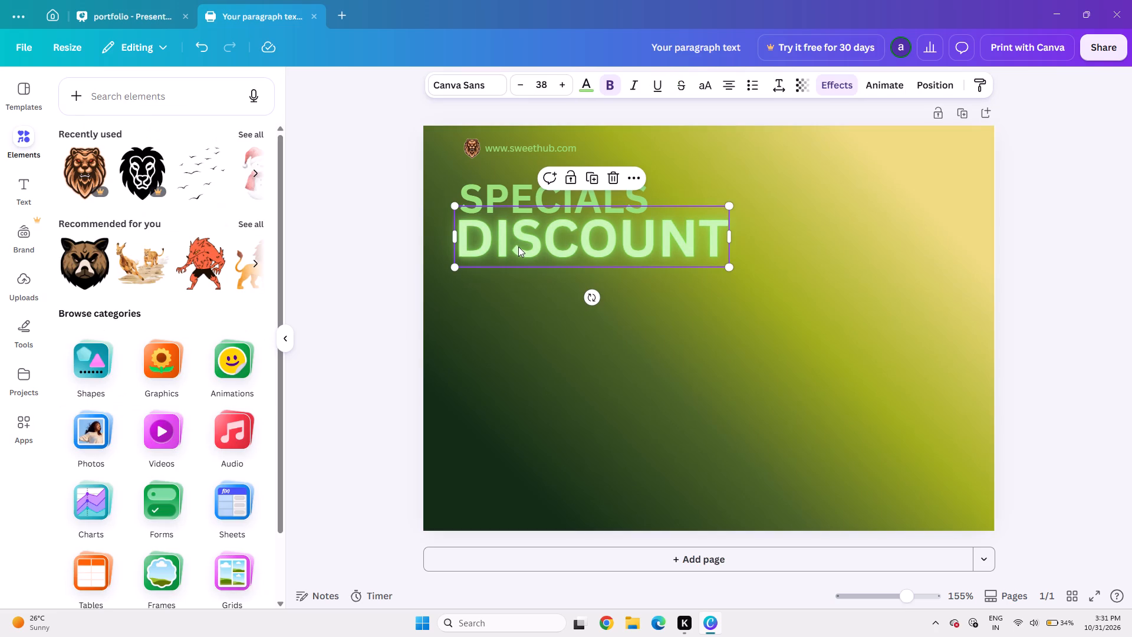
Try Splice and other text effects on the SPECIALS heading, and settle on Neon with the intensity raised to about 66.
left_click(510, 195)
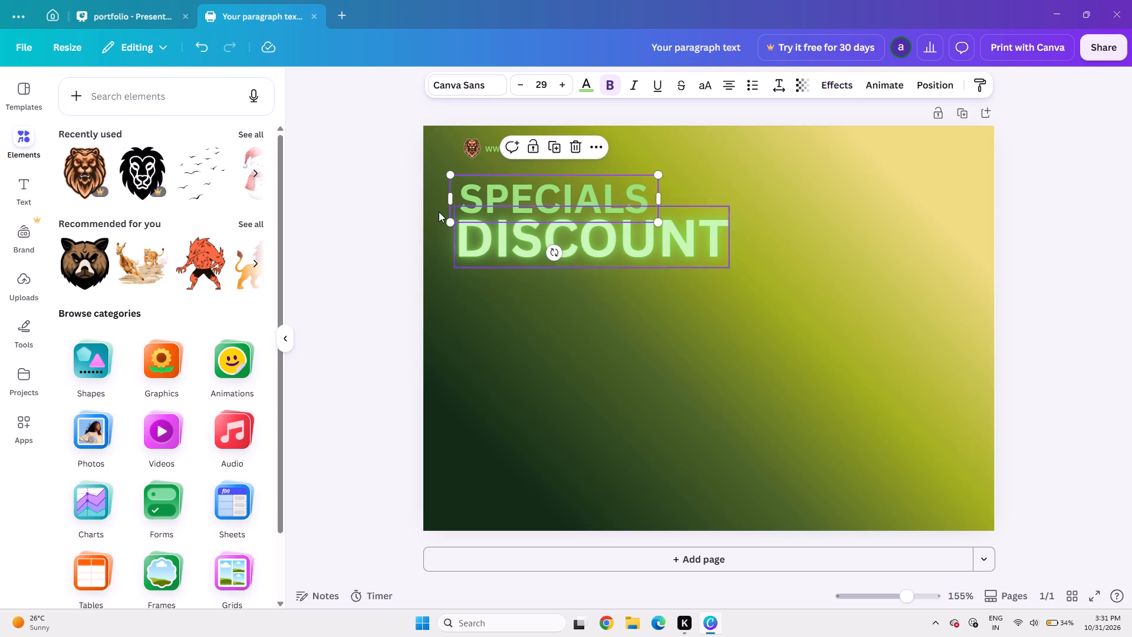
left_click(831, 88)
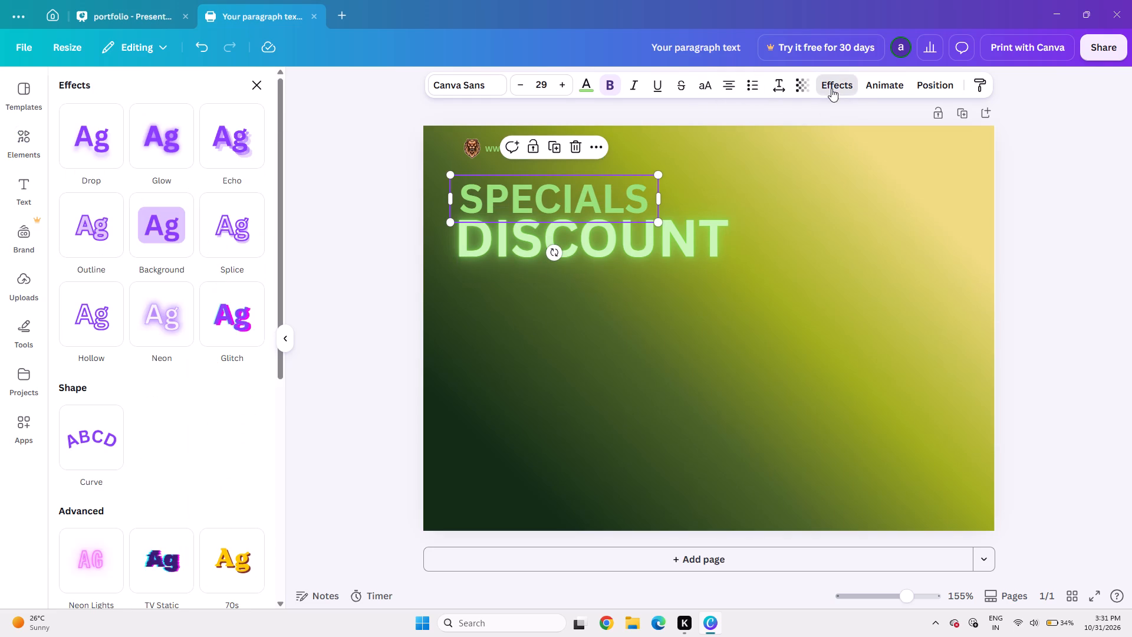
left_click(228, 316)
left_click(233, 229)
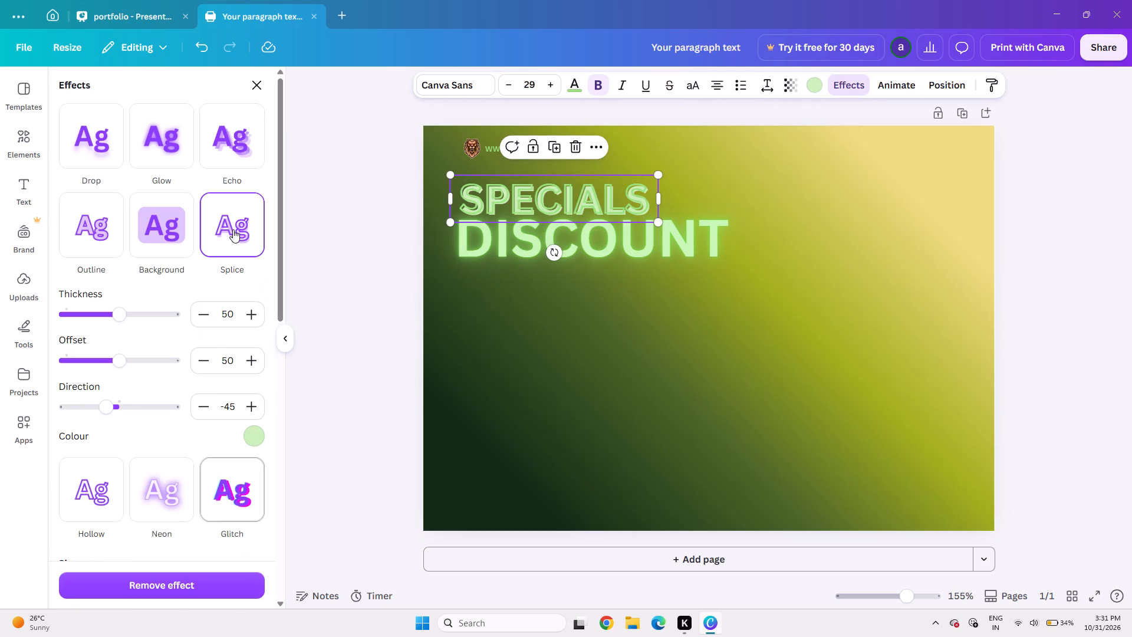
left_click(153, 162)
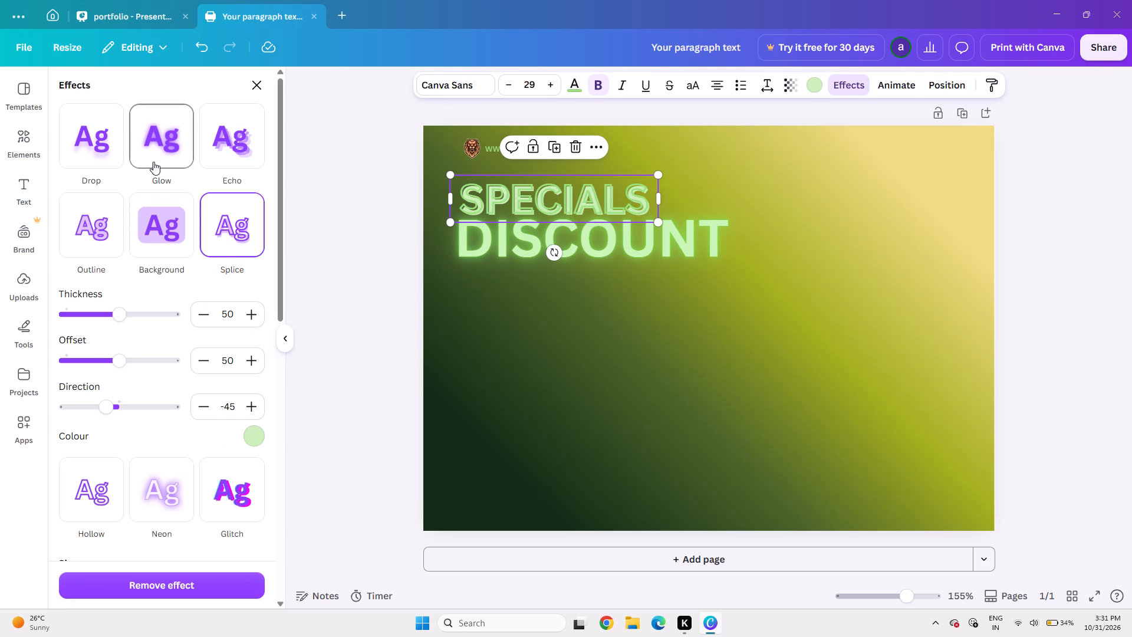
left_click(146, 379)
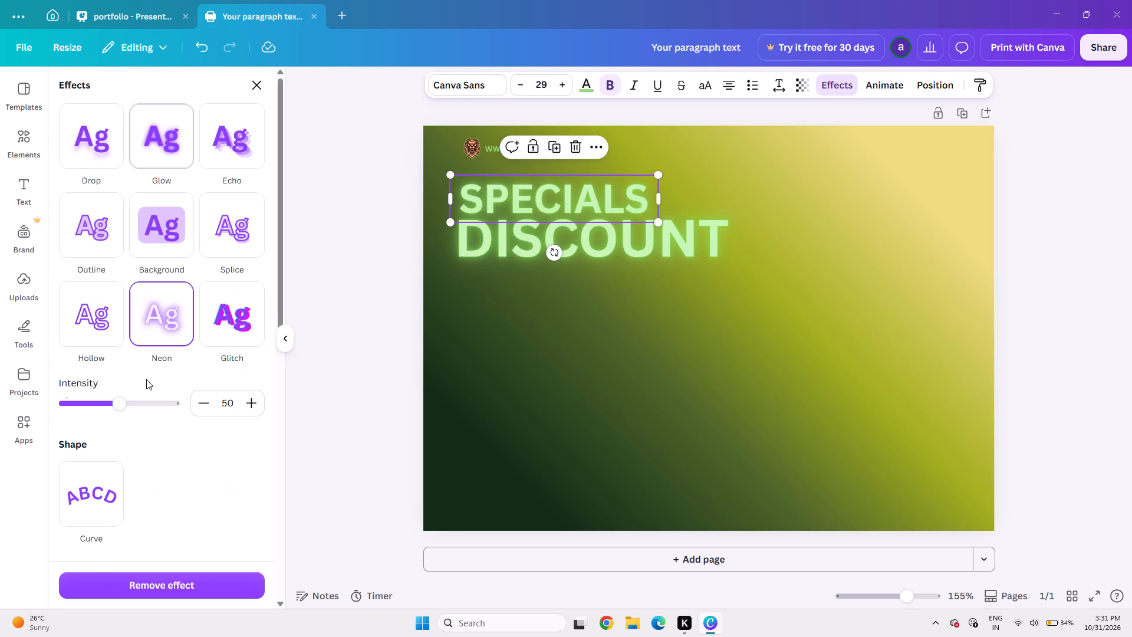
left_click(119, 408)
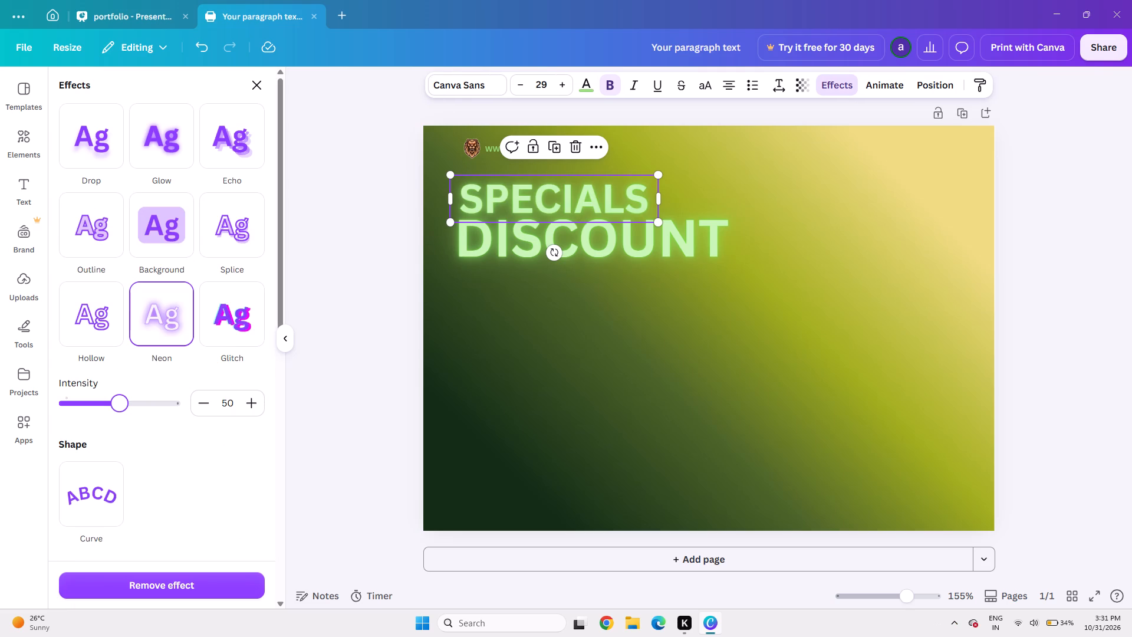
left_click_drag(123, 406, 139, 410)
left_click_drag(139, 410, 137, 411)
left_click(333, 392)
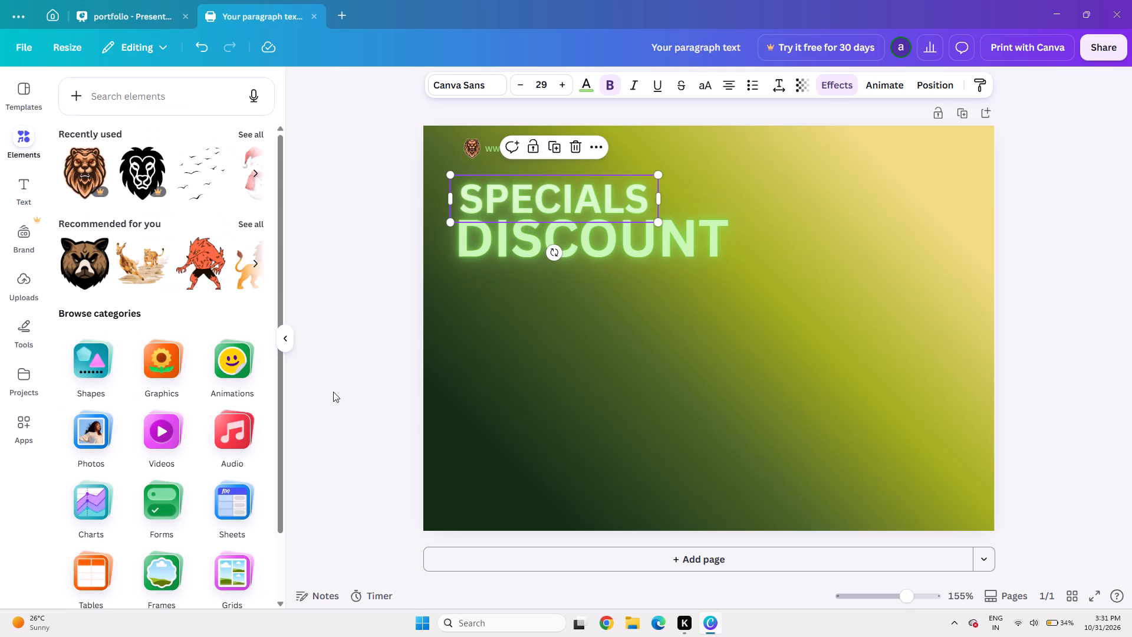
left_click(333, 392)
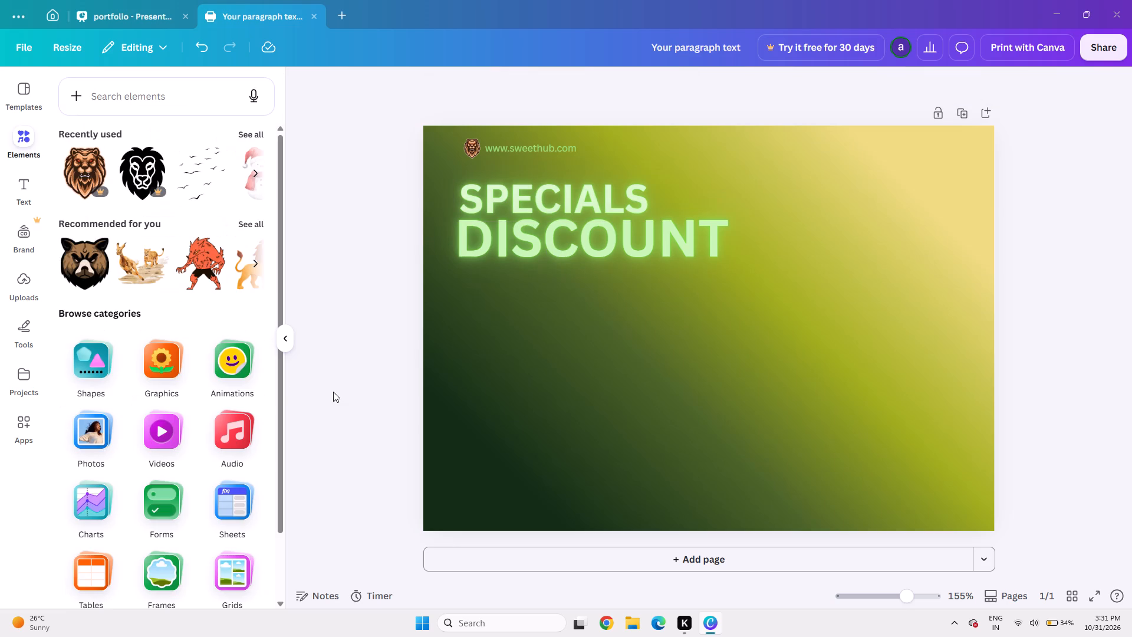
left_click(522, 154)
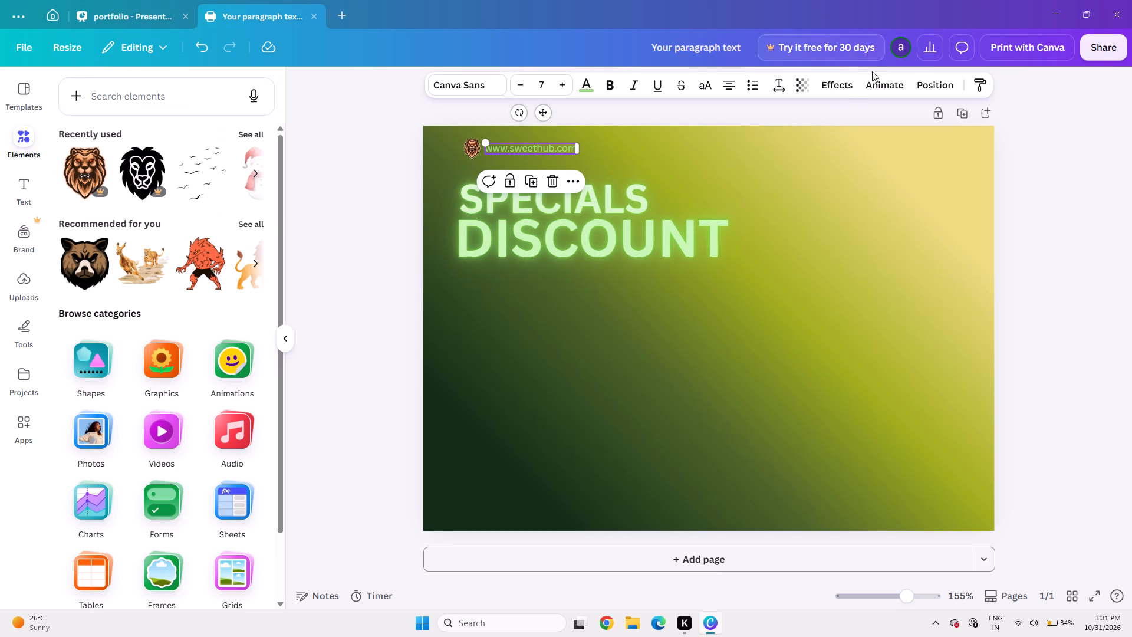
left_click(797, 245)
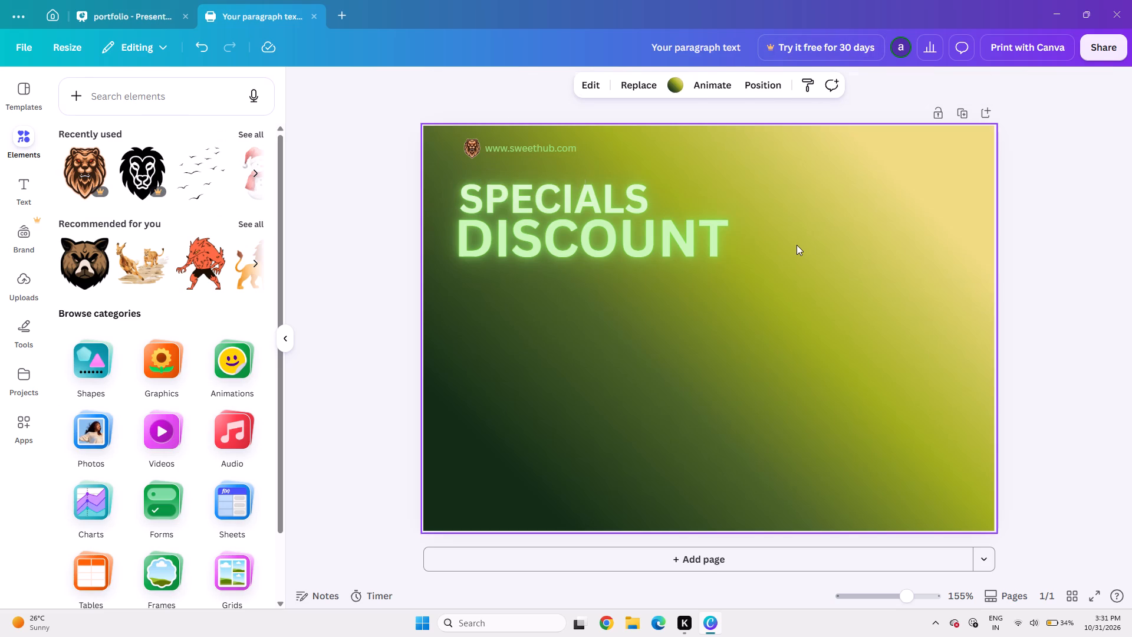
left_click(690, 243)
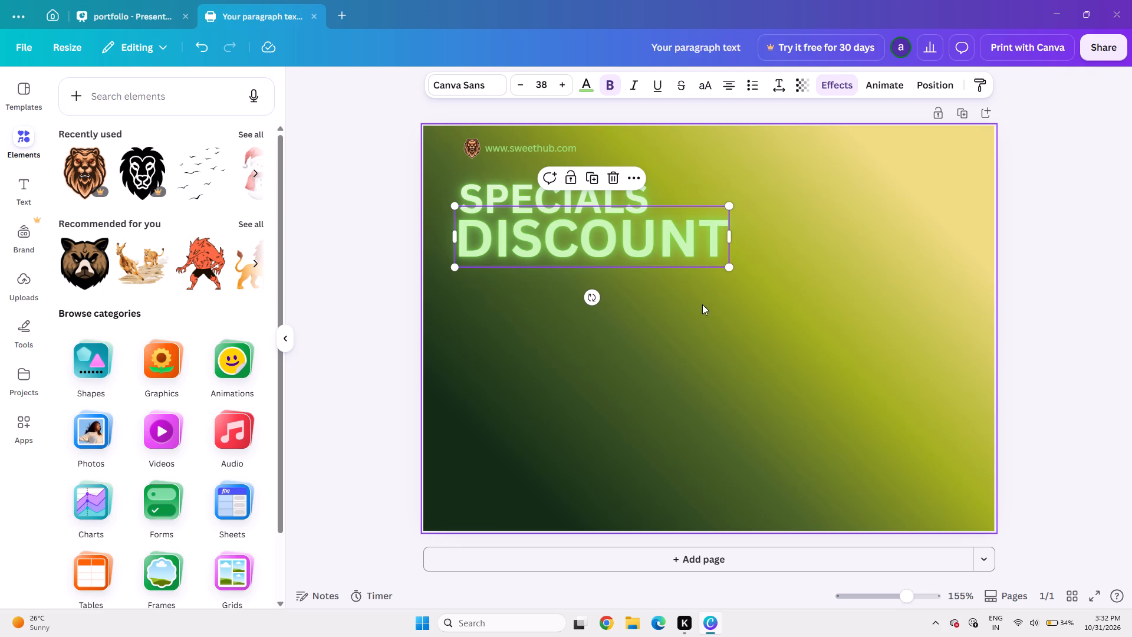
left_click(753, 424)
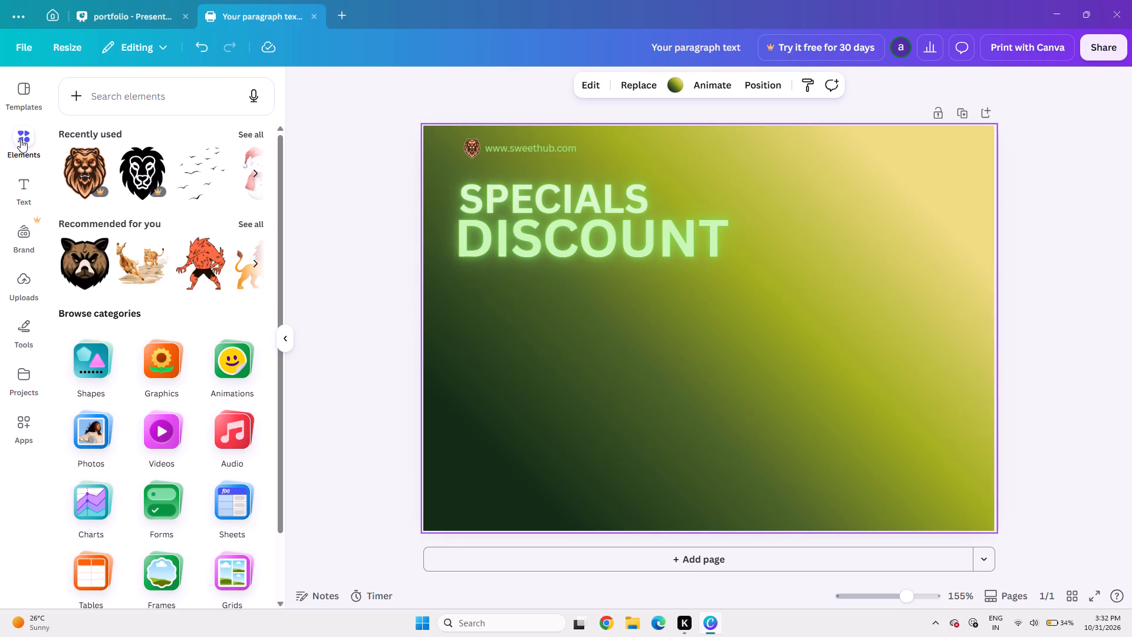
Search the elements for ANNOUNCEMENT, show all graphics, and insert the yellow hand-drawn megaphone with black rays on the page.
left_click(28, 78)
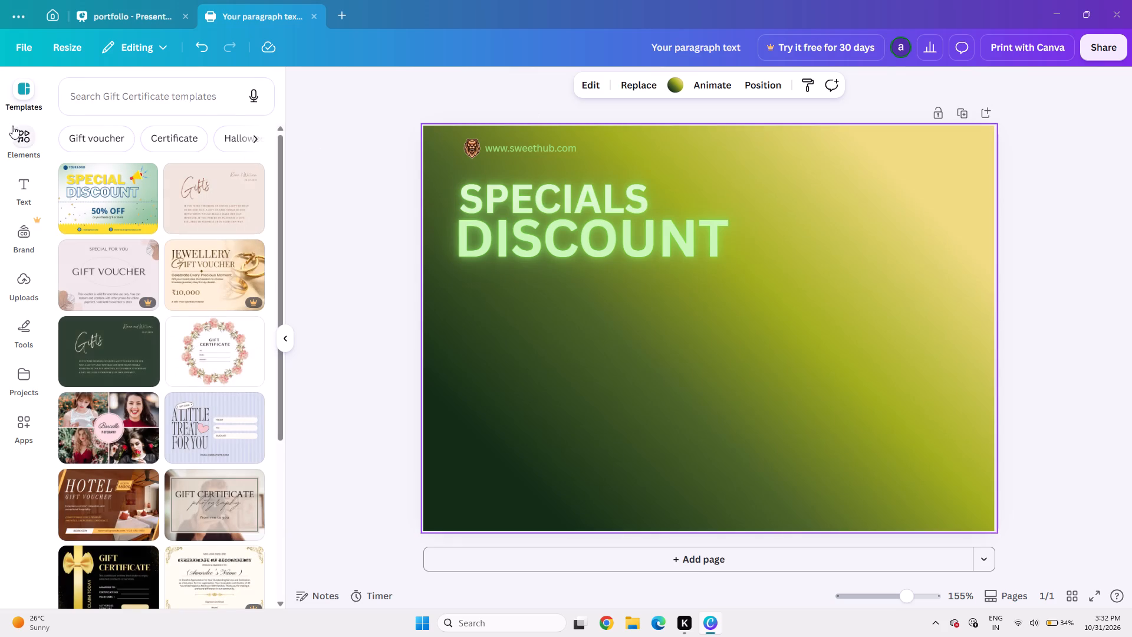
left_click(14, 134)
left_click(156, 101)
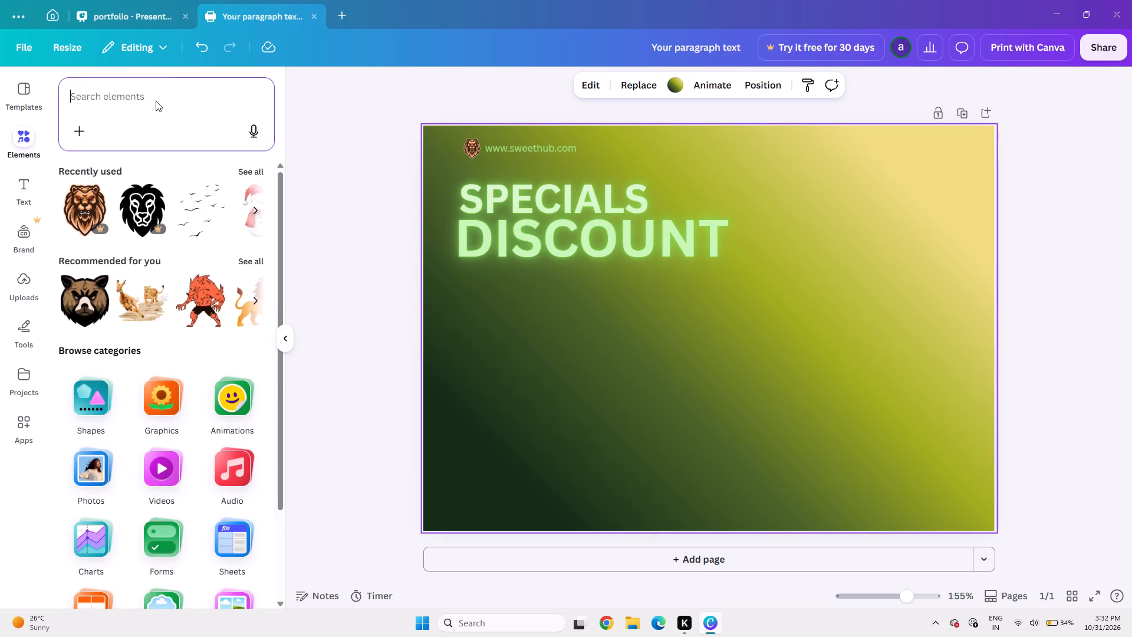
type("ANNO")
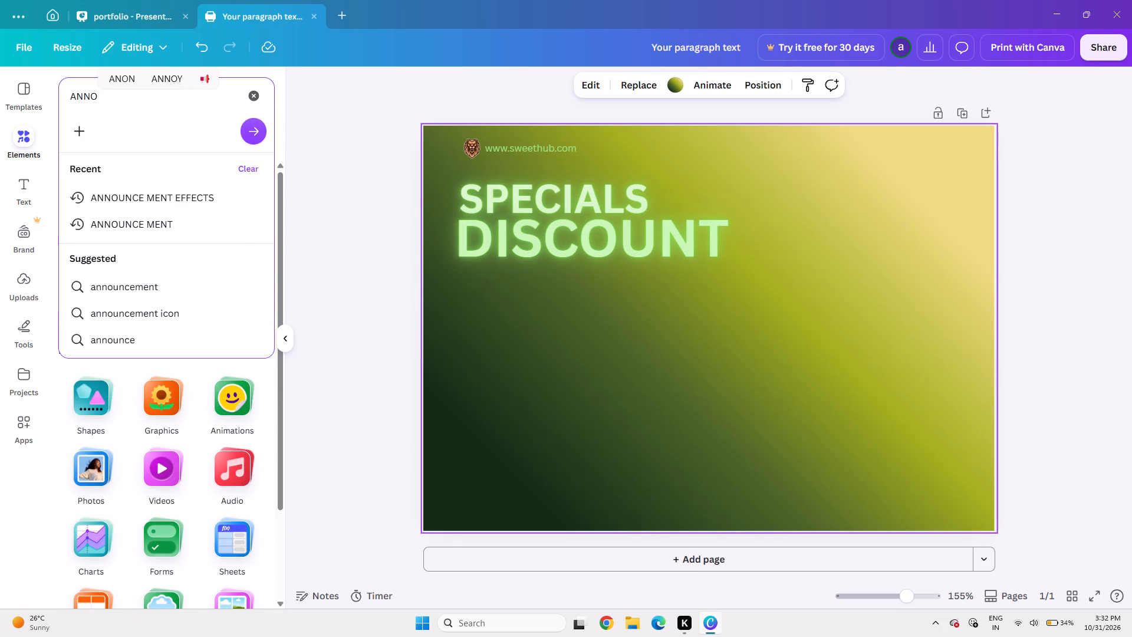
type("UNCM")
key("BackSpace")
key("e")
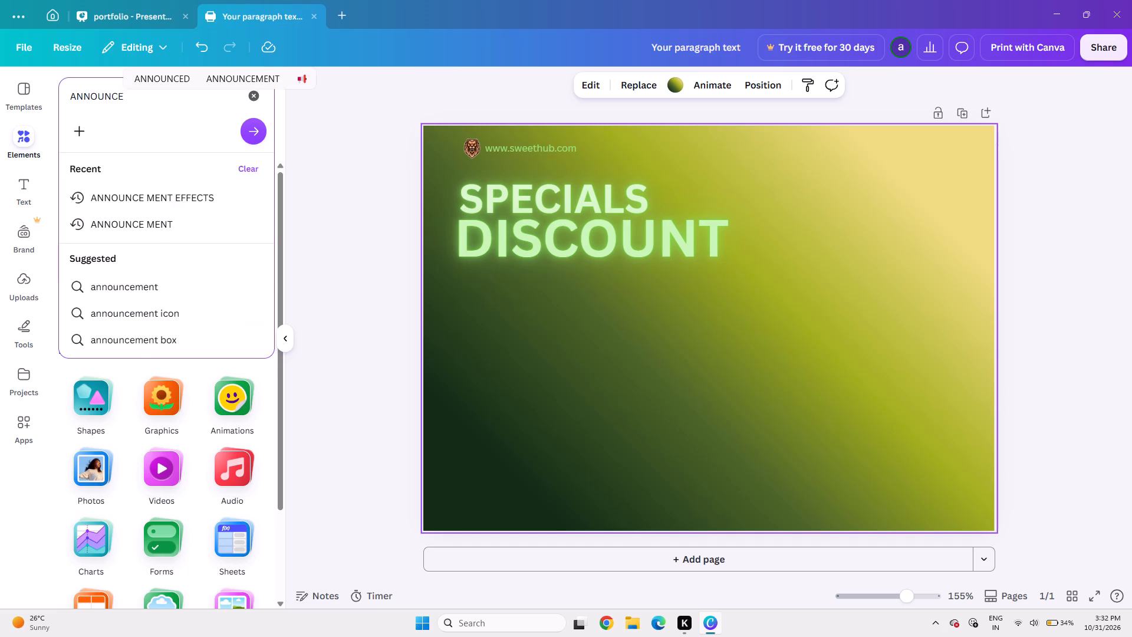
type("MENT")
key("Return")
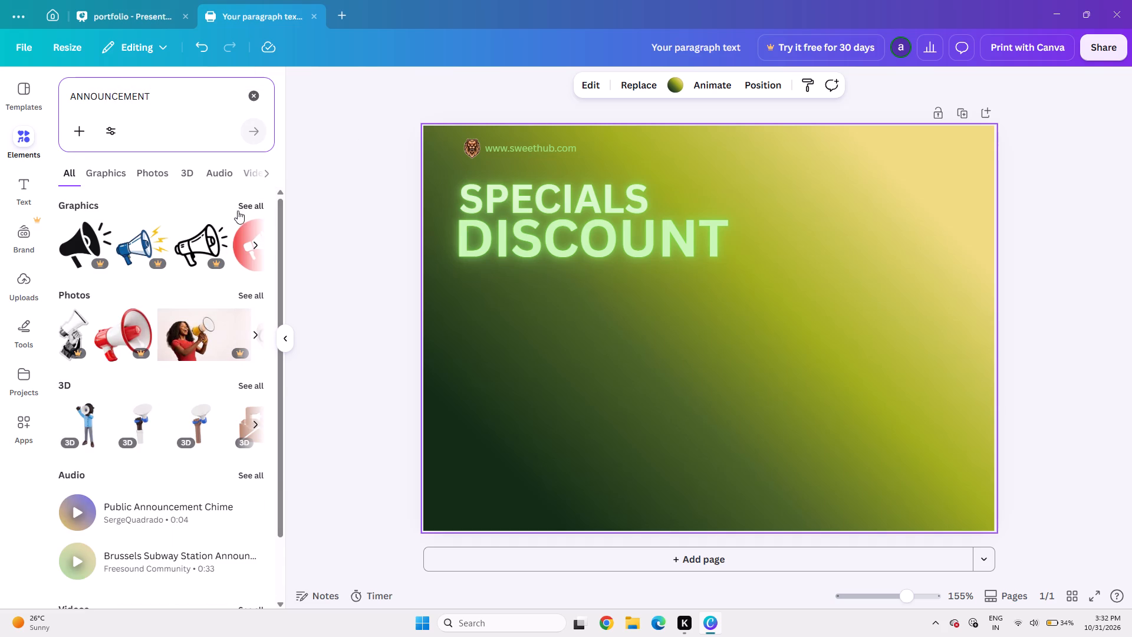
left_click(244, 205)
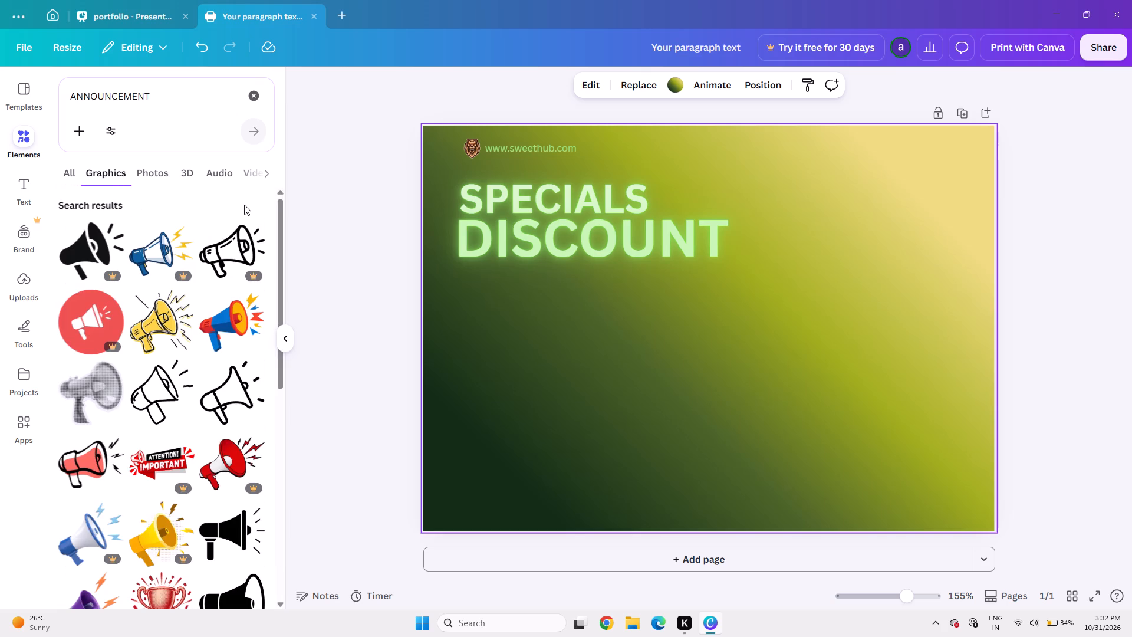
left_click(174, 324)
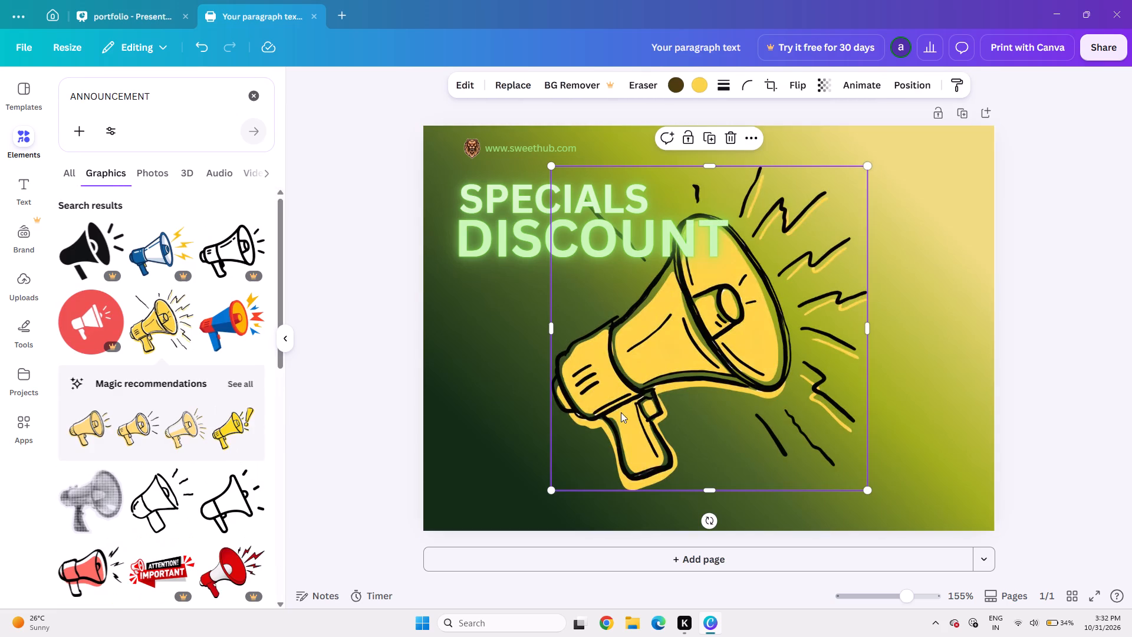
Shrink the megaphone to a small graphic and place it just after the SPECIALS heading, above the end of DISCOUNT.
left_click_drag(869, 494, 659, 317)
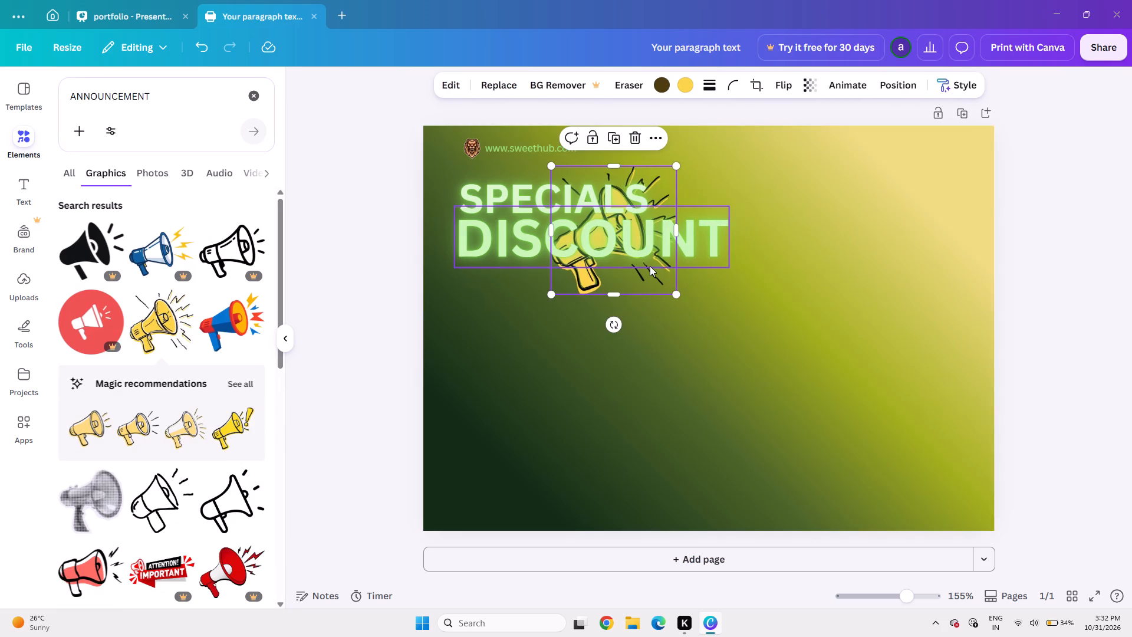
left_click(696, 395)
left_click(637, 270)
left_click(639, 288)
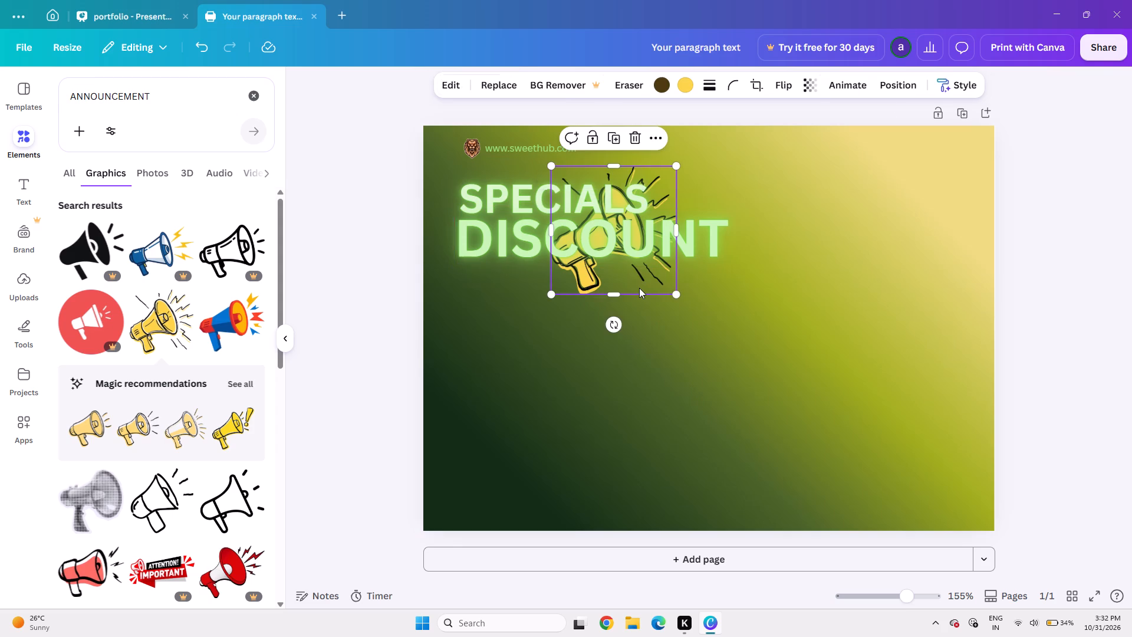
left_click_drag(639, 288, 781, 275)
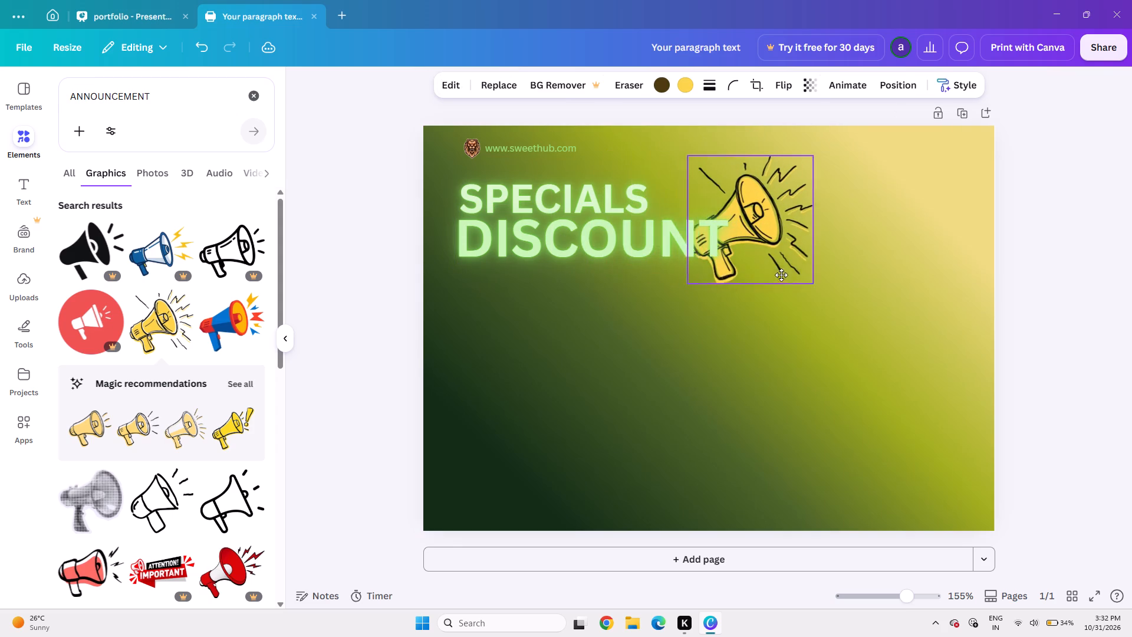
left_click_drag(781, 275, 791, 272)
left_click_drag(830, 279, 771, 241)
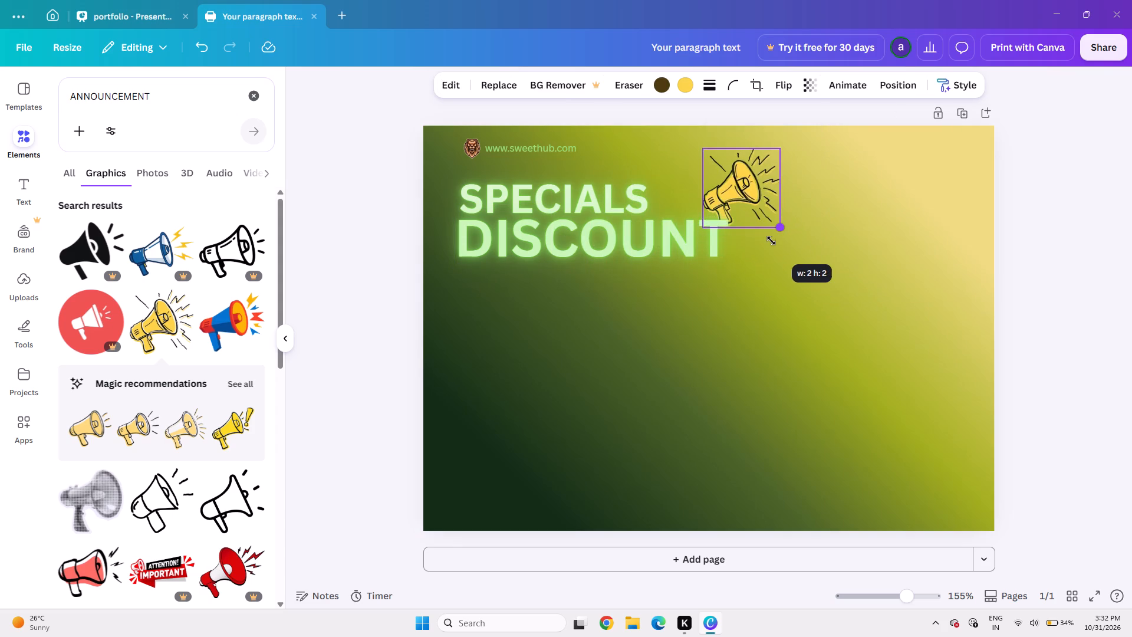
left_click_drag(771, 241, 755, 231)
left_click_drag(746, 176, 733, 181)
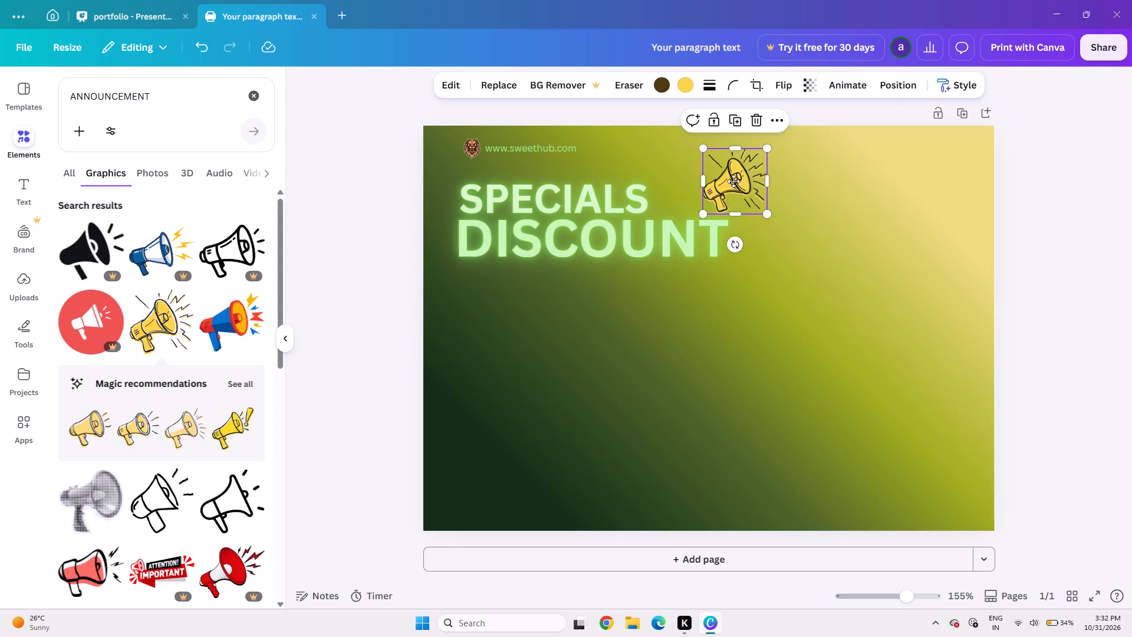
left_click_drag(733, 181, 703, 180)
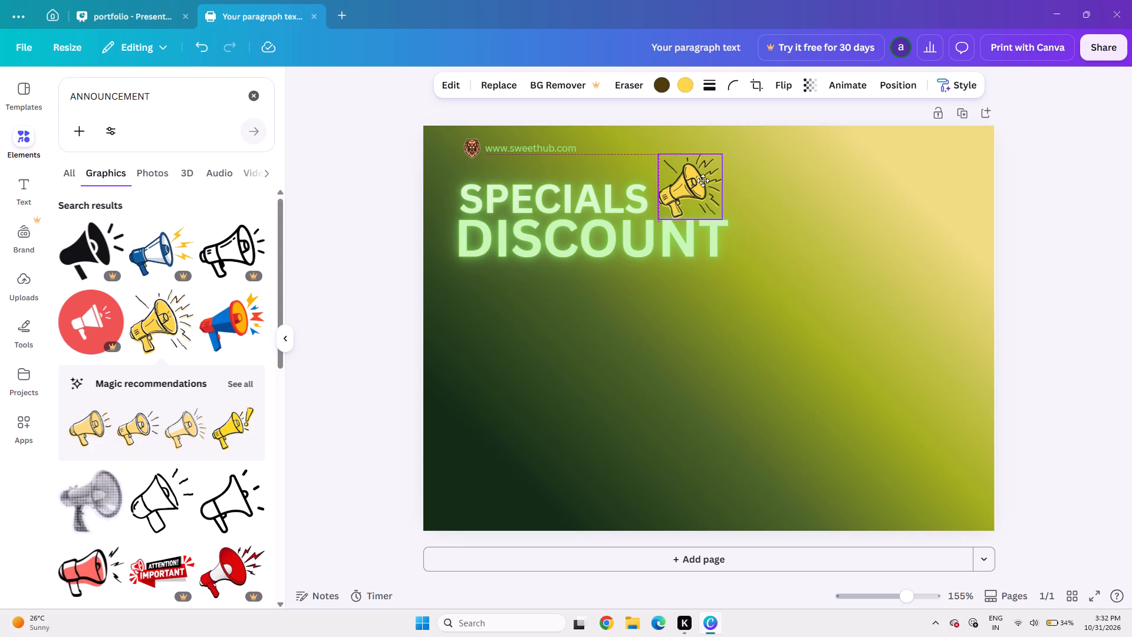
left_click_drag(703, 180, 699, 180)
left_click(834, 236)
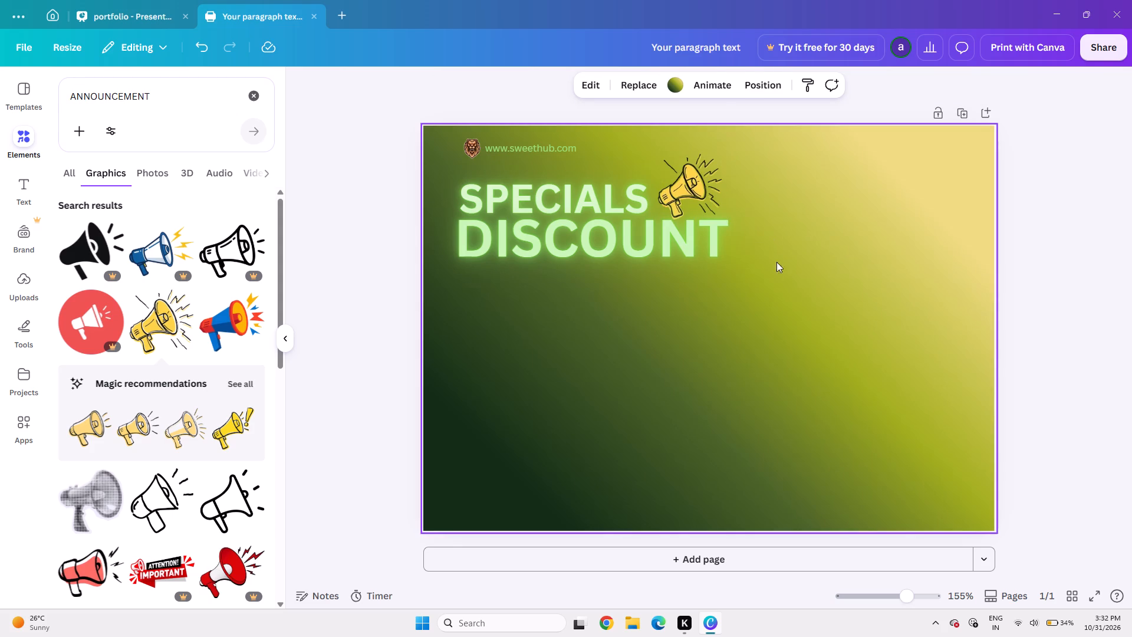
Recolour the megaphone's yellow fill to a light mint green, trying #99E17A and light blue #7AC2E1 along the way.
left_click(687, 180)
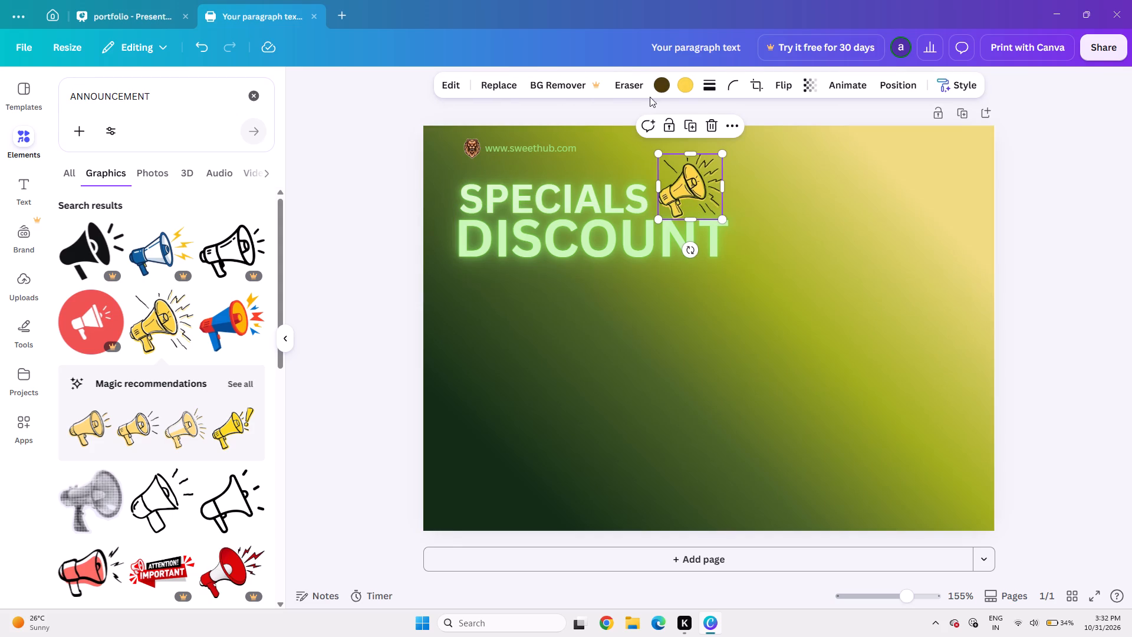
left_click(685, 89)
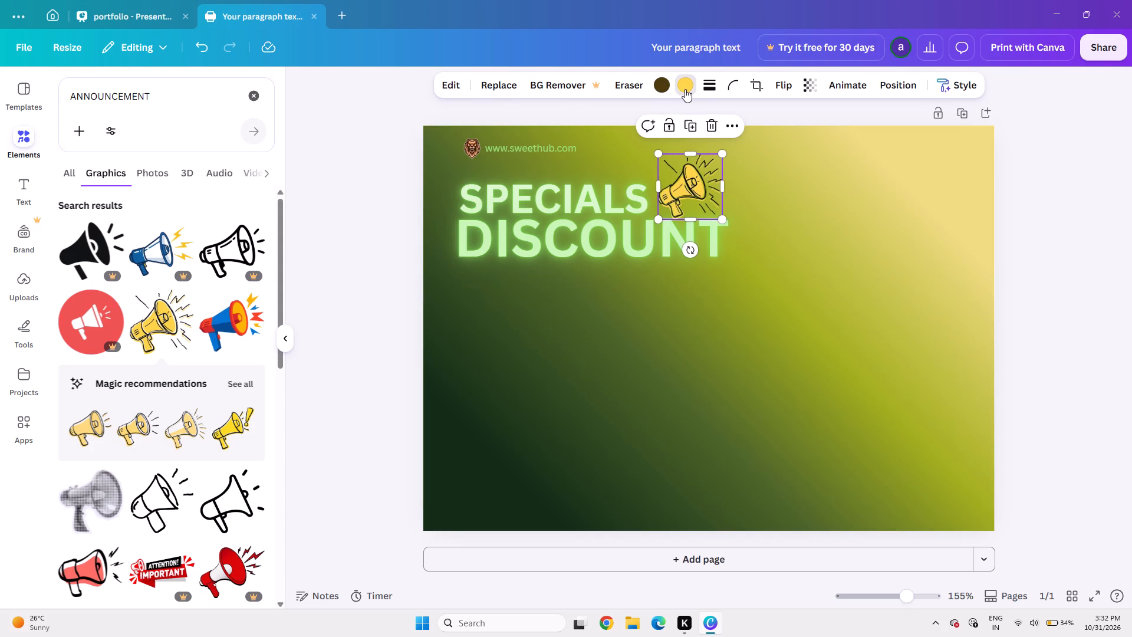
left_click(139, 180)
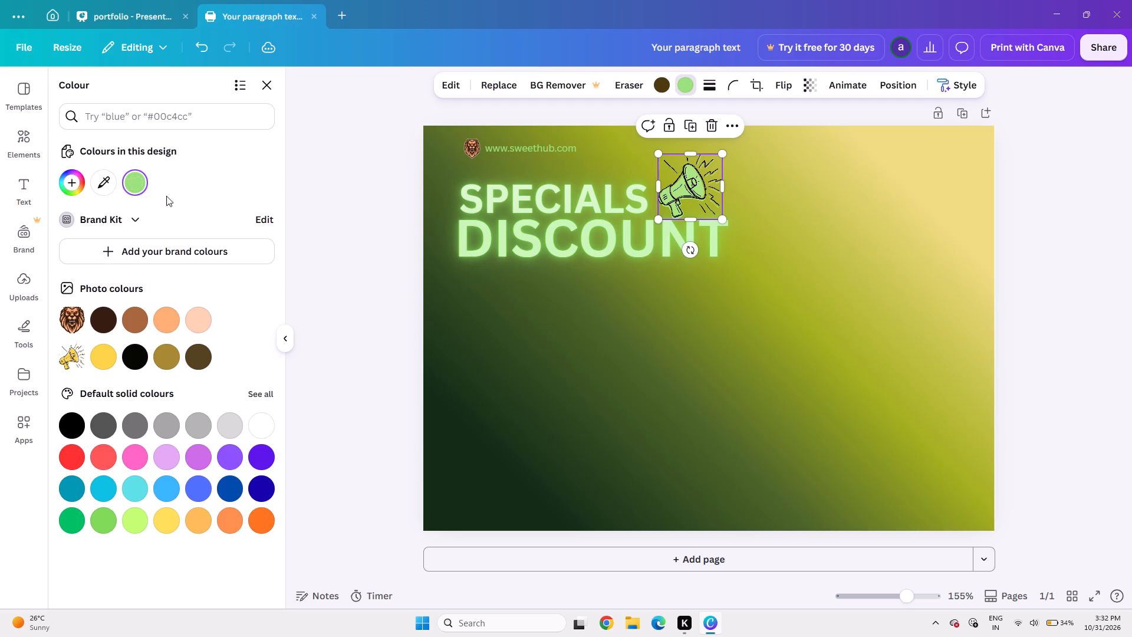
left_click(126, 183)
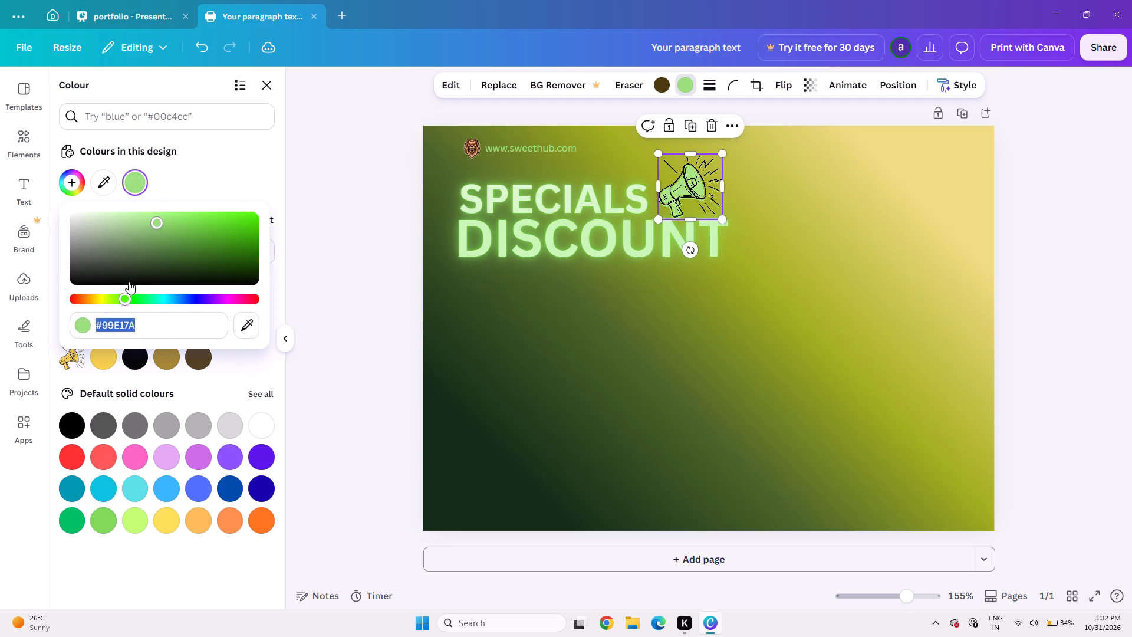
left_click_drag(124, 298, 175, 294)
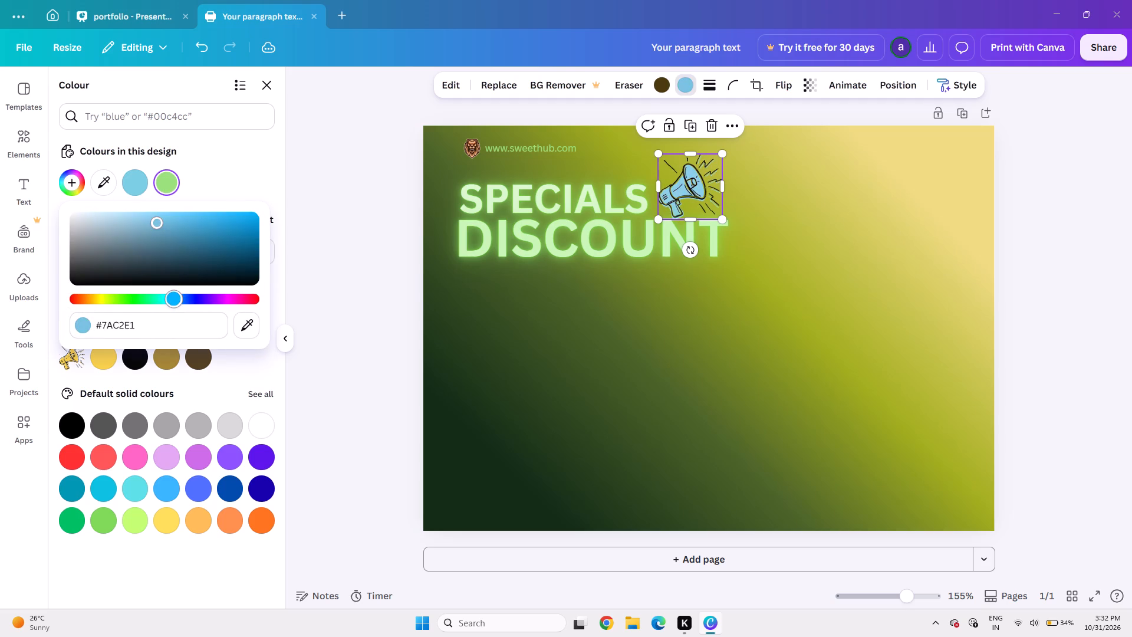
left_click_drag(175, 294, 138, 291)
left_click(379, 285)
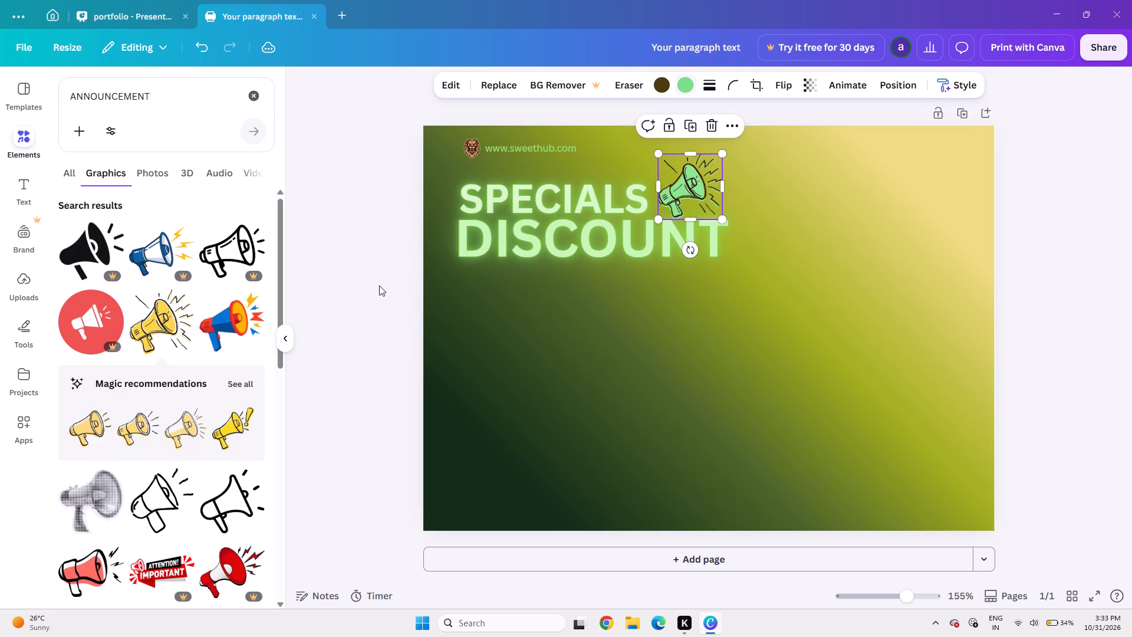
left_click(771, 293)
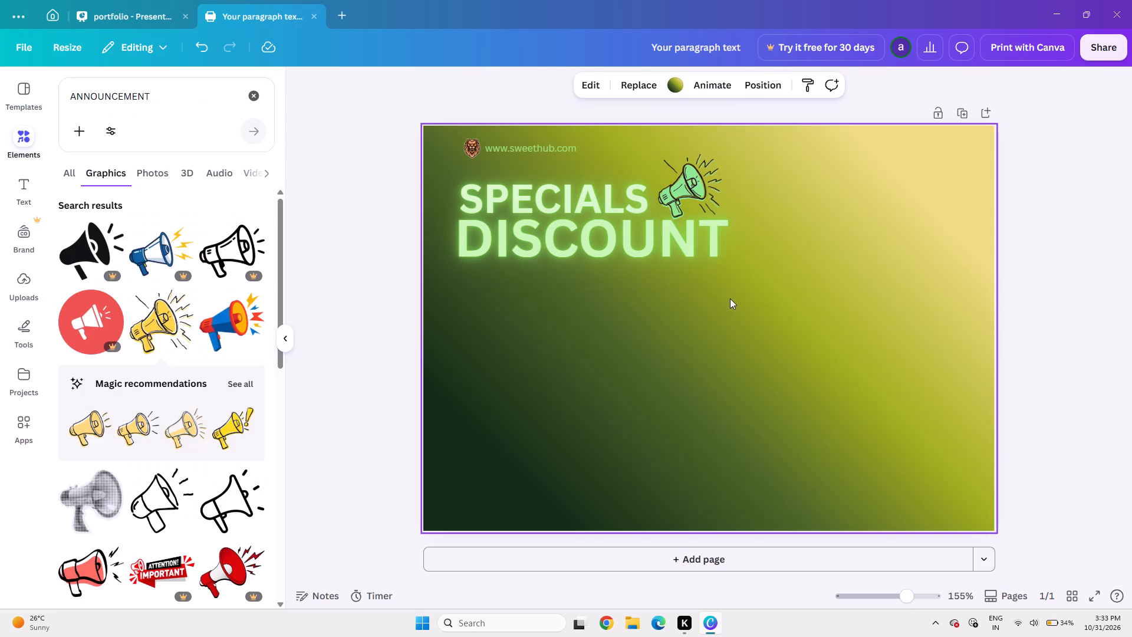
Replace the ANNOUNCEMENT search and search the graphics for GIFT CARD.
left_click(205, 86)
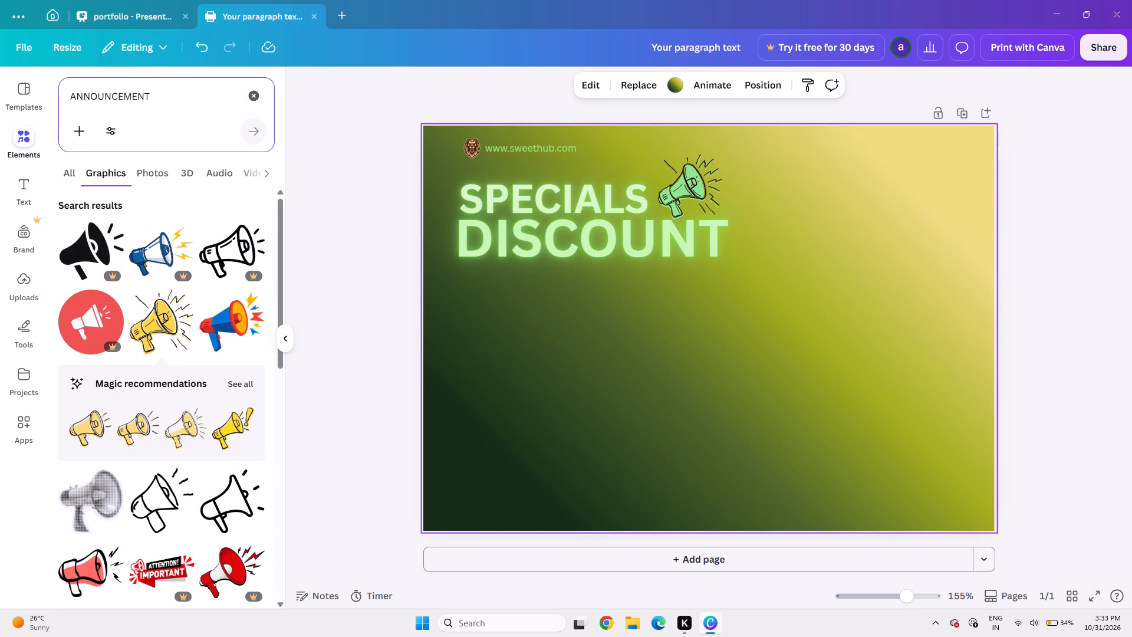
left_click(144, 99)
key("Right")
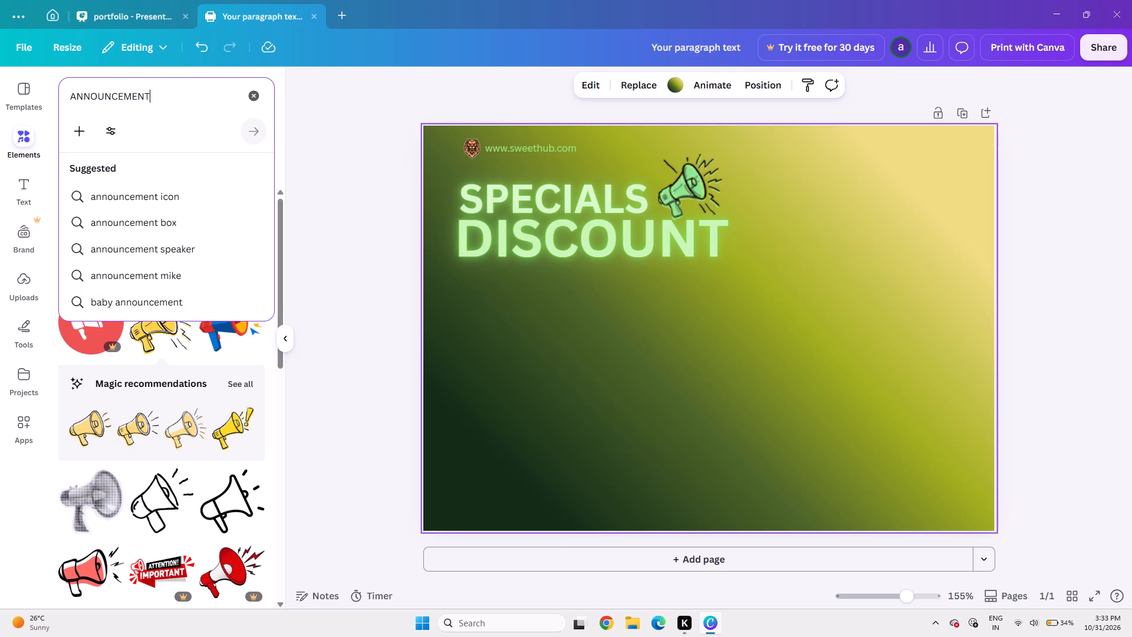
key("BackSpace")
key("BackSpace")
key("BackSpace")
key("BackSpace")
key("BackSpace")
key("BackSpace")
key("BackSpace")
key("BackSpace")
key("BackSpace")
key("BackSpace")
key("BackSpace")
key("BackSpace")
key("BackSpace")
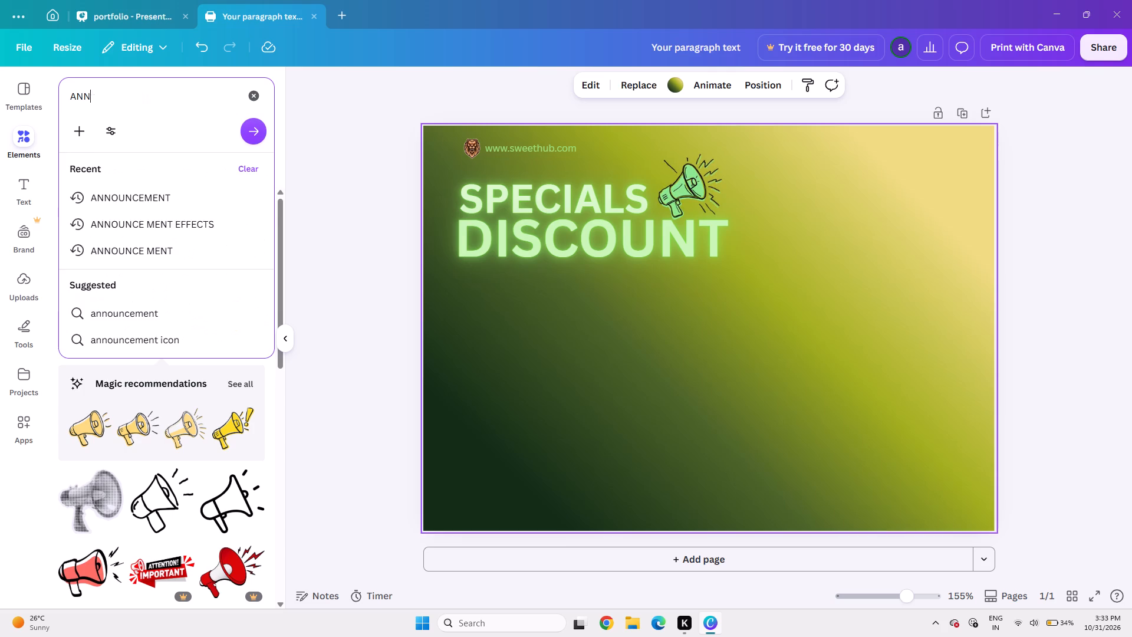
key("BackSpace")
type("GIFT CARD")
key("Return")
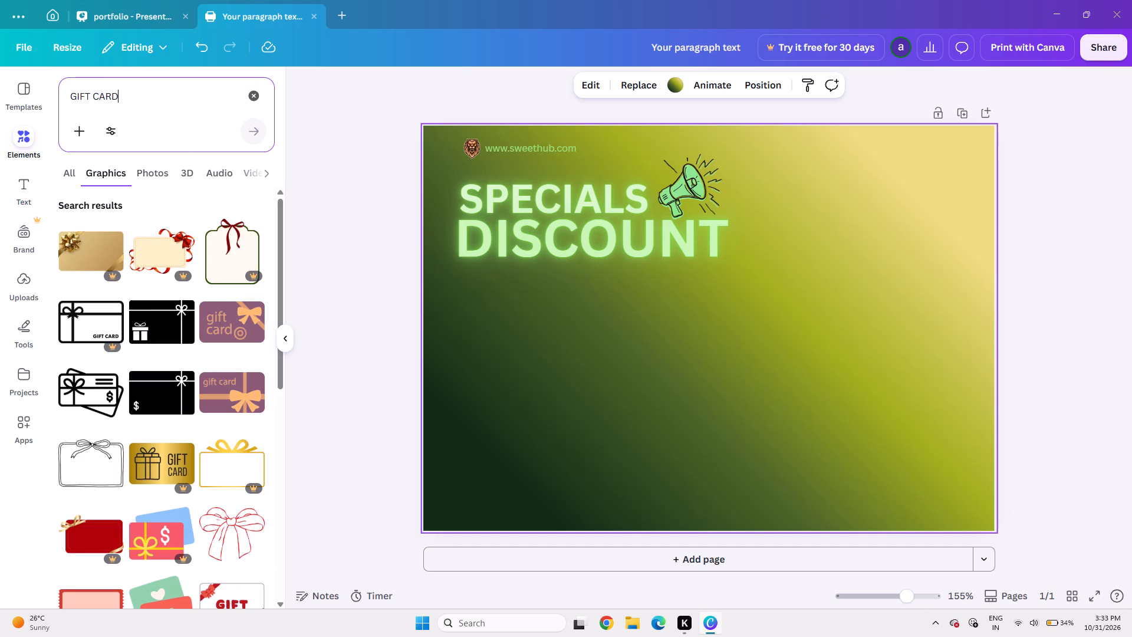
Shorten the graphics search to GIFT.
left_click(144, 98)
key("BackSpace")
key("BackSpace")
key("BackSpace")
key("BackSpace")
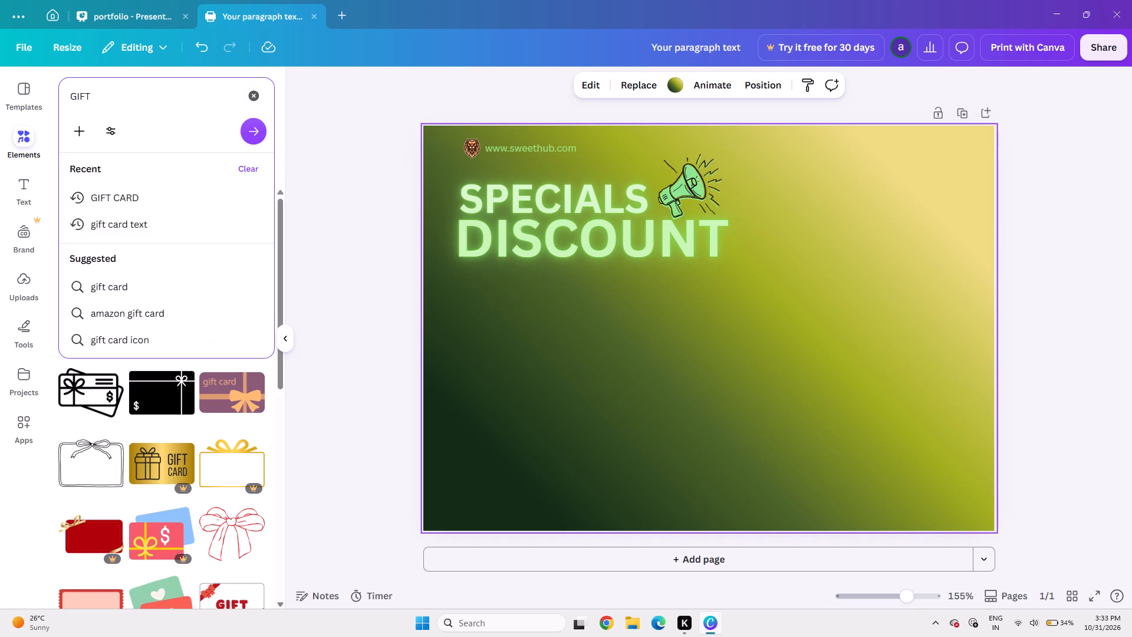
key("Return")
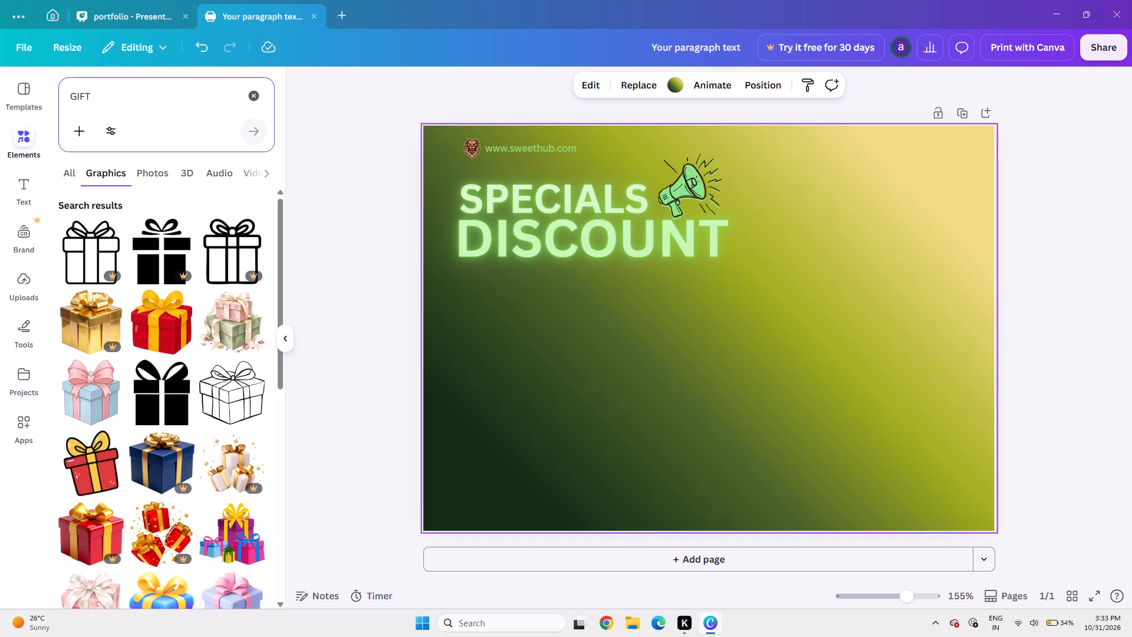
Extend the graphics search to GIFT RIBBON.
type("RI")
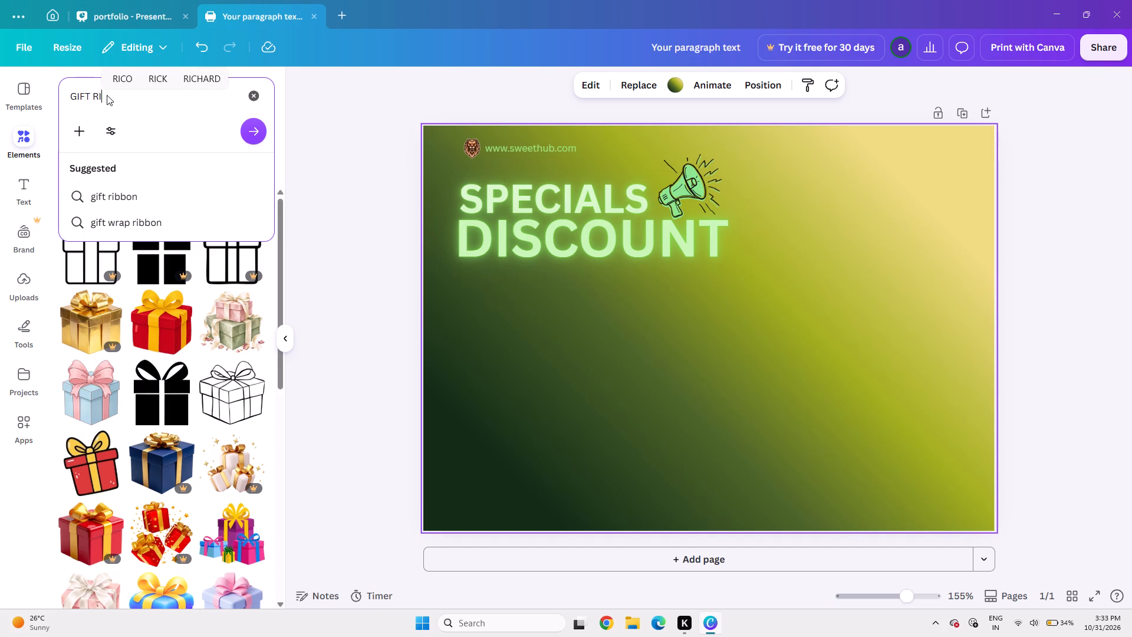
type("BBON")
key("Return")
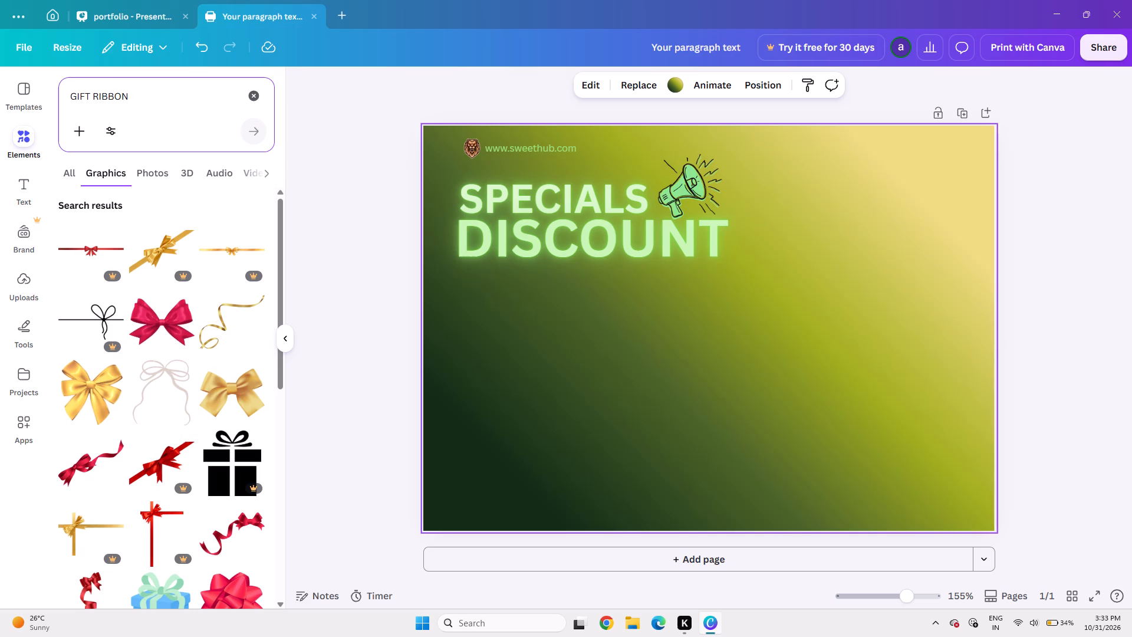
Look through the ribbon and bow graphics for one that suits the green certificate.
scroll(187, 304, "down", 1)
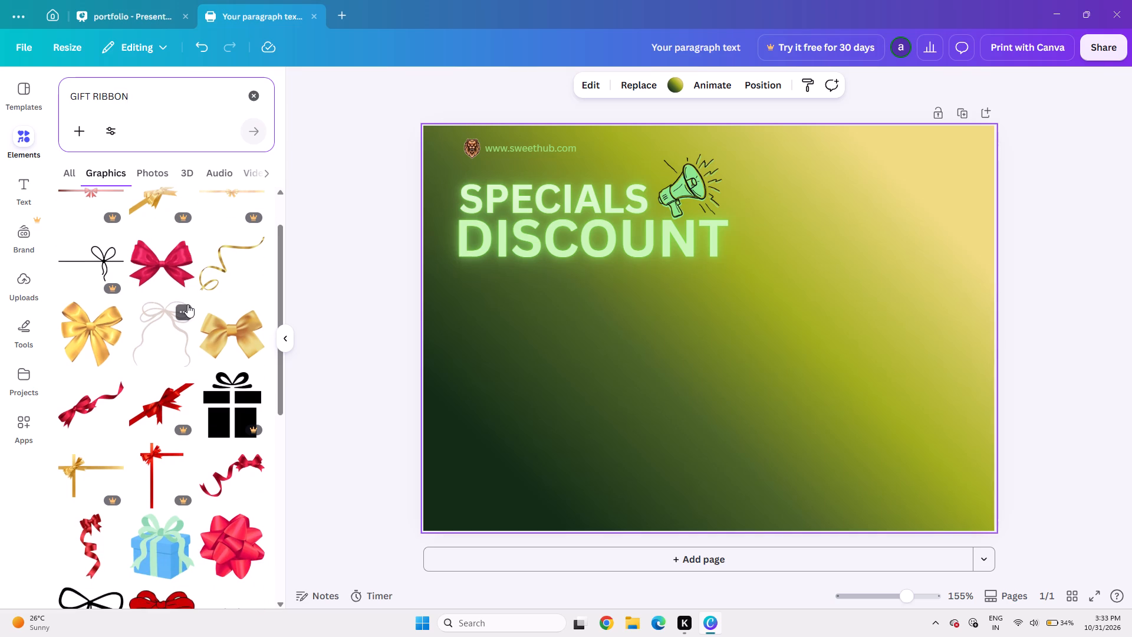
scroll(187, 304, "down", 2)
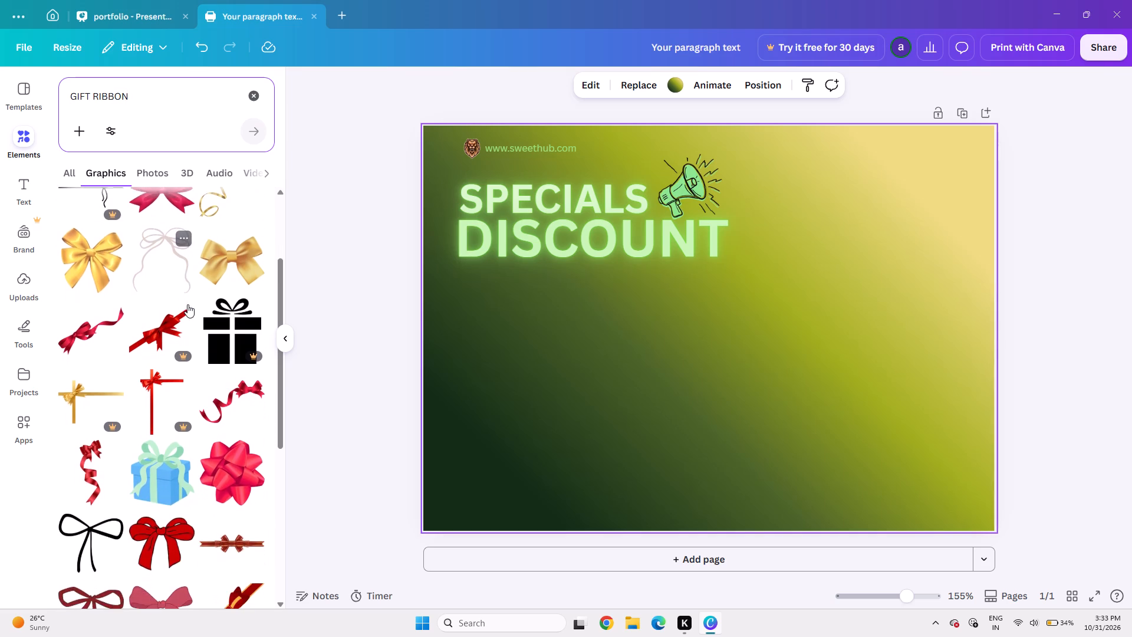
scroll(187, 304, "down", 1)
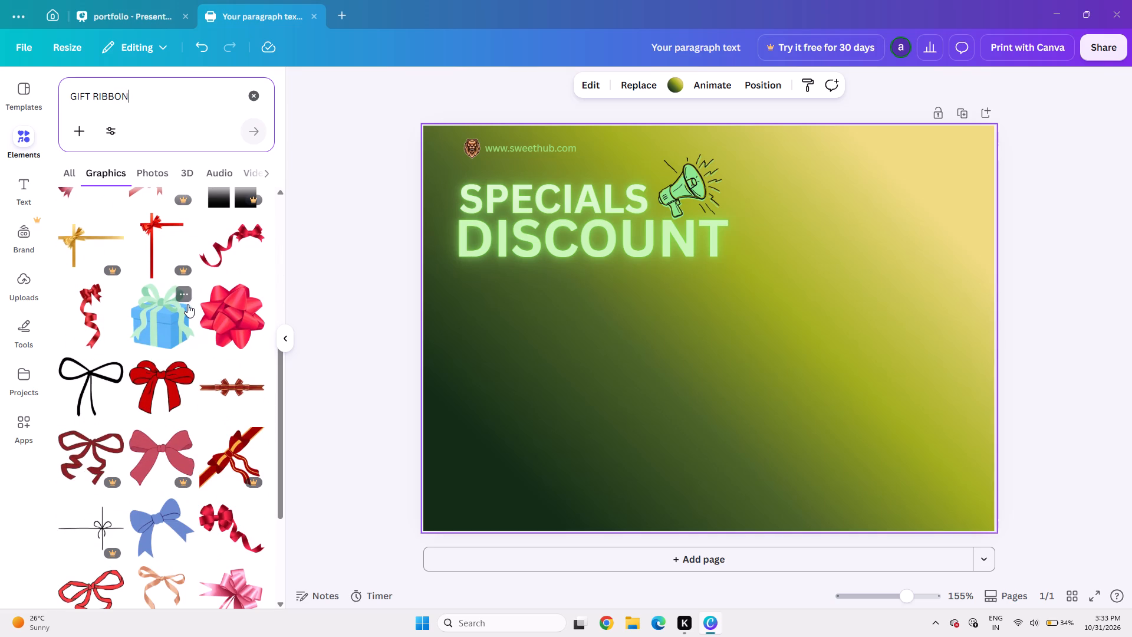
scroll(187, 304, "down", 1)
scroll(161, 385, "down", 1)
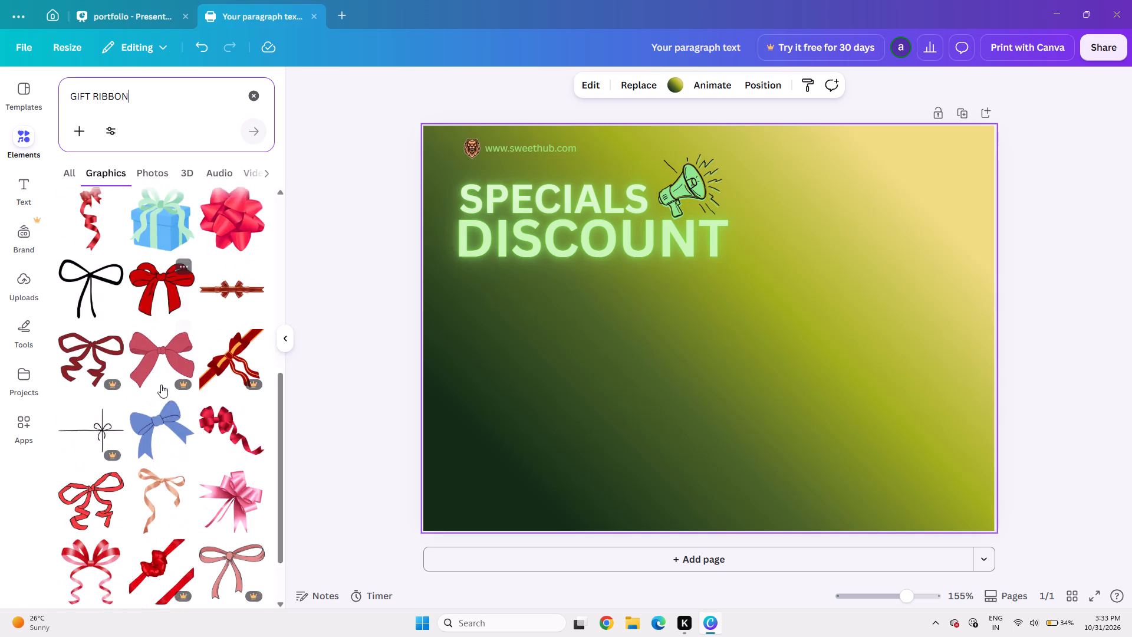
scroll(161, 385, "down", 2)
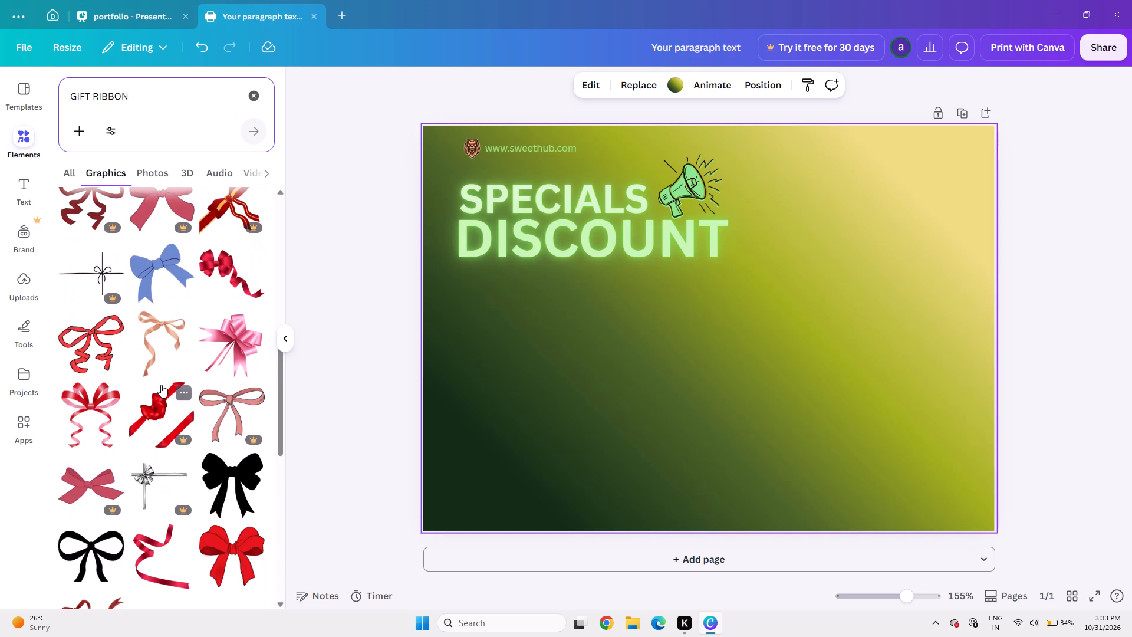
scroll(161, 385, "down", 2)
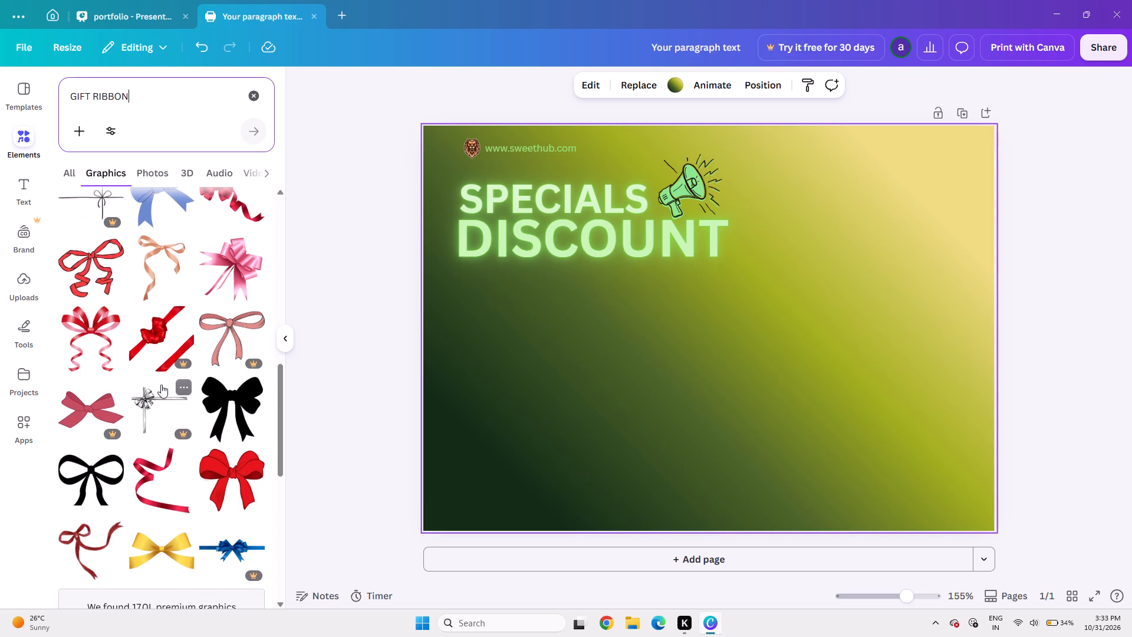
scroll(161, 385, "down", 3)
scroll(161, 385, "up", 2)
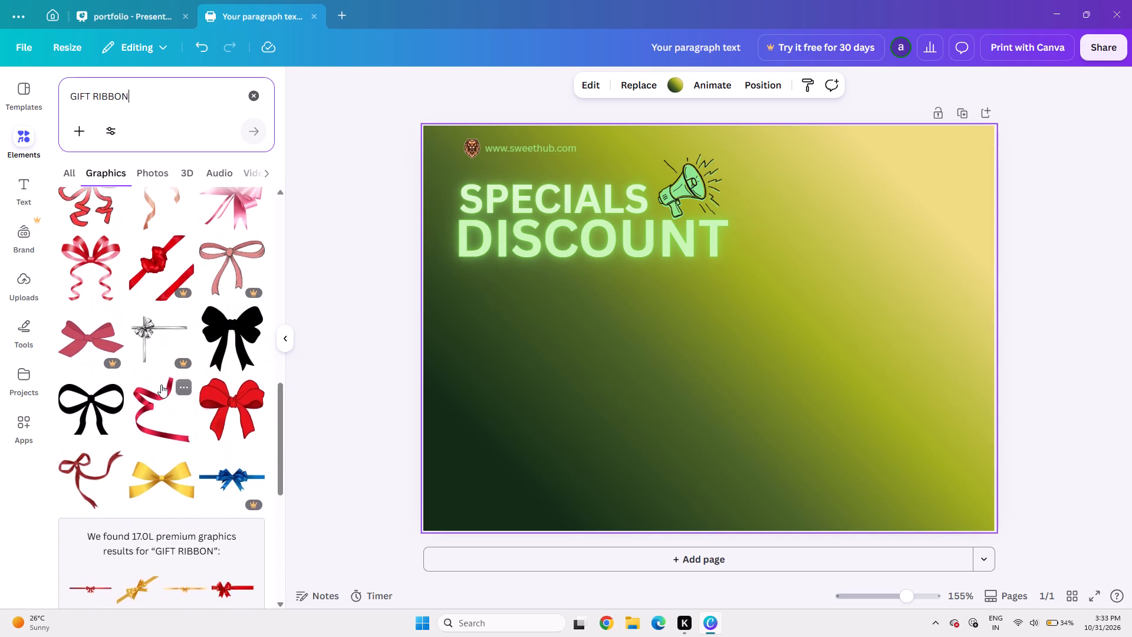
scroll(161, 385, "up", 2)
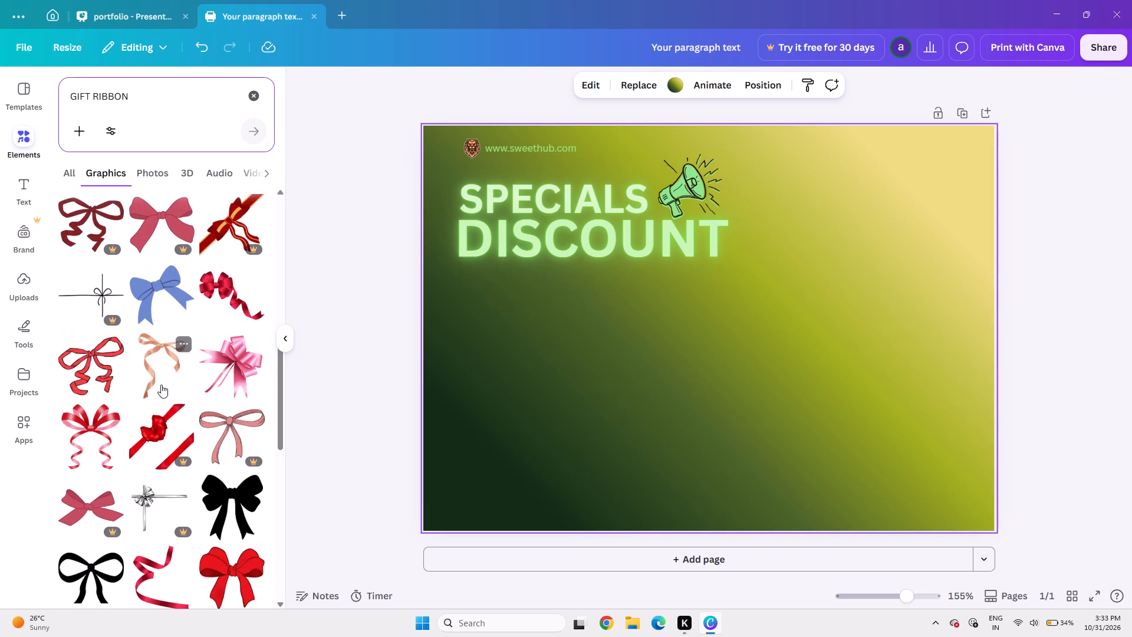
scroll(161, 385, "up", 7)
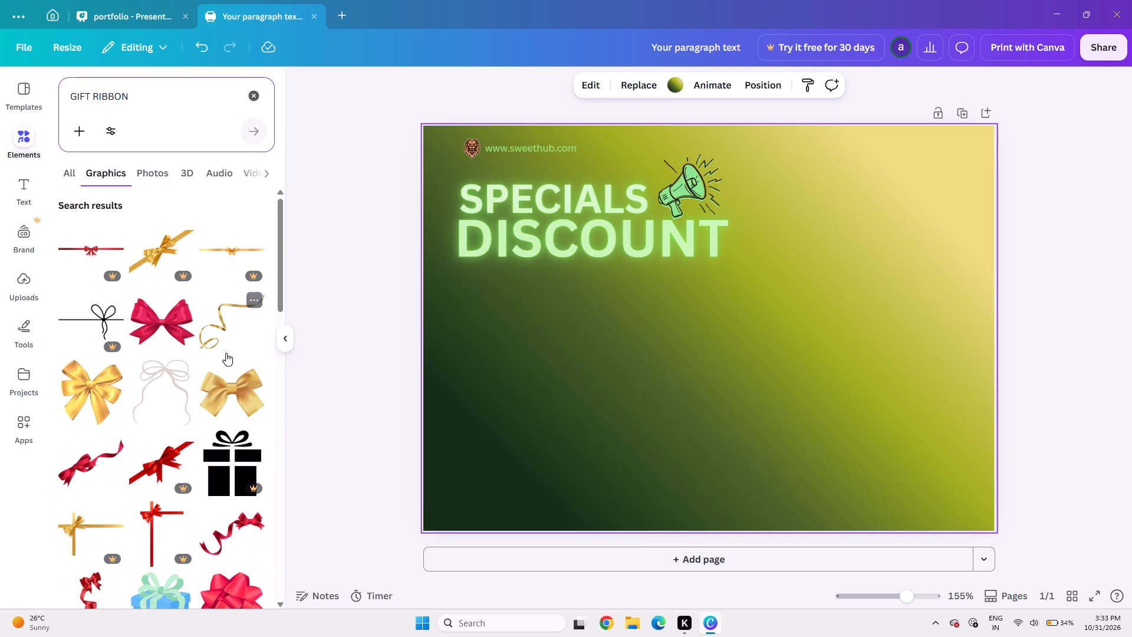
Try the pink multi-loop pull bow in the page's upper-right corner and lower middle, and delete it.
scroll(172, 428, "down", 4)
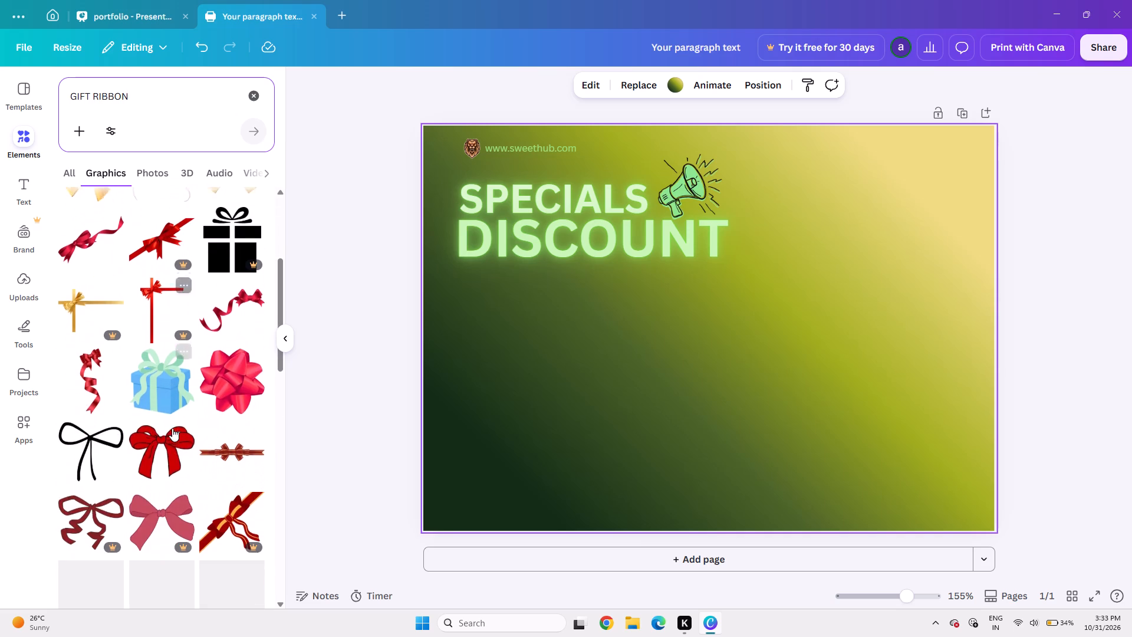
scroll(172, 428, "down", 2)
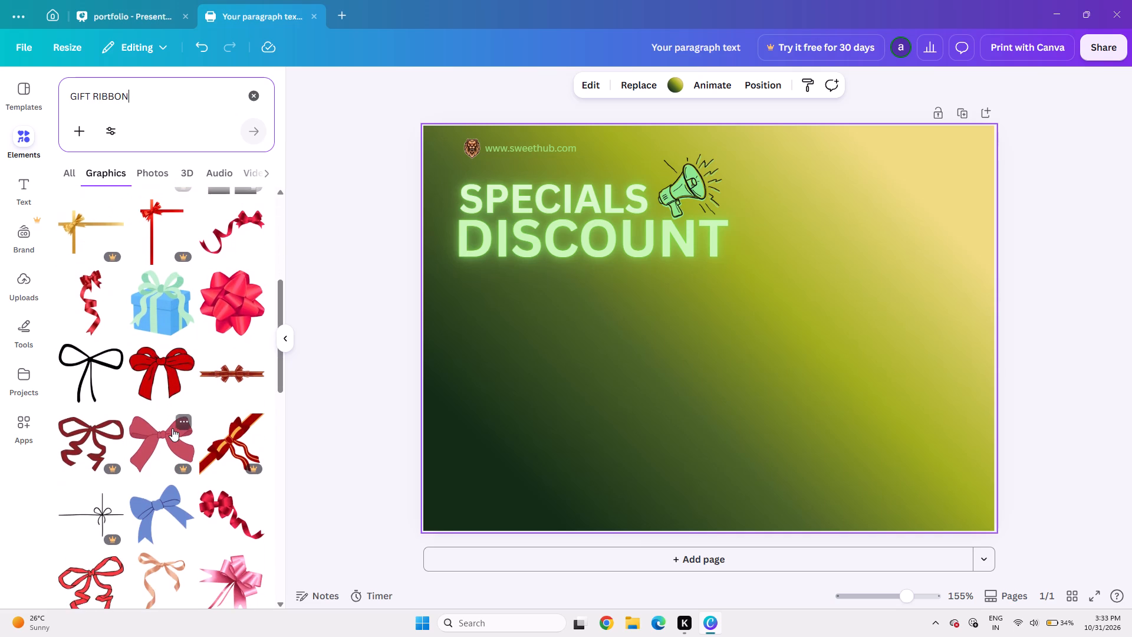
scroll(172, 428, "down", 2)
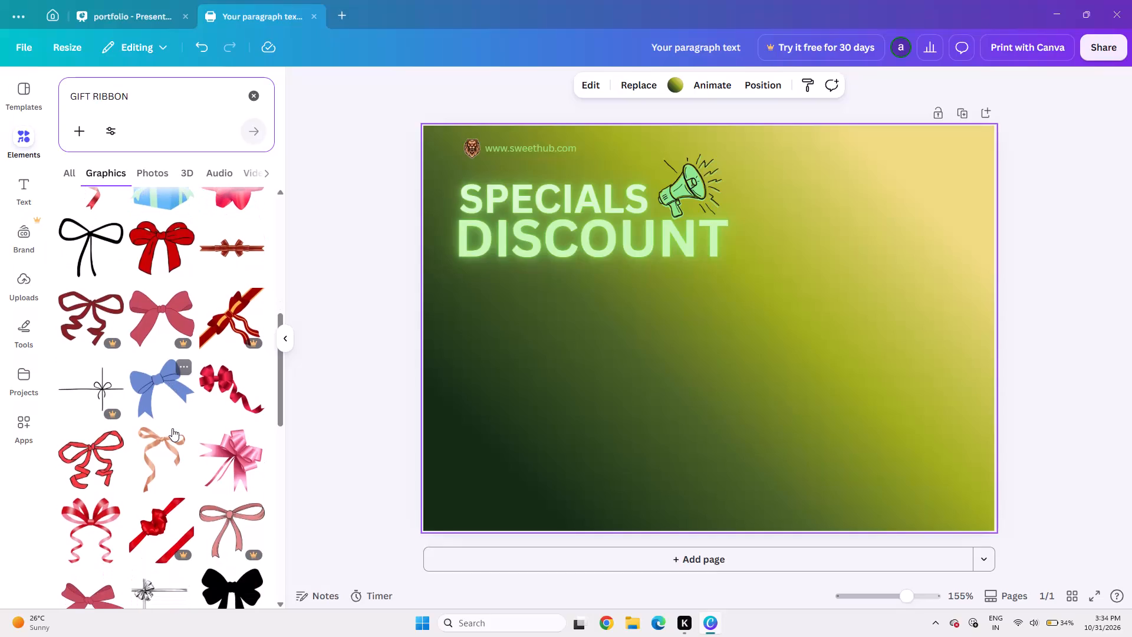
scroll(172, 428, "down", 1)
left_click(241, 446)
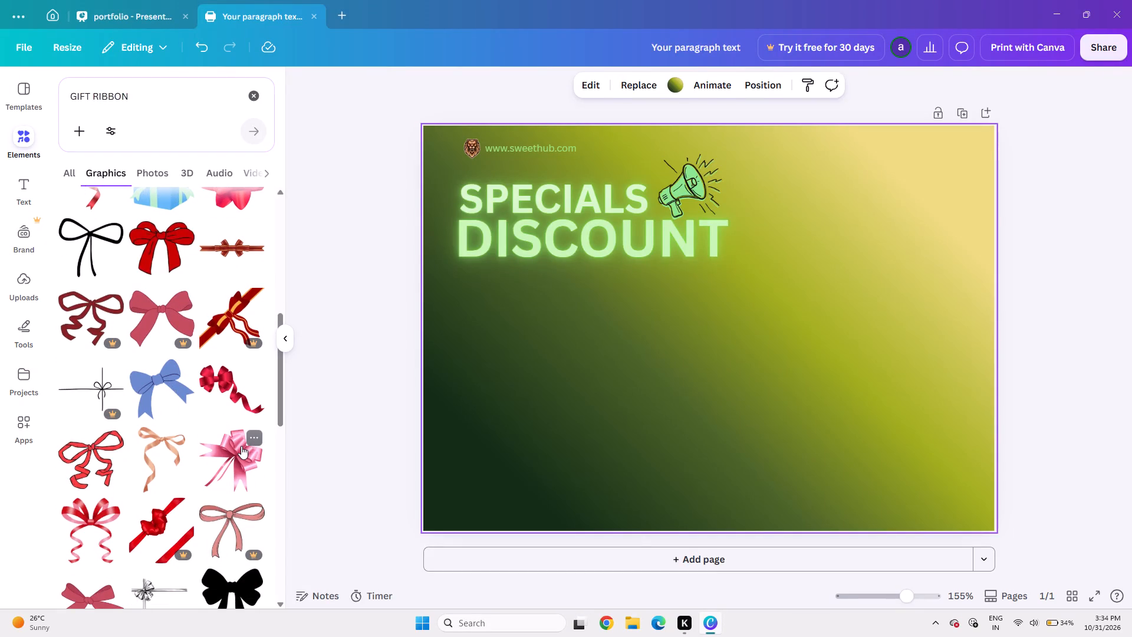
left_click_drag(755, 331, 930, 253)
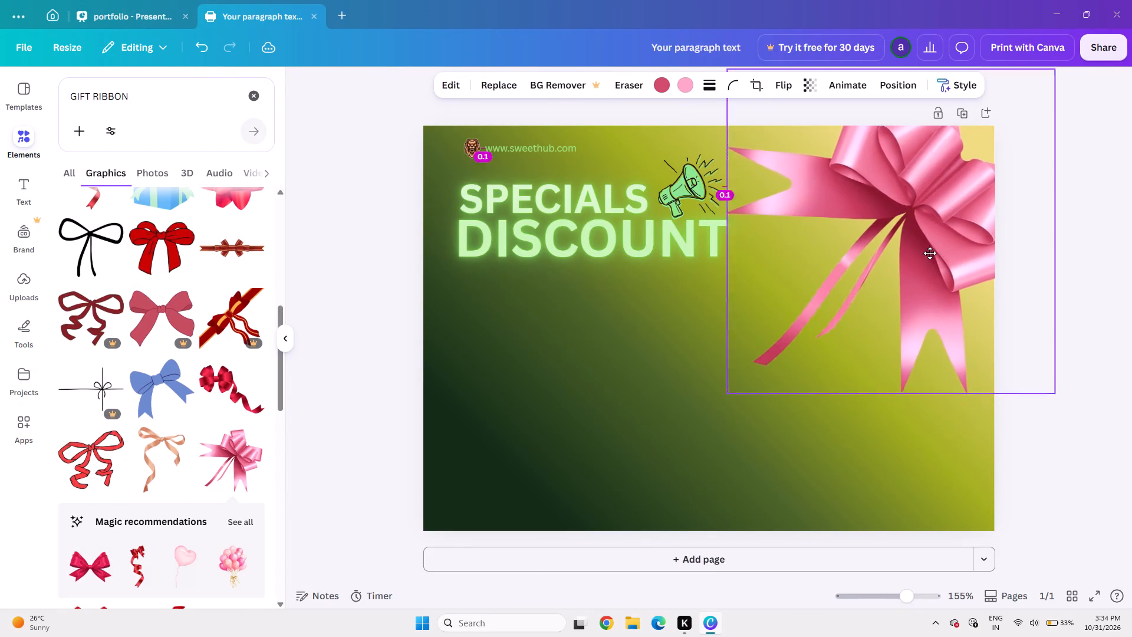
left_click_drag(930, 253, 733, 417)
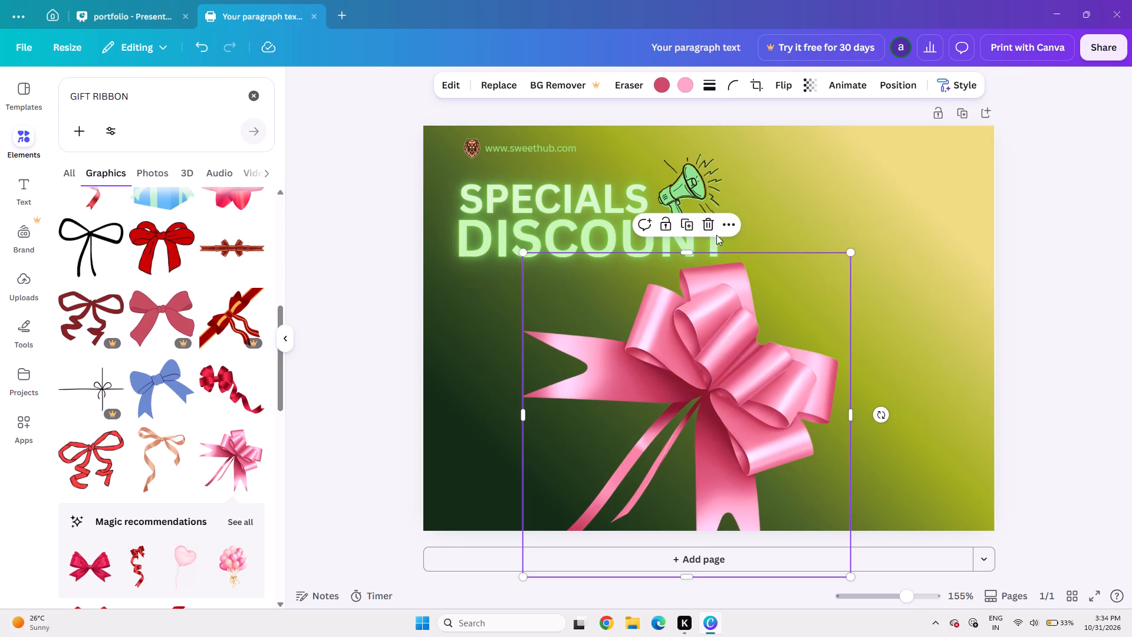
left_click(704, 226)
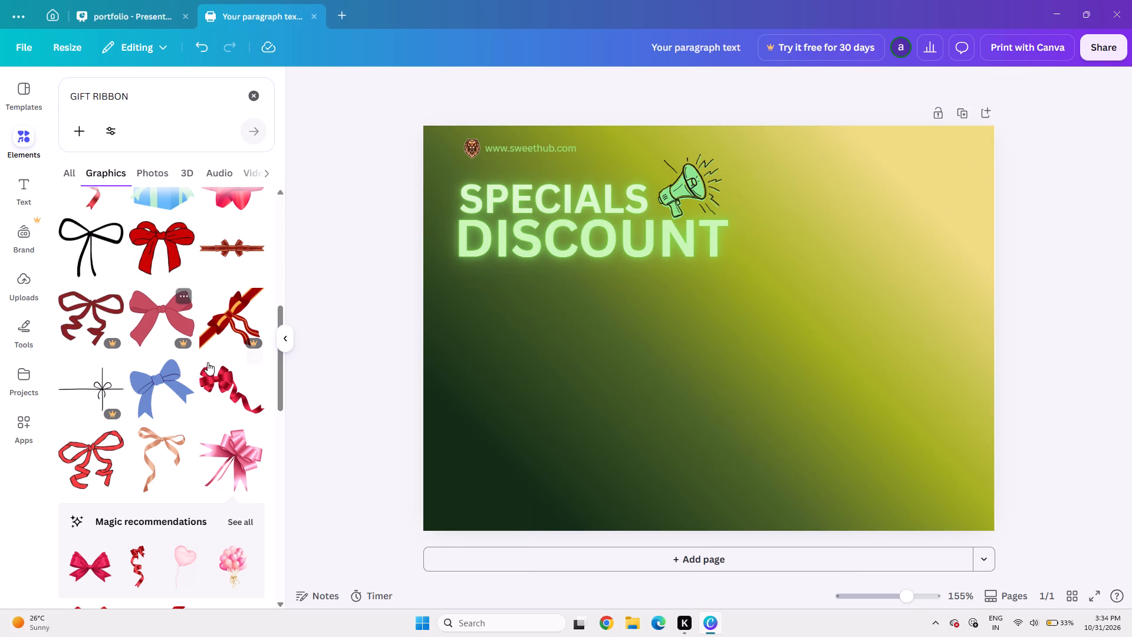
Shorten the graphics search back to GIFT.
scroll(208, 362, "up", 3)
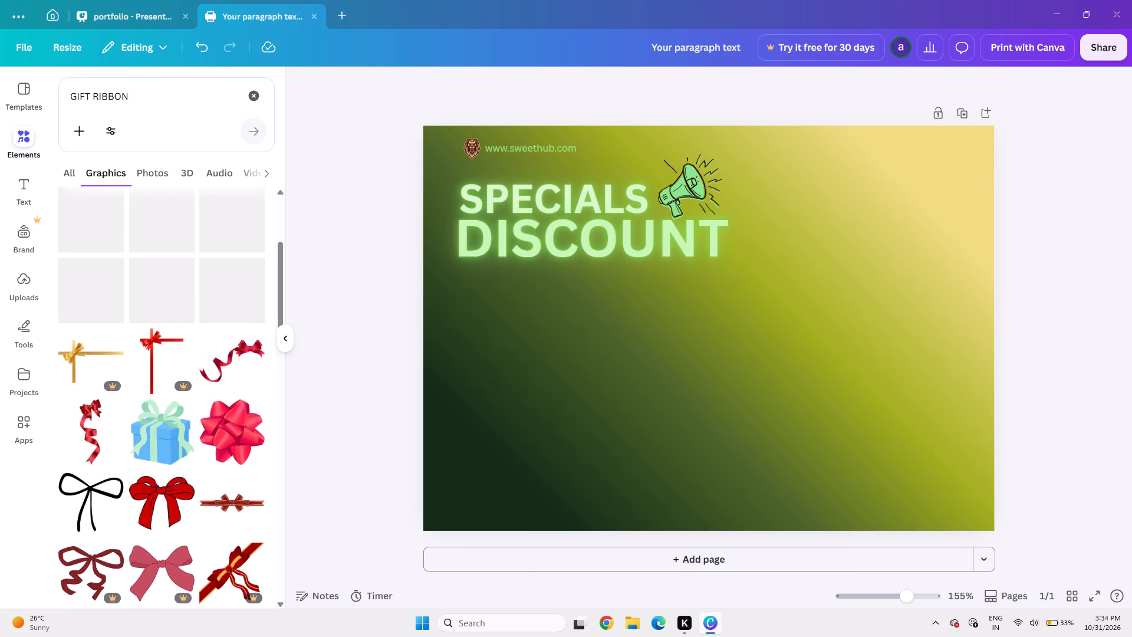
left_click(144, 102)
key("slash")
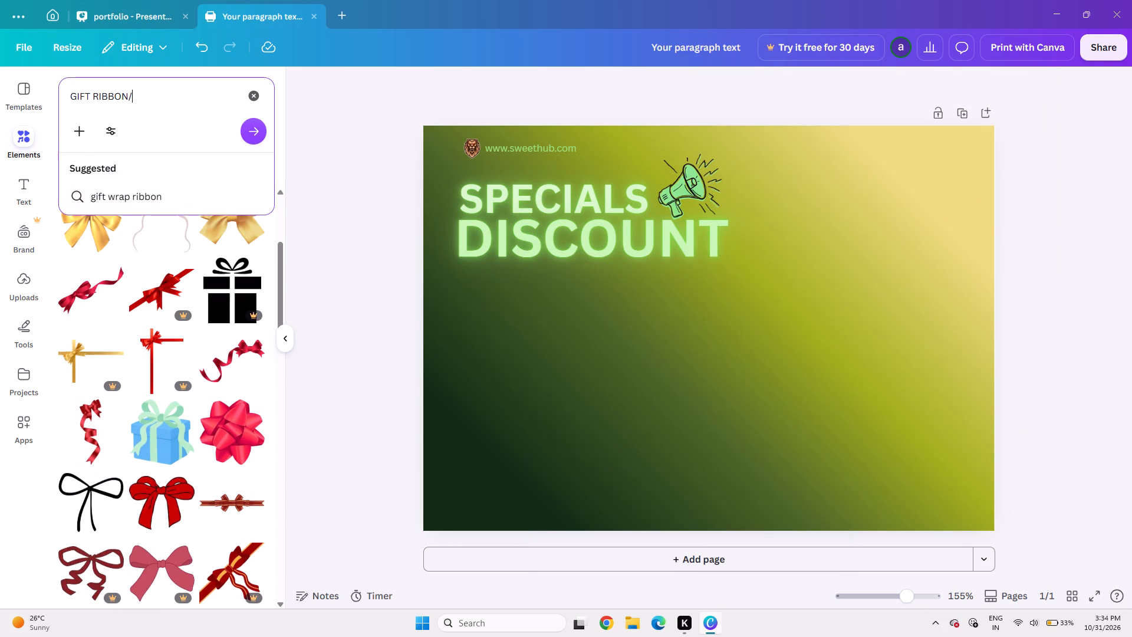
key("BackSpace")
key("BackSpace")
key("BackSpace")
key("BackSpace")
key("BackSpace")
key("BackSpace")
key("BackSpace")
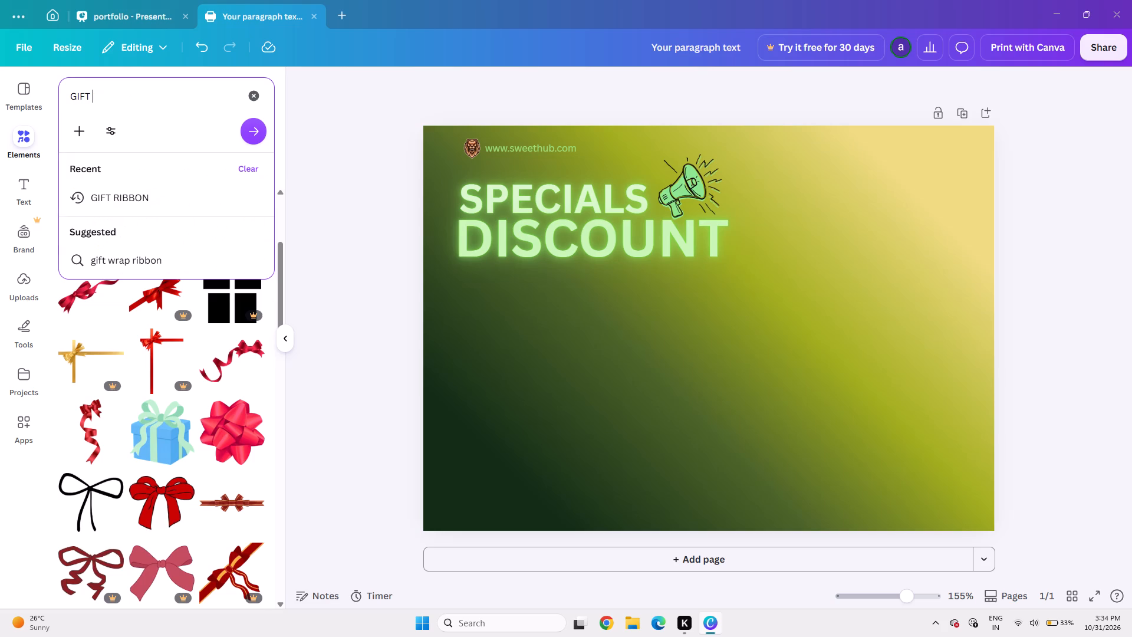
key("Return")
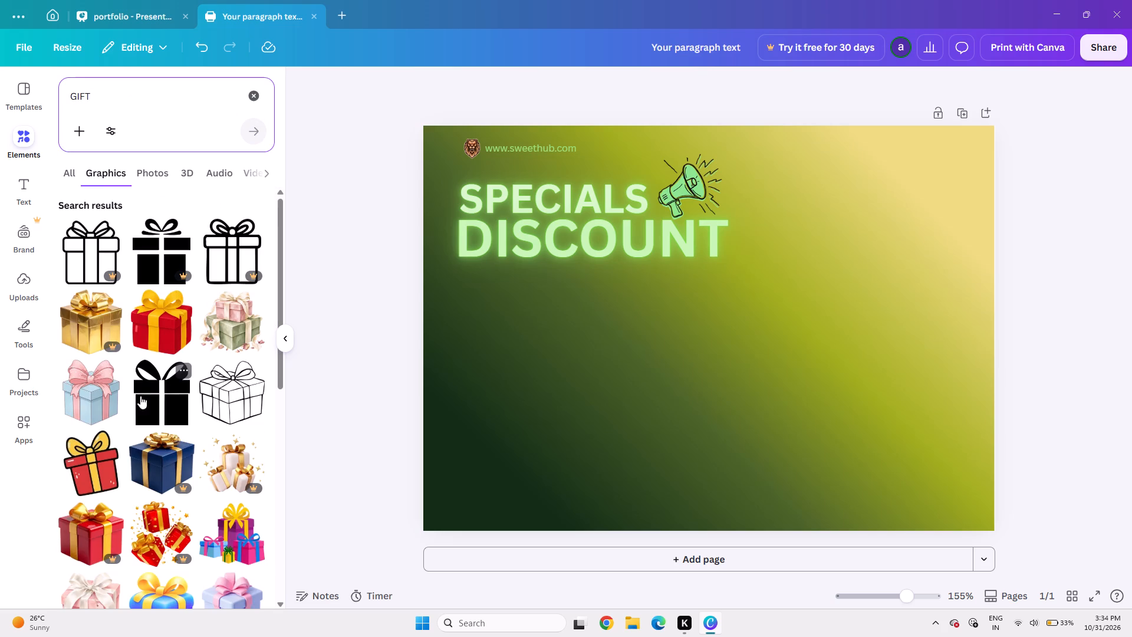
Add the green gift box with gold ribbon and tag, shrunk to about 4.7 × 5.3, in the page's lower-right corner.
scroll(141, 396, "down", 2)
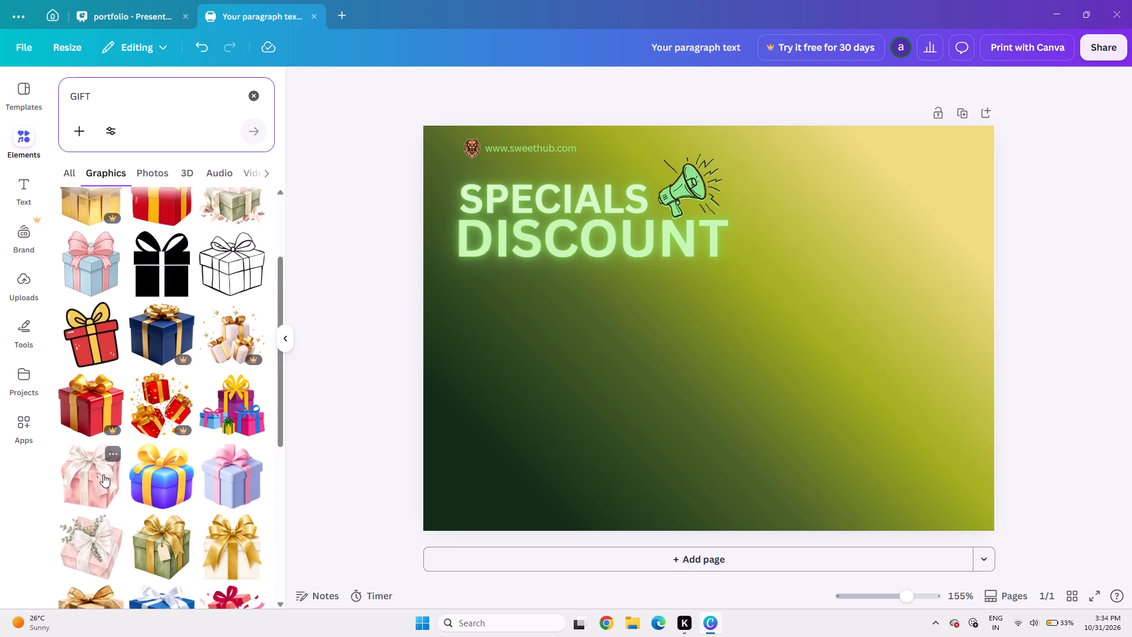
left_click(171, 559)
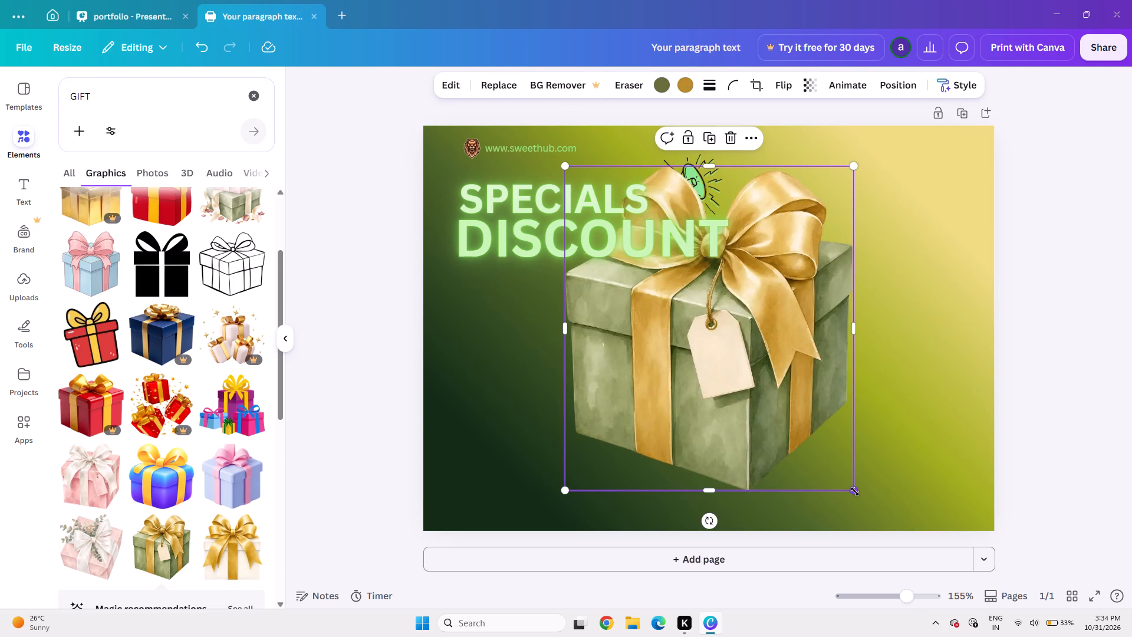
left_click_drag(854, 492, 764, 355)
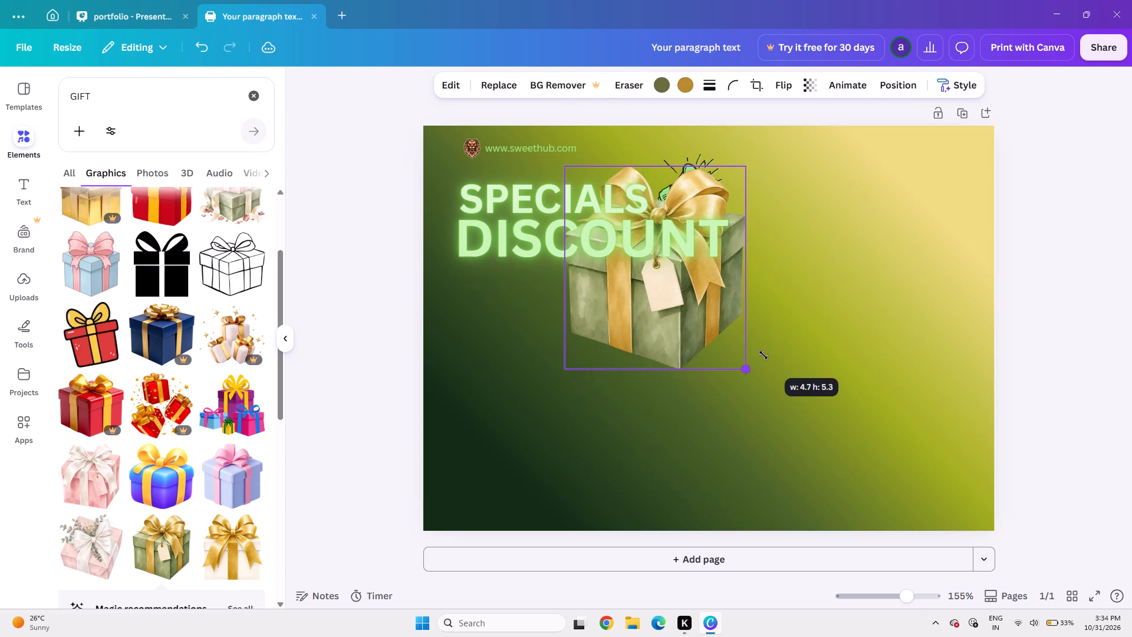
left_click_drag(764, 355, 753, 357)
left_click(664, 262)
left_click_drag(667, 301, 764, 250)
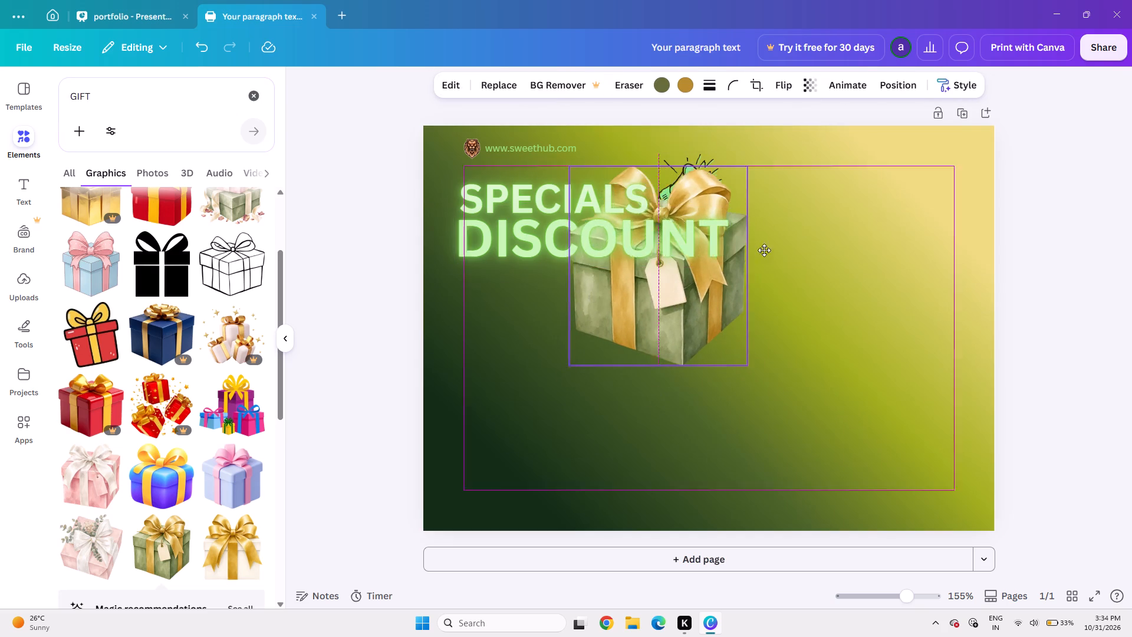
left_click_drag(764, 250, 901, 474)
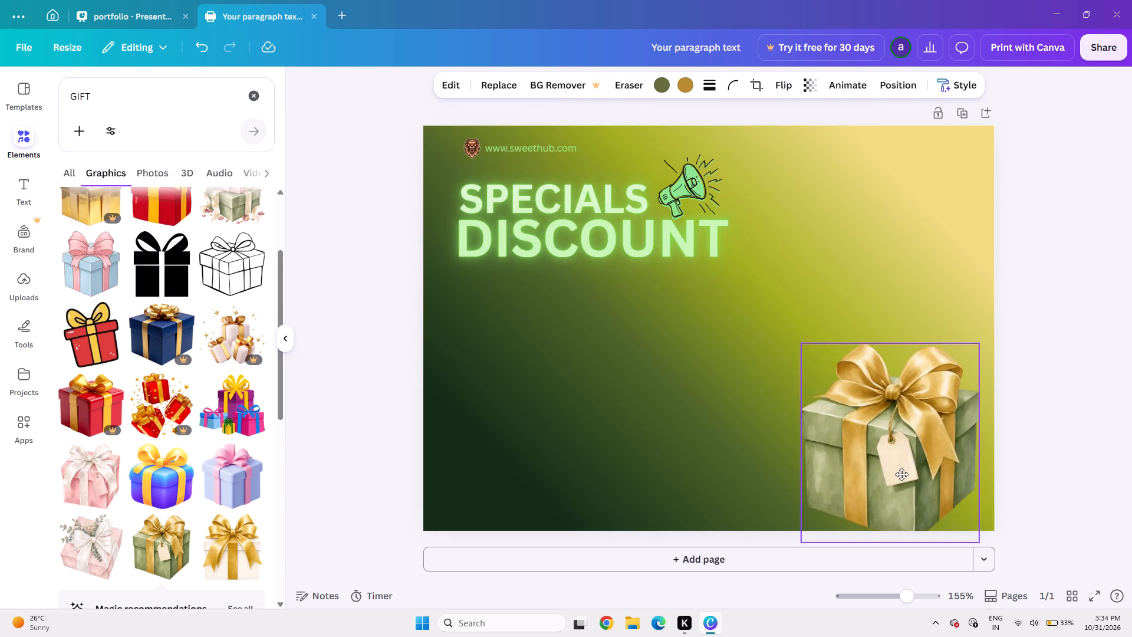
left_click_drag(901, 474, 919, 464)
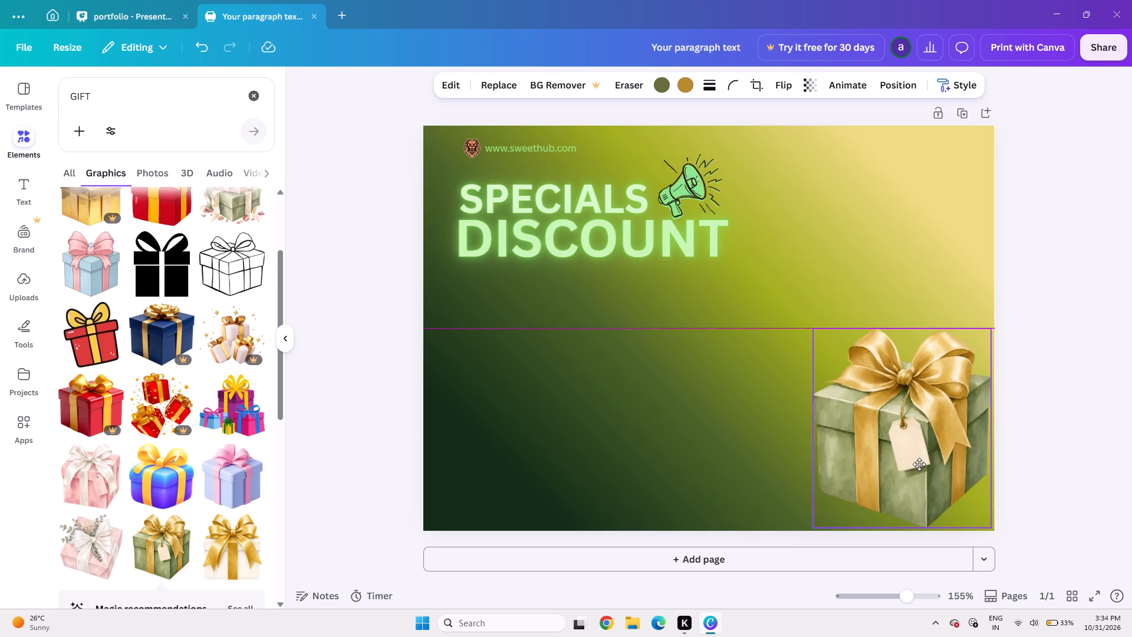
left_click_drag(919, 464, 917, 470)
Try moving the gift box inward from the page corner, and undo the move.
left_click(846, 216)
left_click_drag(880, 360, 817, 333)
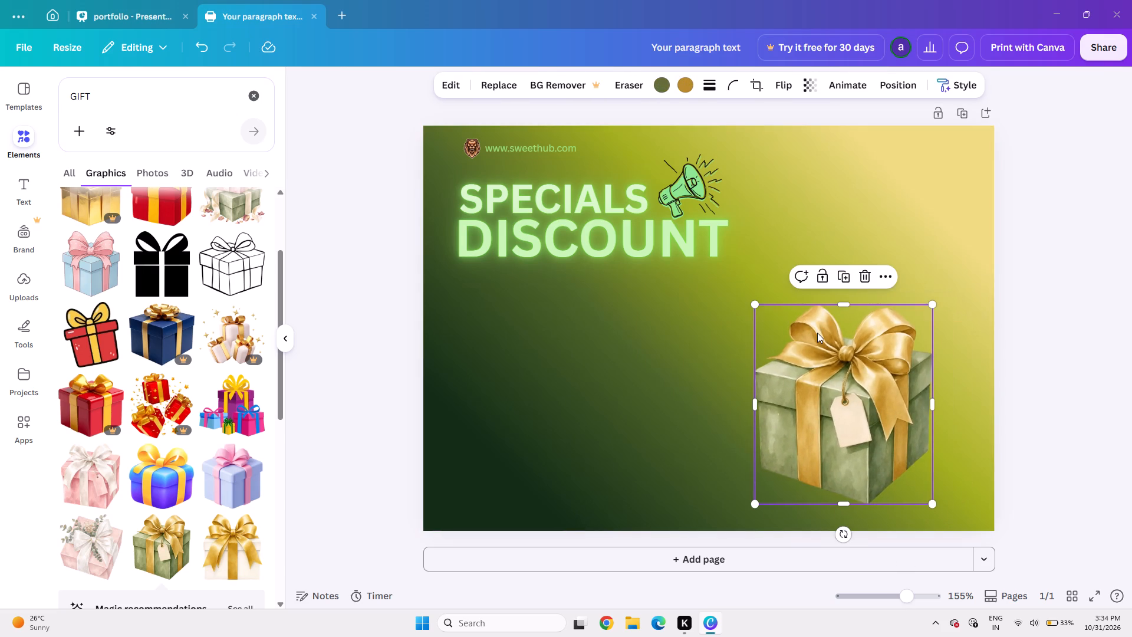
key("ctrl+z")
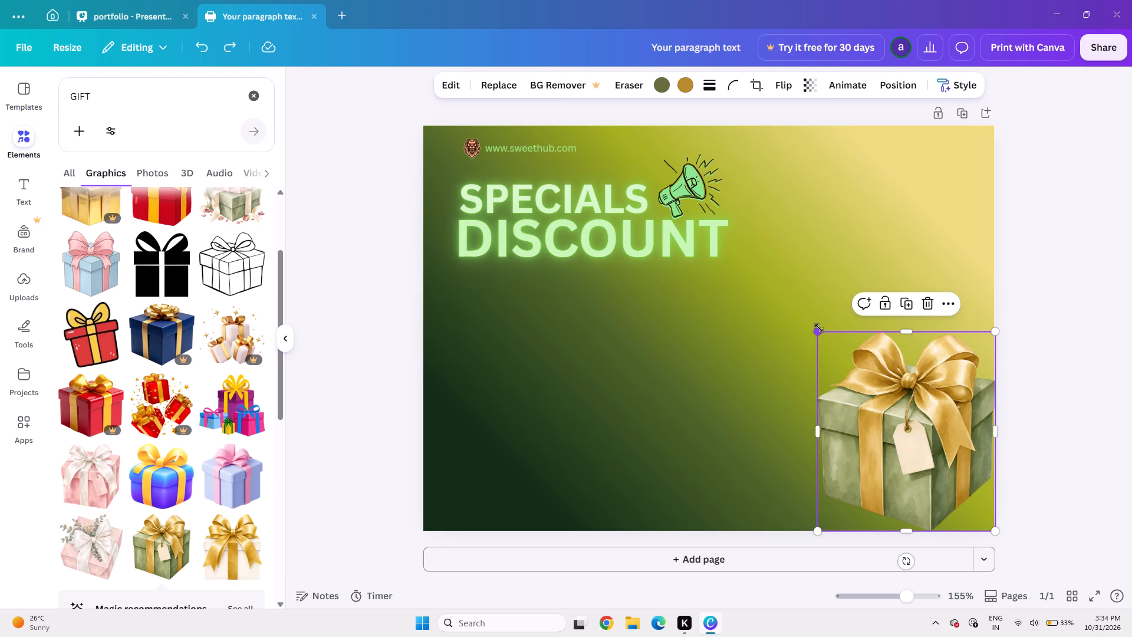
Shrink the gift box further, keeping it in the lower-right corner, and nudge it slightly left and up.
left_click_drag(819, 328, 866, 396)
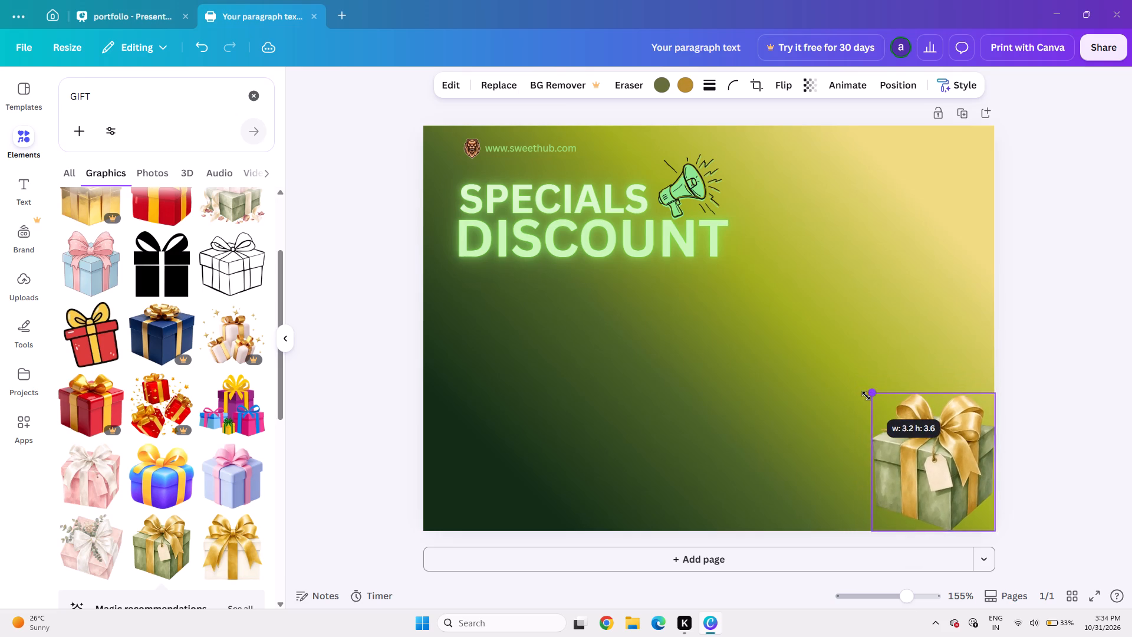
left_click_drag(866, 396, 873, 420)
key("Left")
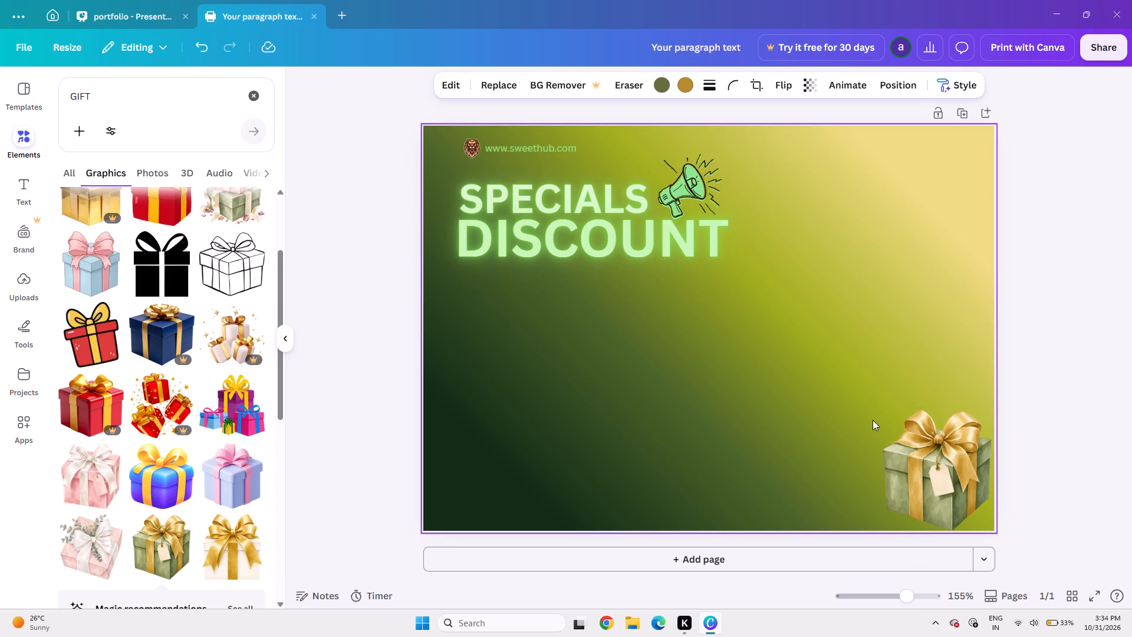
key("Up")
left_click(901, 265)
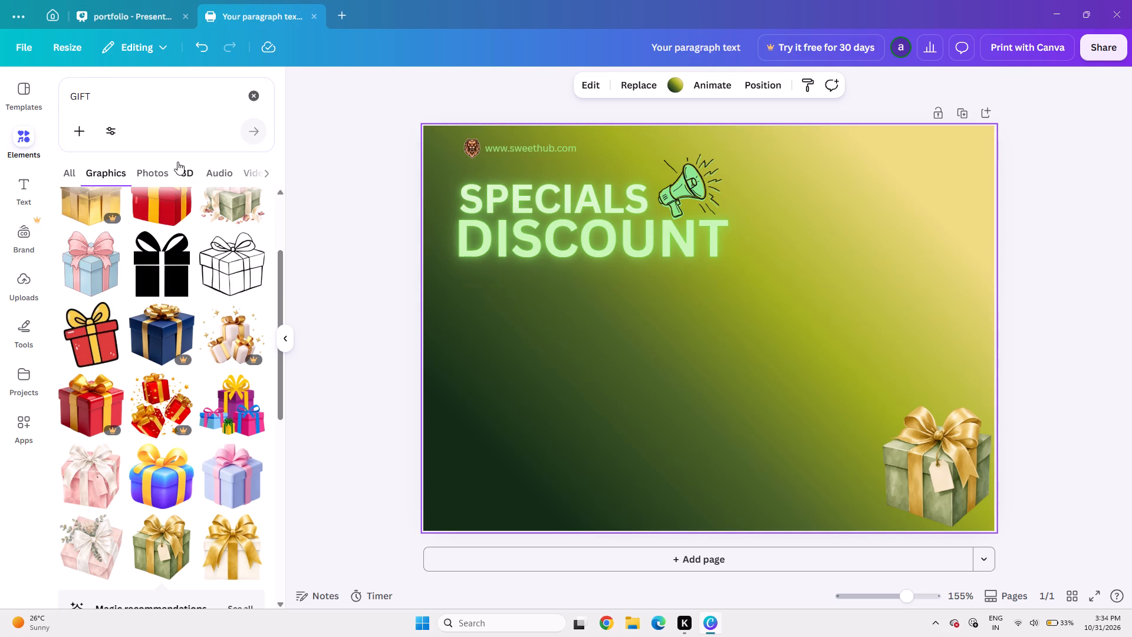
Search the graphics for LINE and look through the results for a suitable divider.
left_click(113, 92)
key("BackSpace")
key("BackSpace")
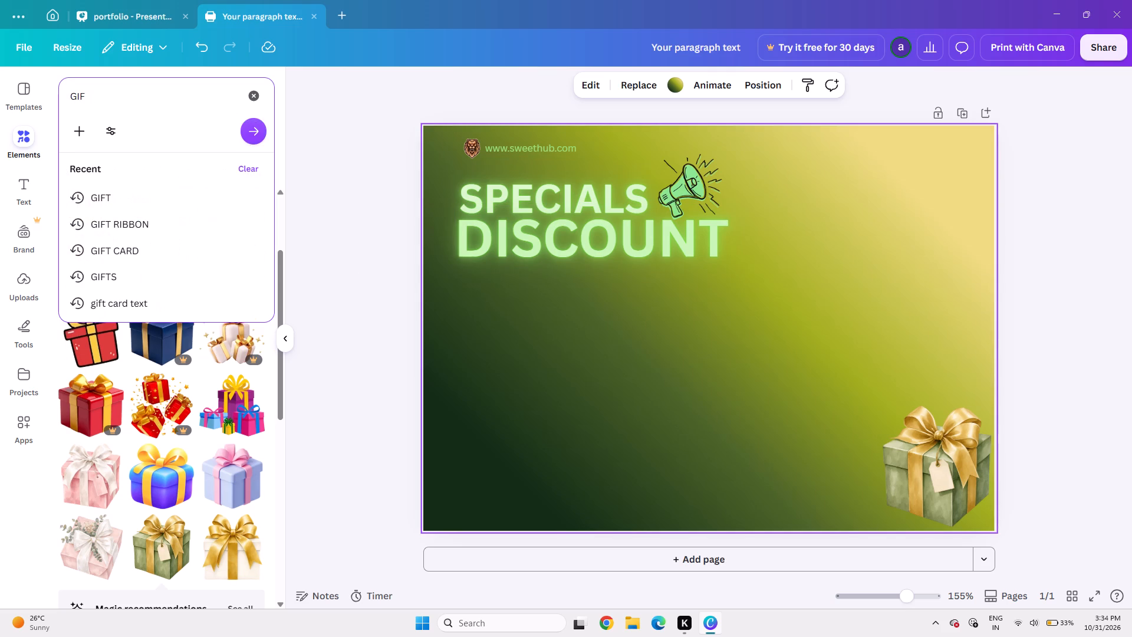
key("BackSpace")
key("BackSpace")
key("BackSpace")
type("LINE")
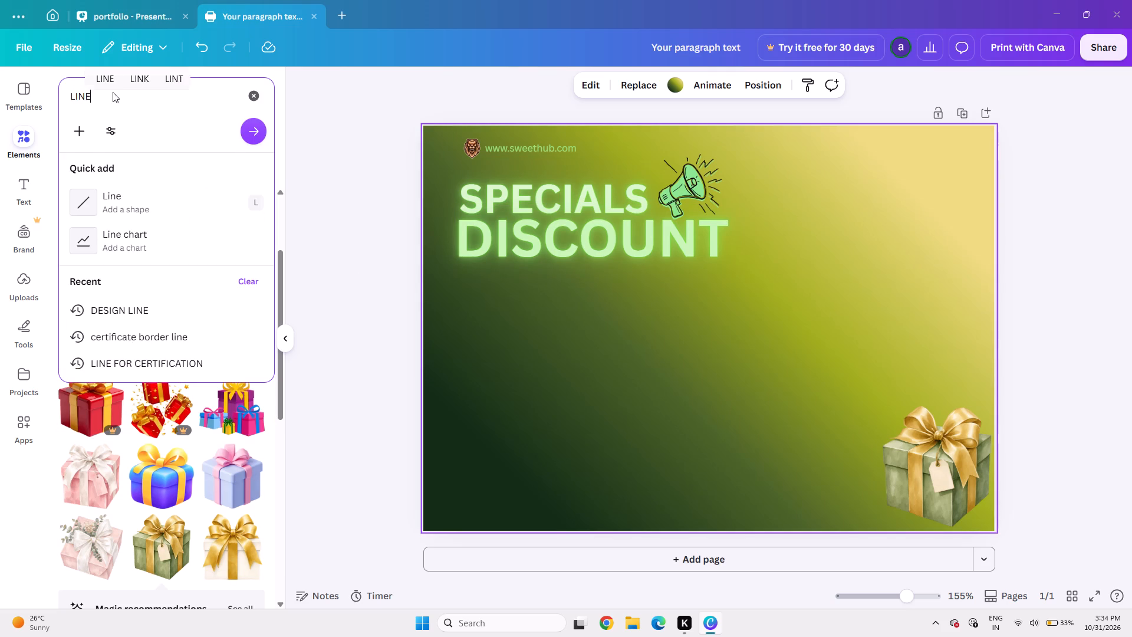
key("space")
key("Return")
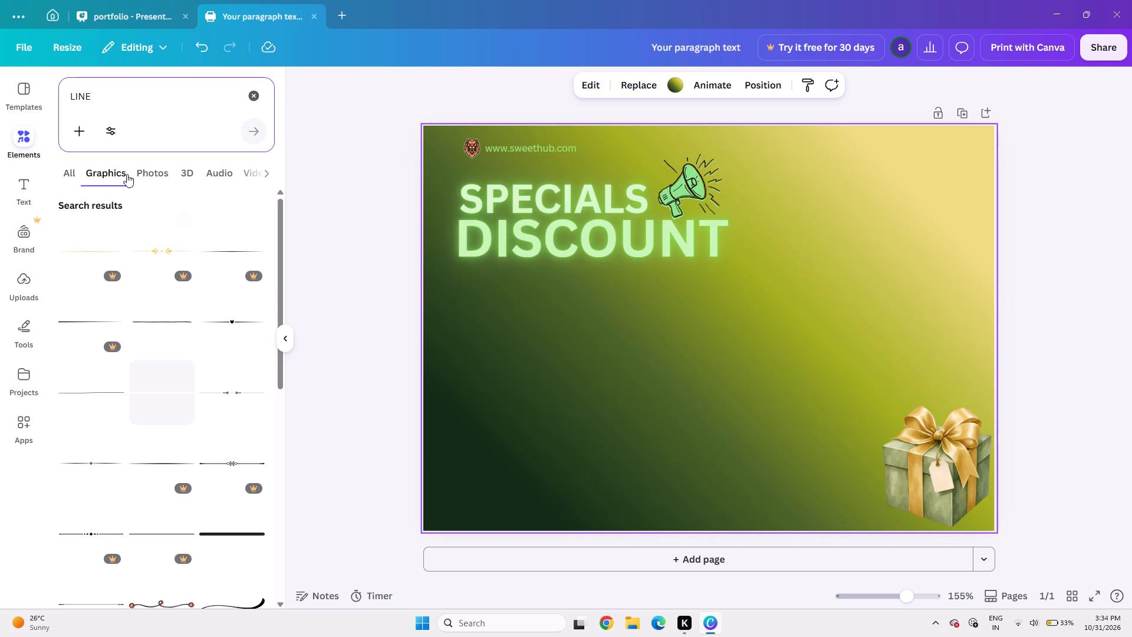
scroll(125, 169, "down", 2)
scroll(175, 383, "down", 2)
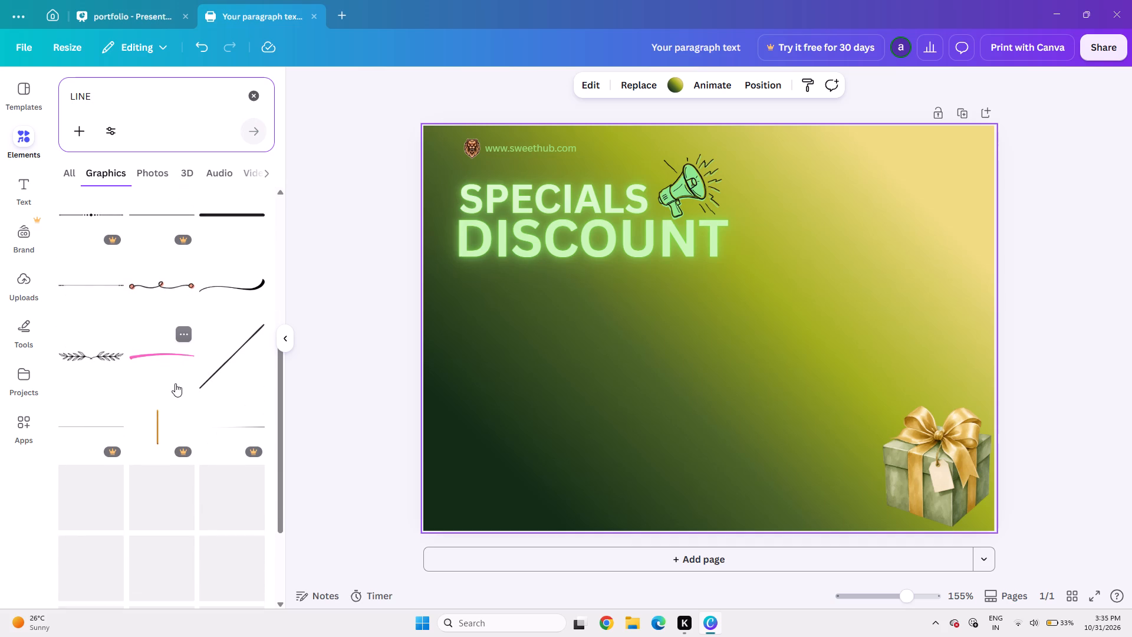
scroll(175, 383, "down", 2)
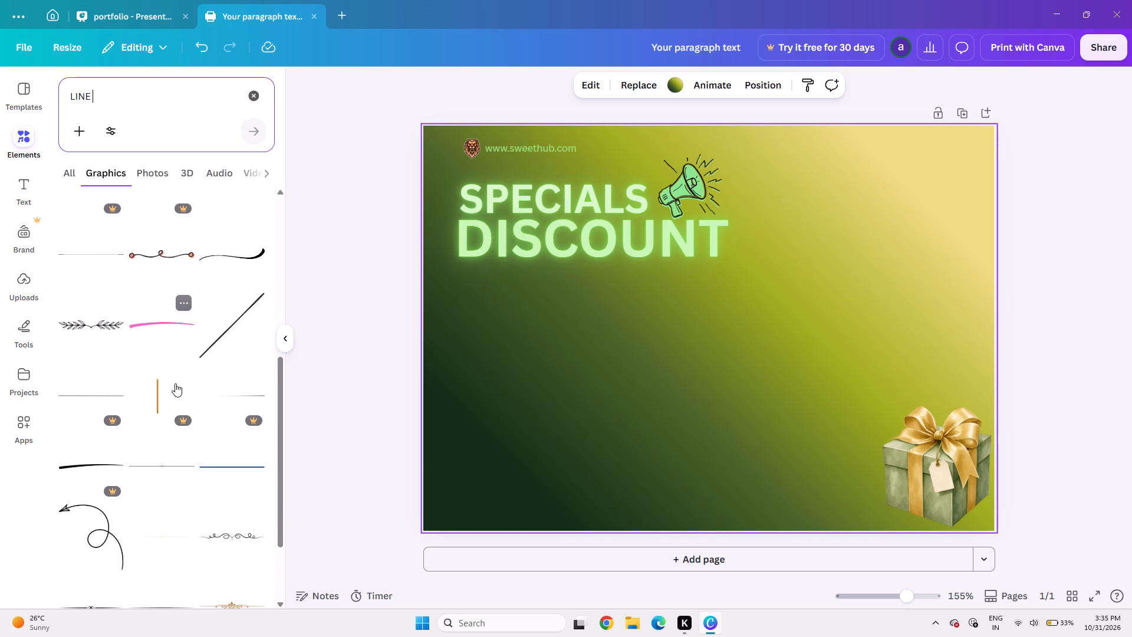
scroll(175, 383, "down", 3)
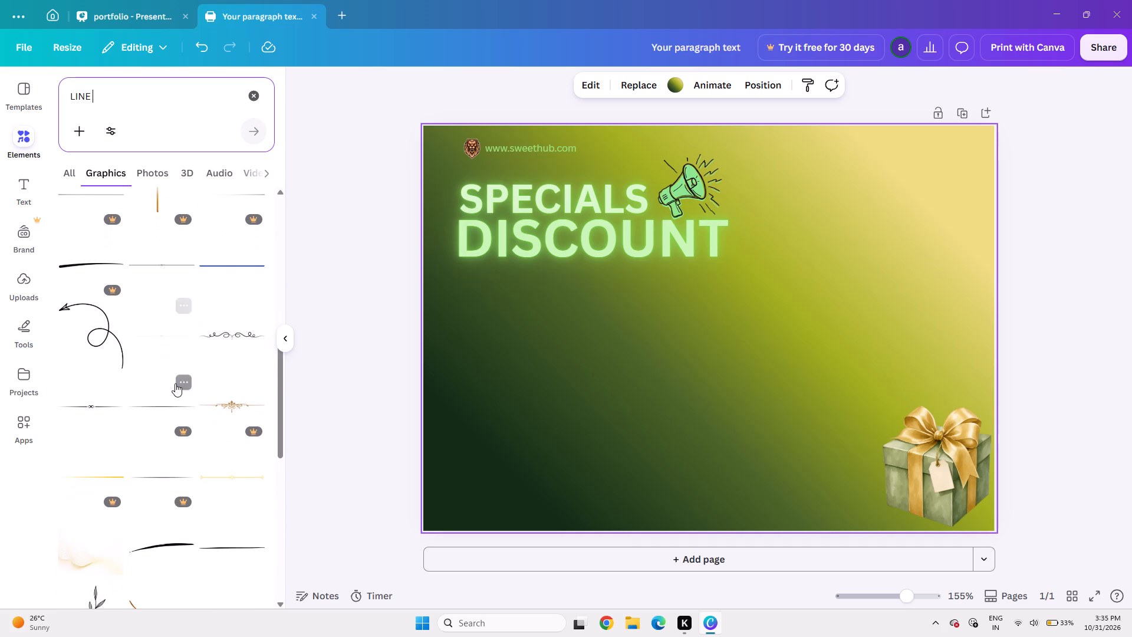
scroll(199, 425, "down", 2)
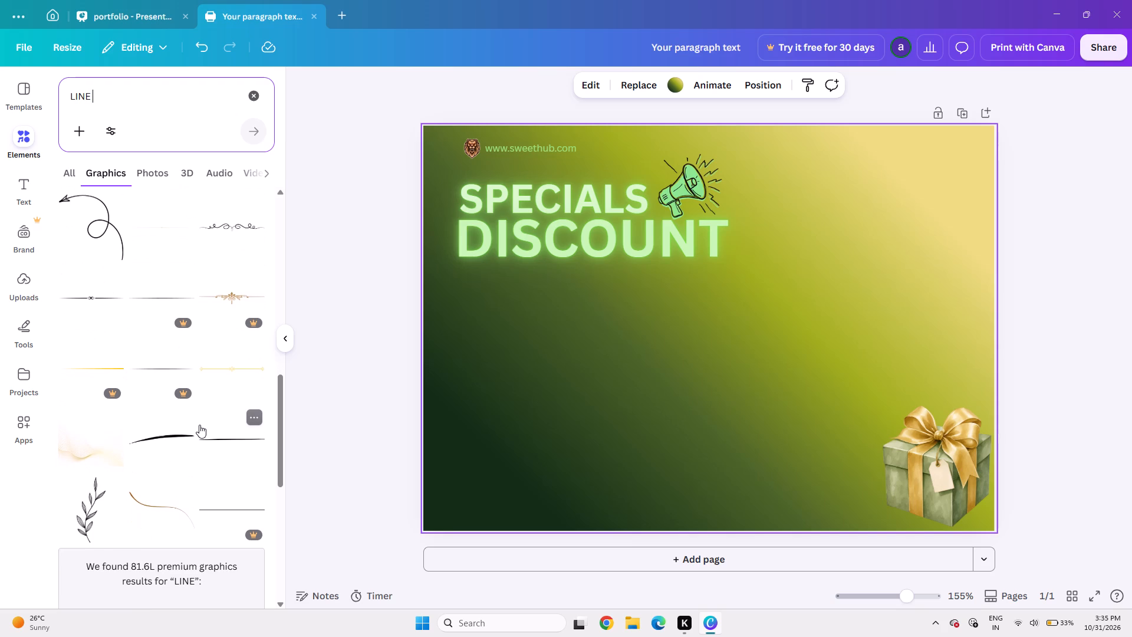
scroll(199, 425, "up", 6)
Search the graphics for BREAK LINE and look through the results for a dashed line.
left_click(126, 94)
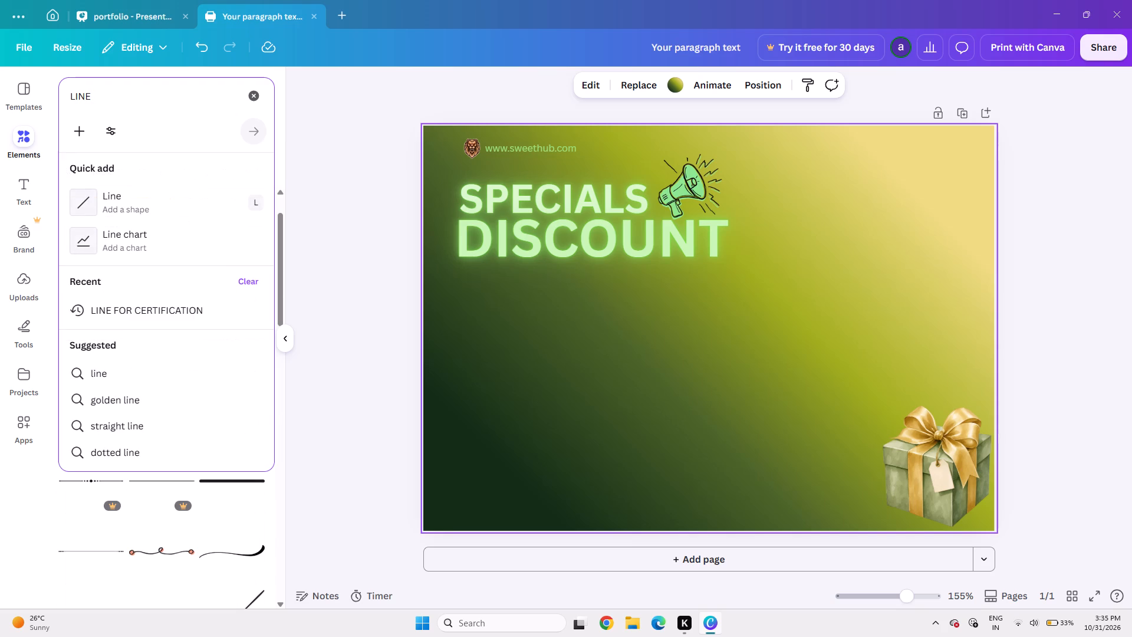
key("BackSpace")
key("BackSpace")
key("BackSpace")
key("BackSpace")
key("BackSpace")
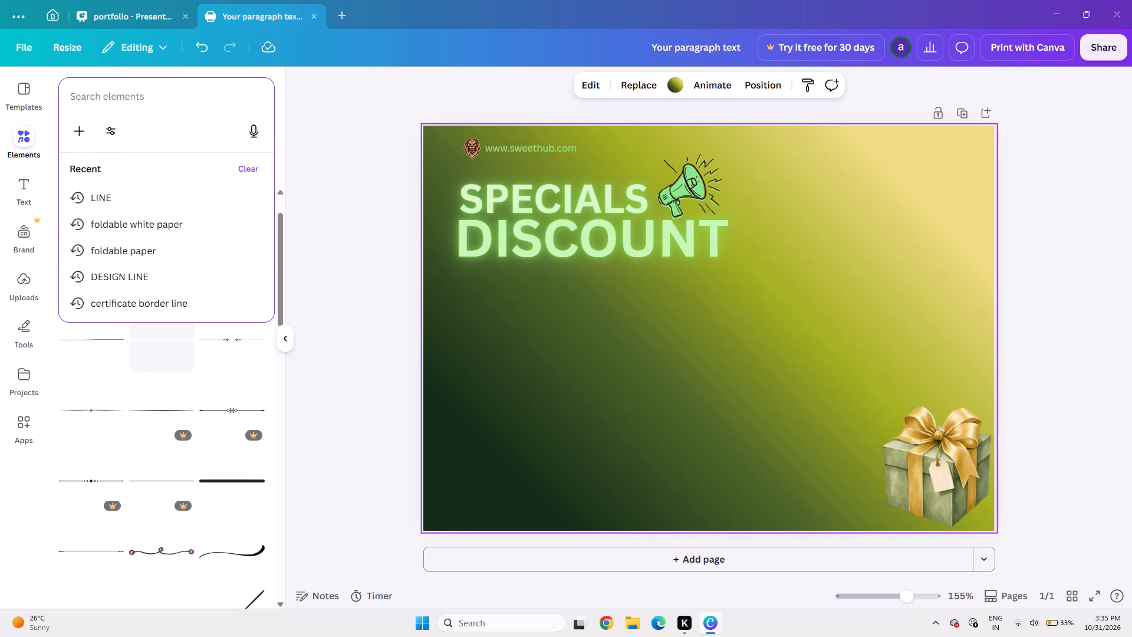
type("BREA")
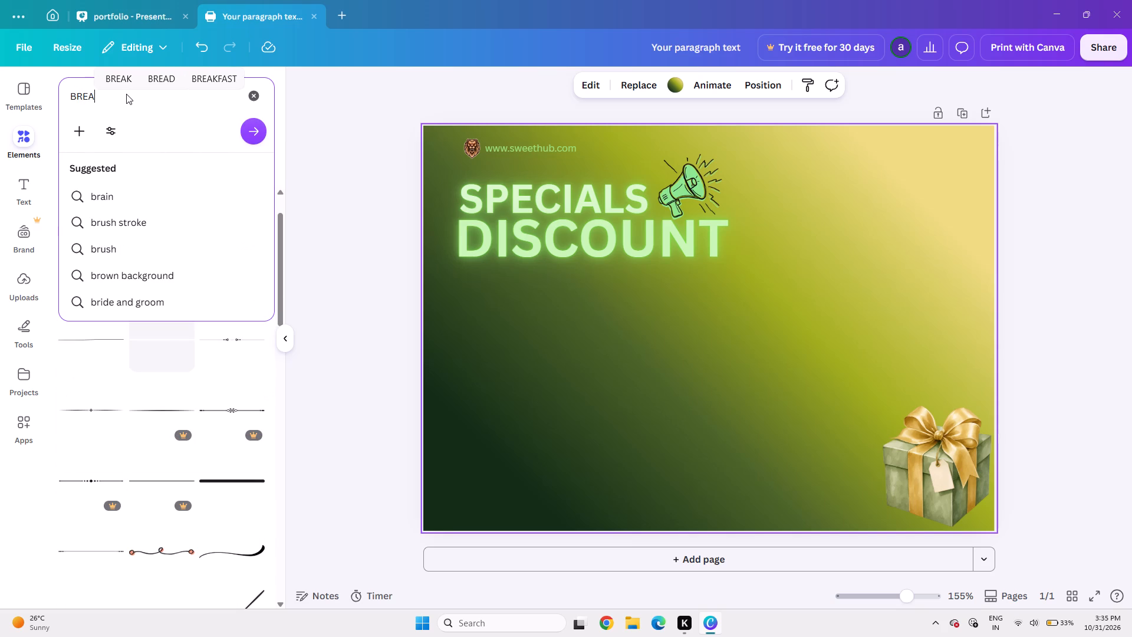
type("K LINE")
key("Return")
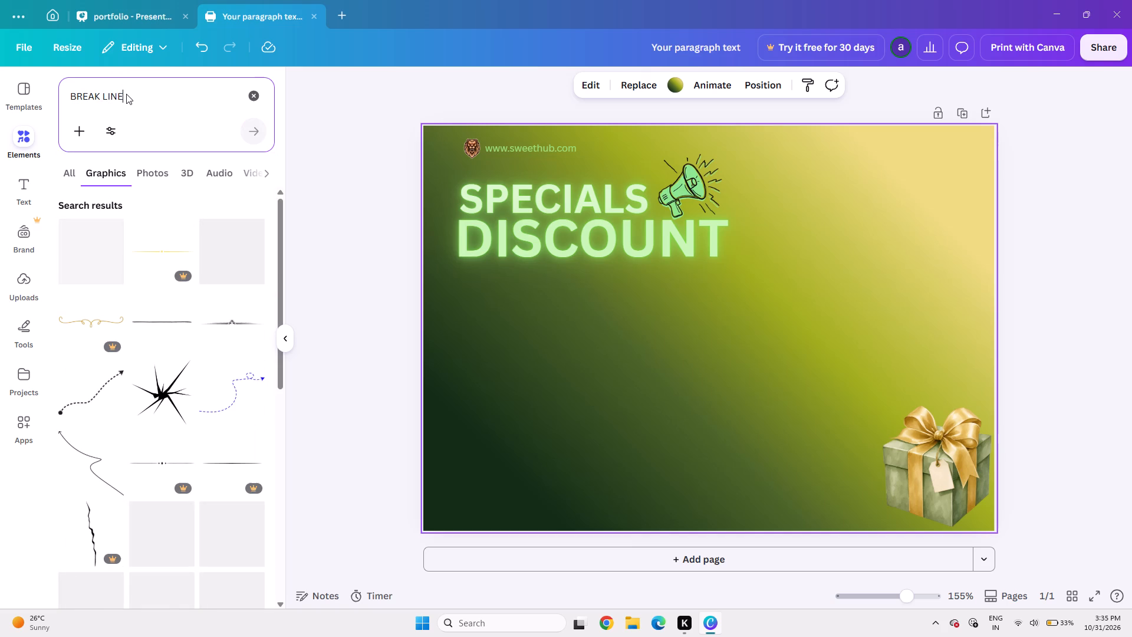
scroll(172, 262, "down", 1)
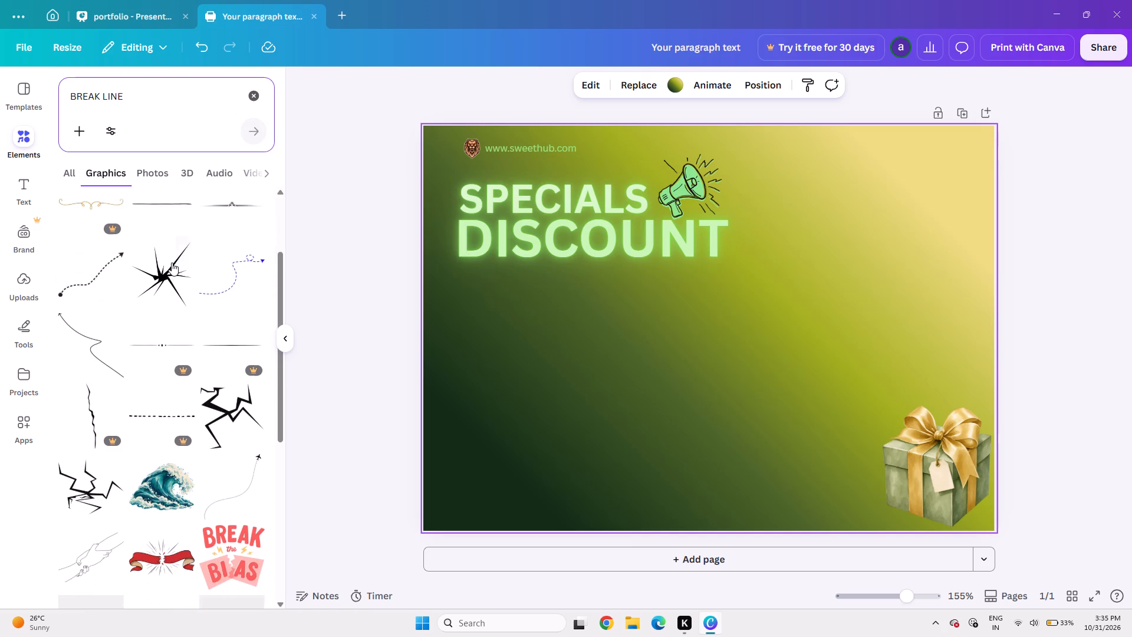
scroll(172, 262, "down", 1)
scroll(199, 413, "down", 2)
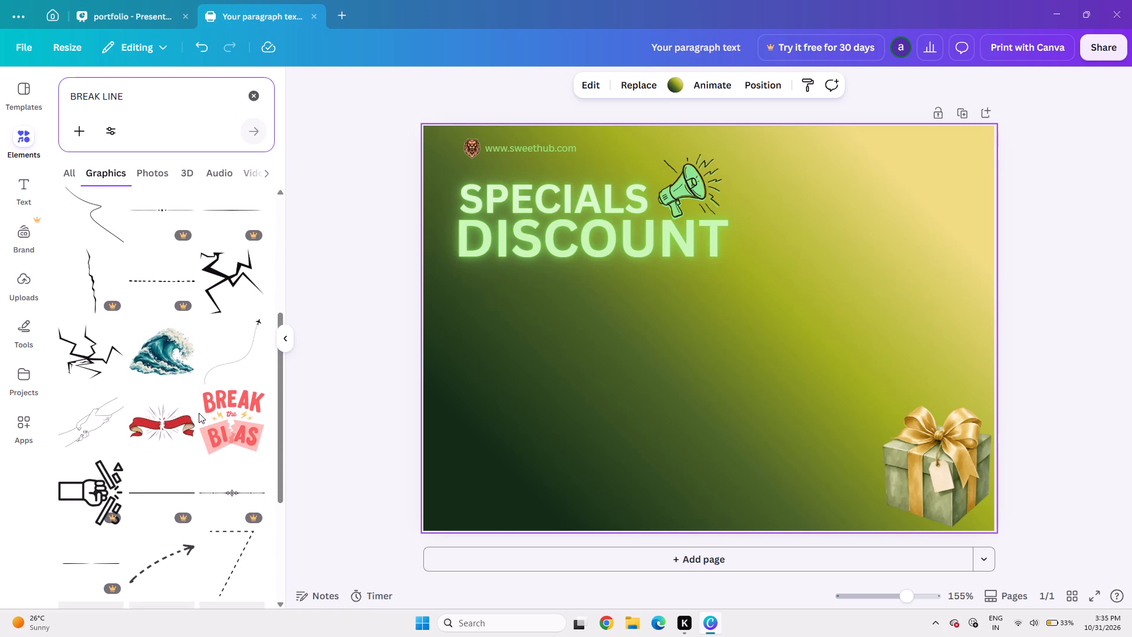
scroll(199, 413, "down", 3)
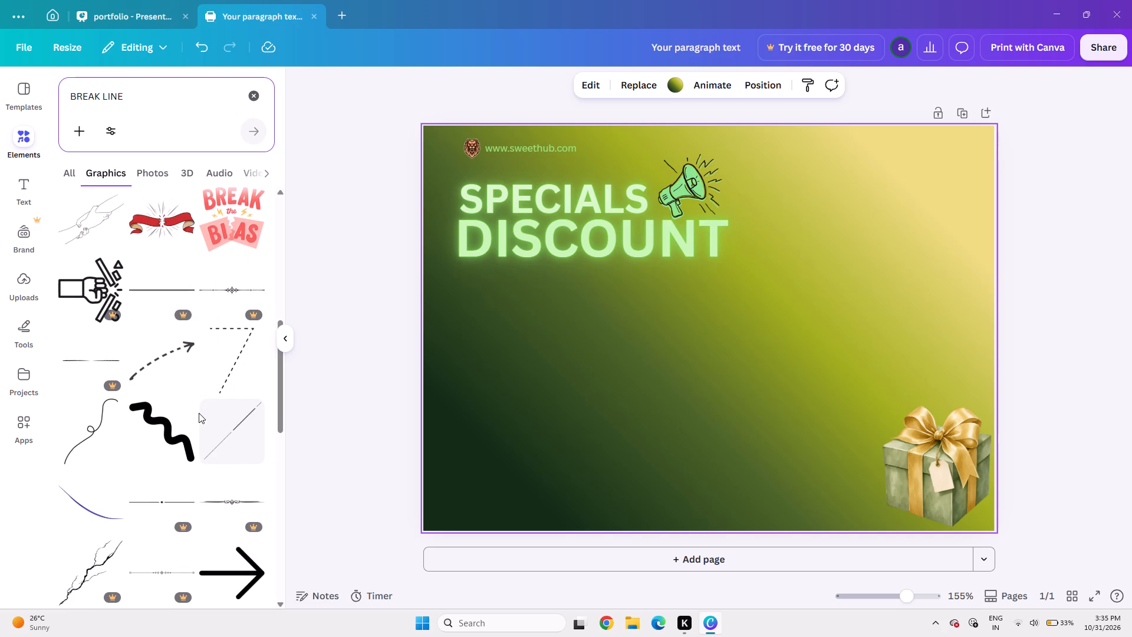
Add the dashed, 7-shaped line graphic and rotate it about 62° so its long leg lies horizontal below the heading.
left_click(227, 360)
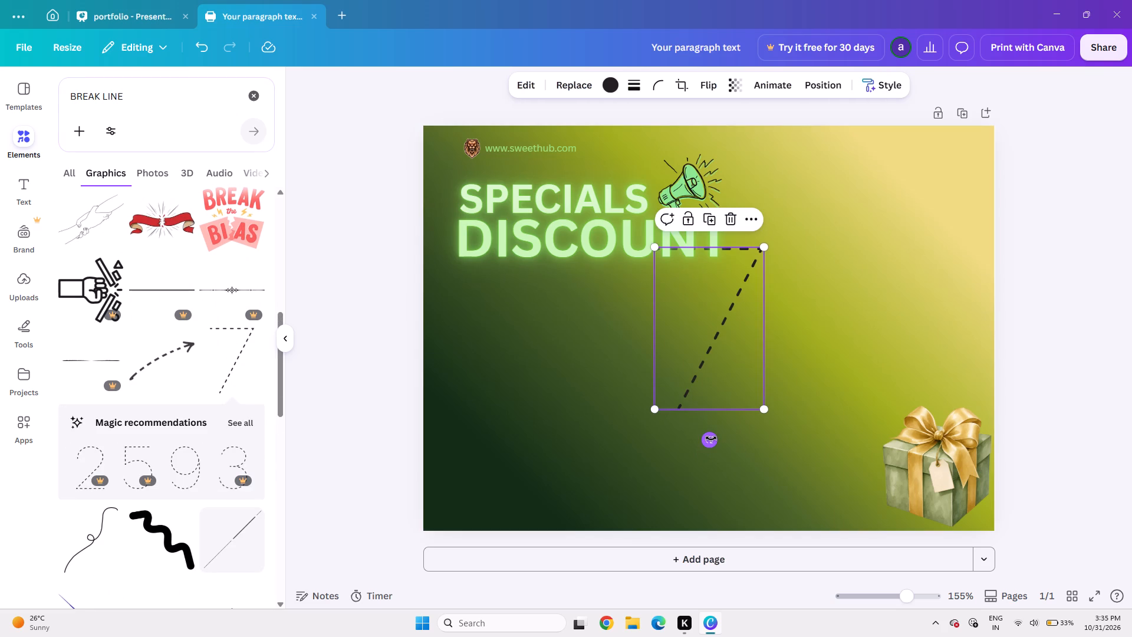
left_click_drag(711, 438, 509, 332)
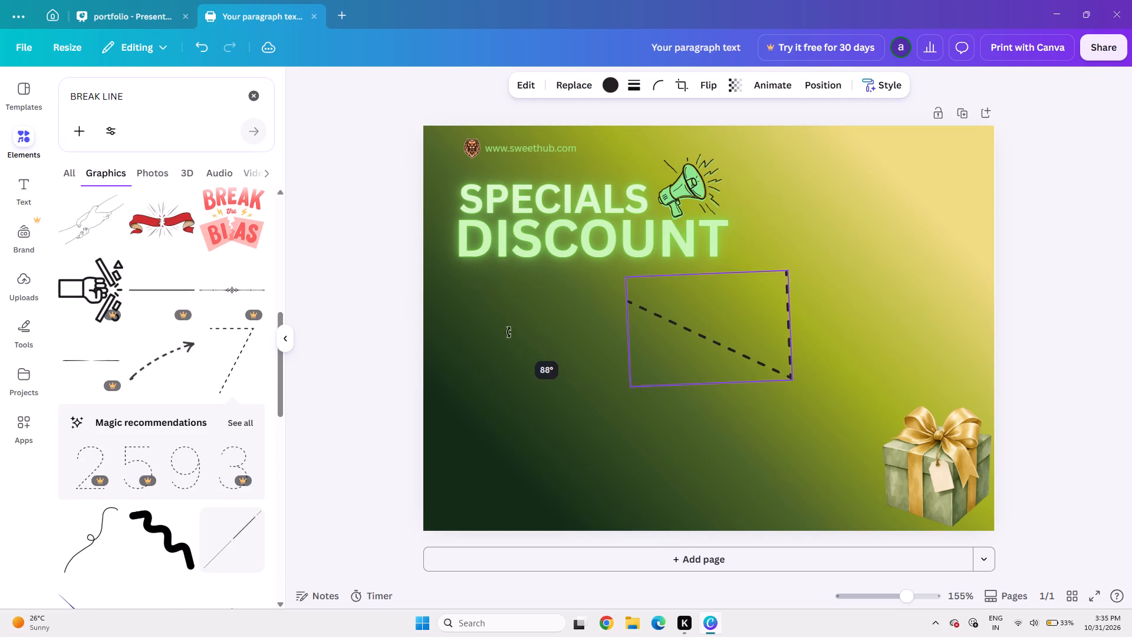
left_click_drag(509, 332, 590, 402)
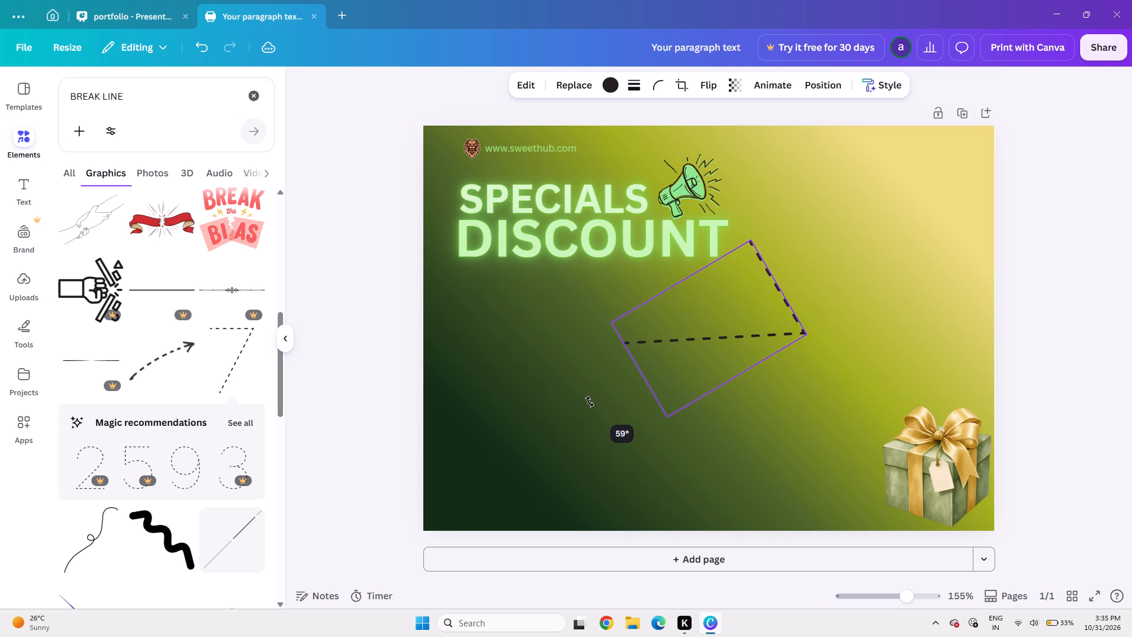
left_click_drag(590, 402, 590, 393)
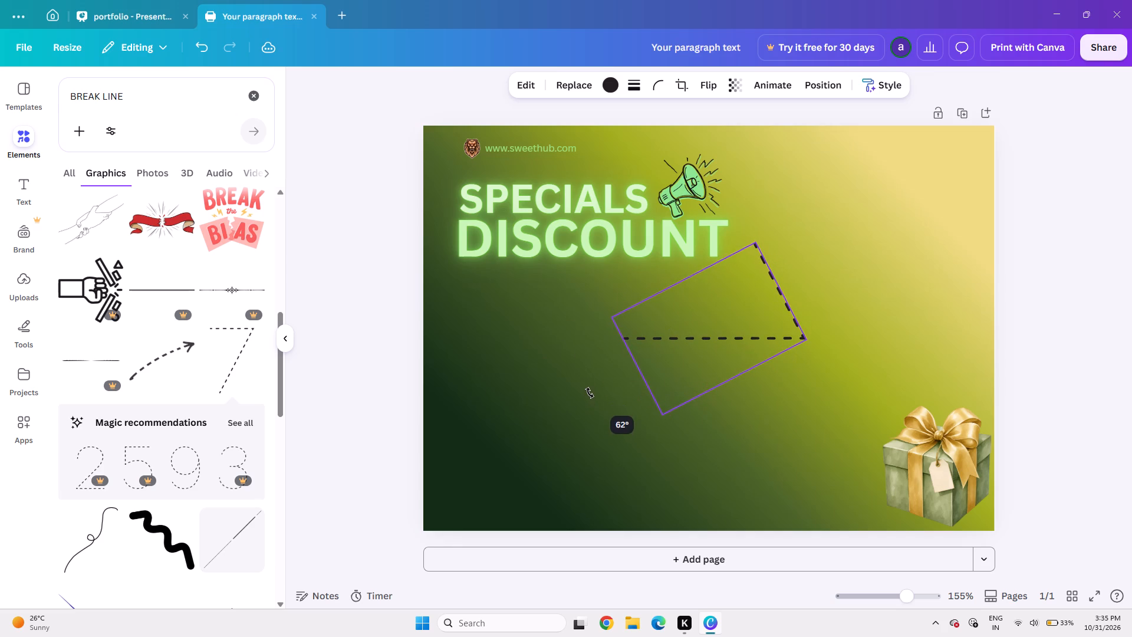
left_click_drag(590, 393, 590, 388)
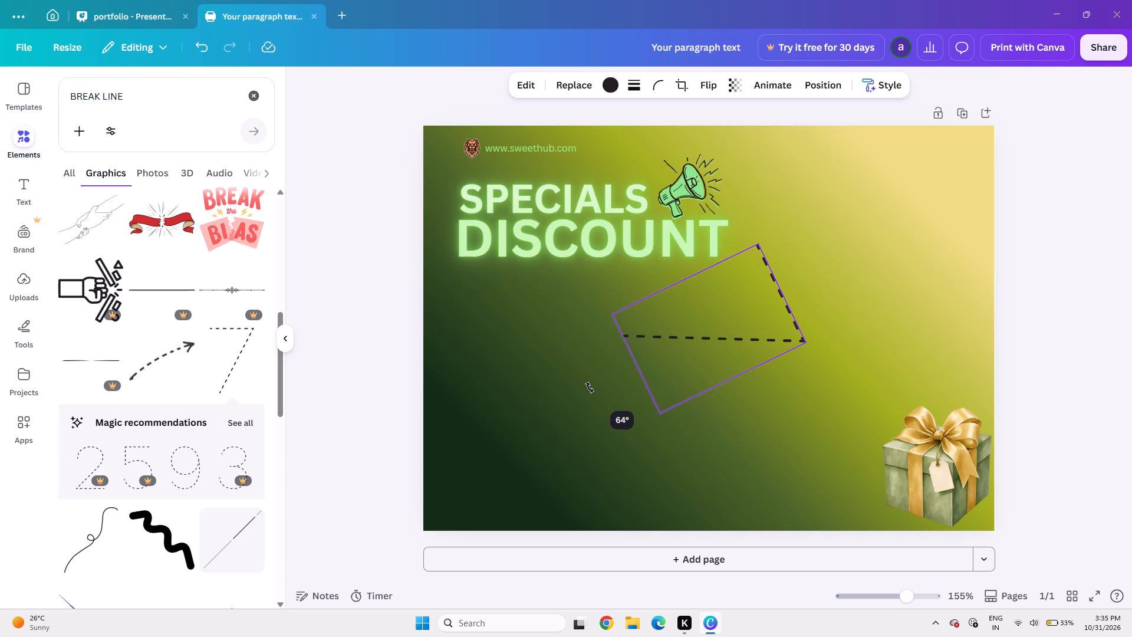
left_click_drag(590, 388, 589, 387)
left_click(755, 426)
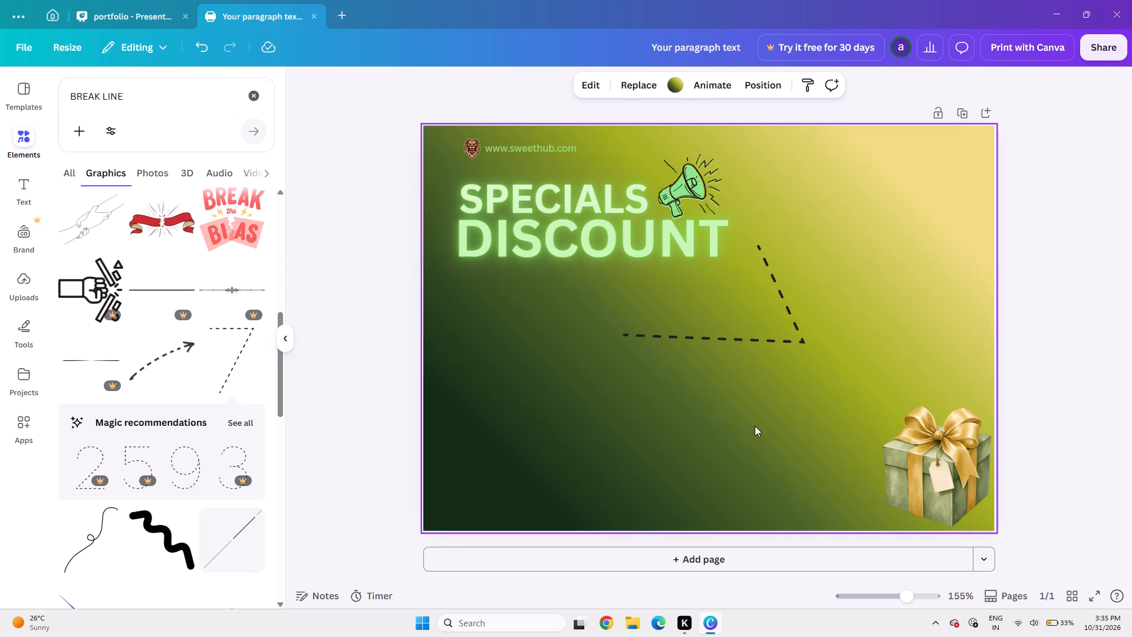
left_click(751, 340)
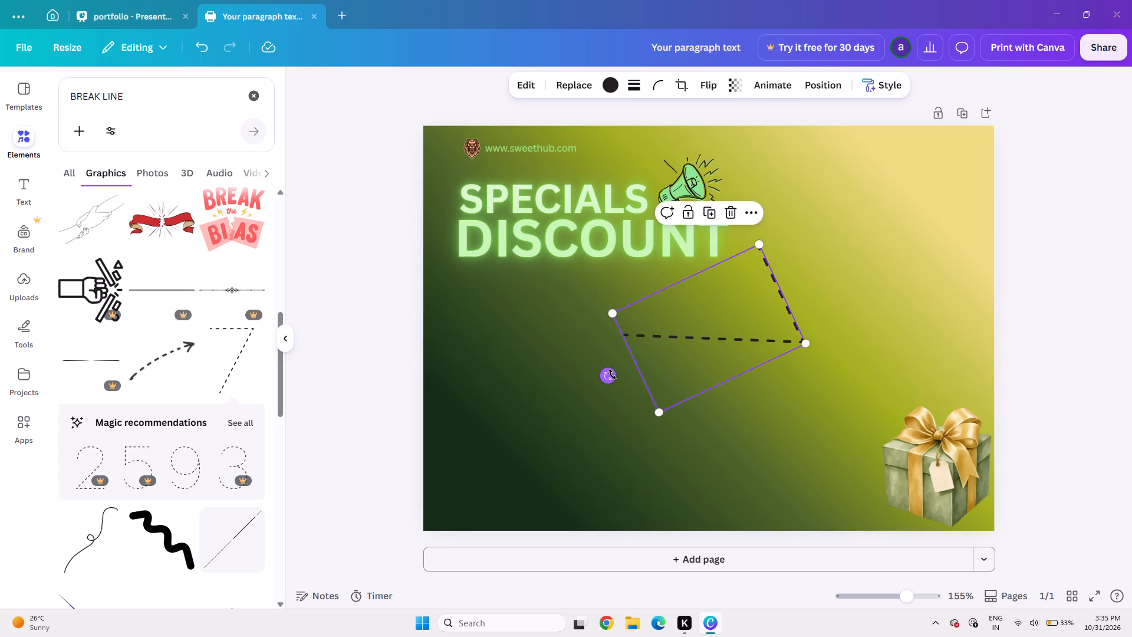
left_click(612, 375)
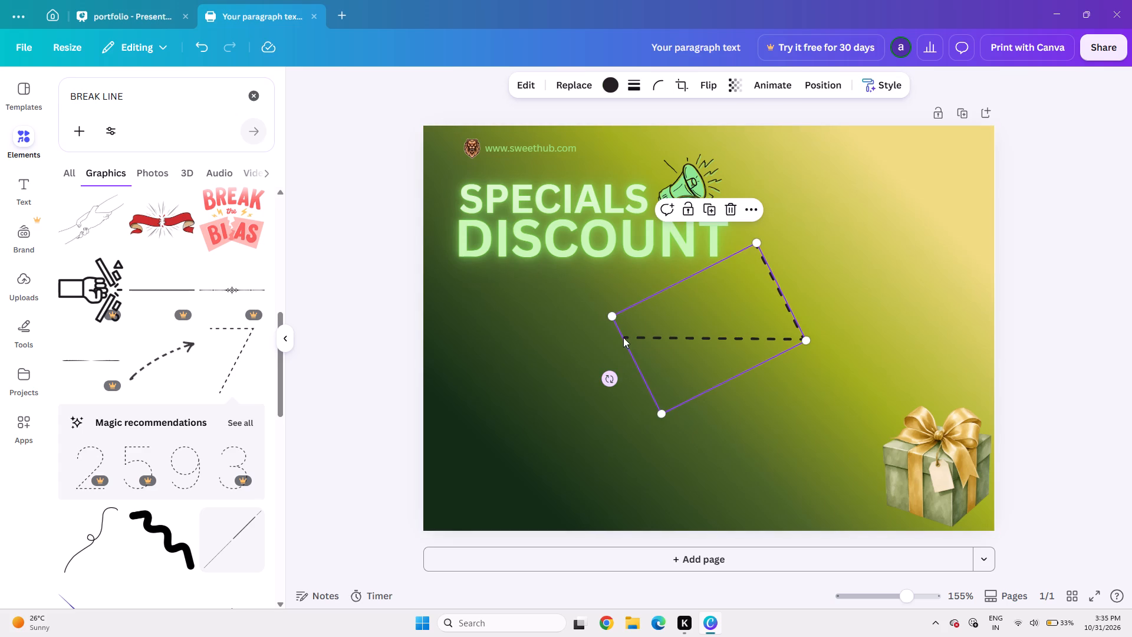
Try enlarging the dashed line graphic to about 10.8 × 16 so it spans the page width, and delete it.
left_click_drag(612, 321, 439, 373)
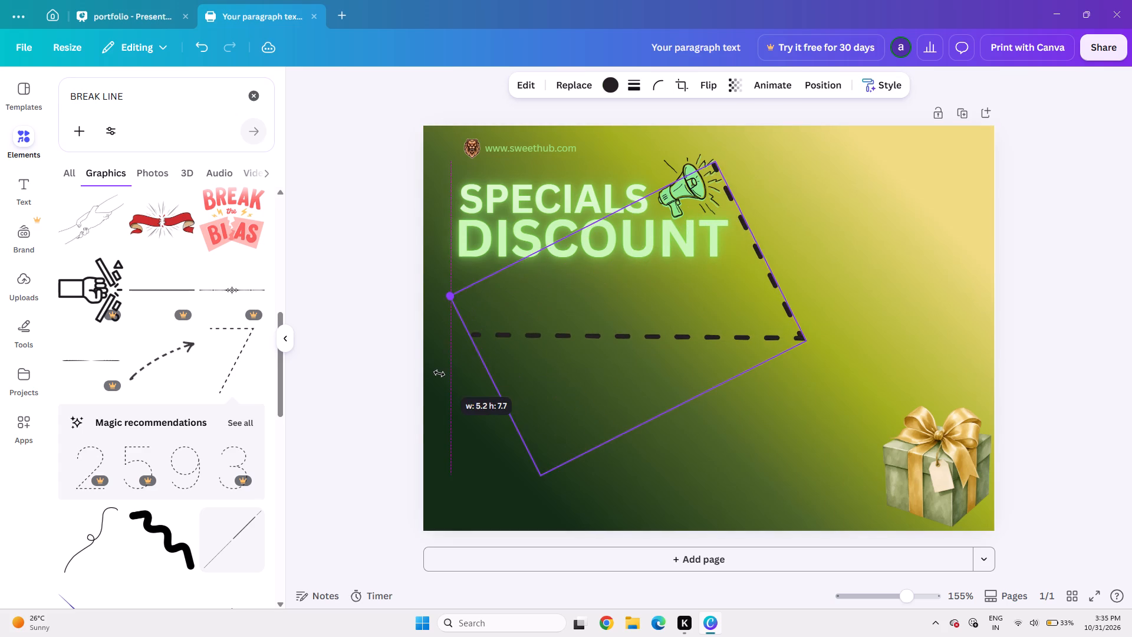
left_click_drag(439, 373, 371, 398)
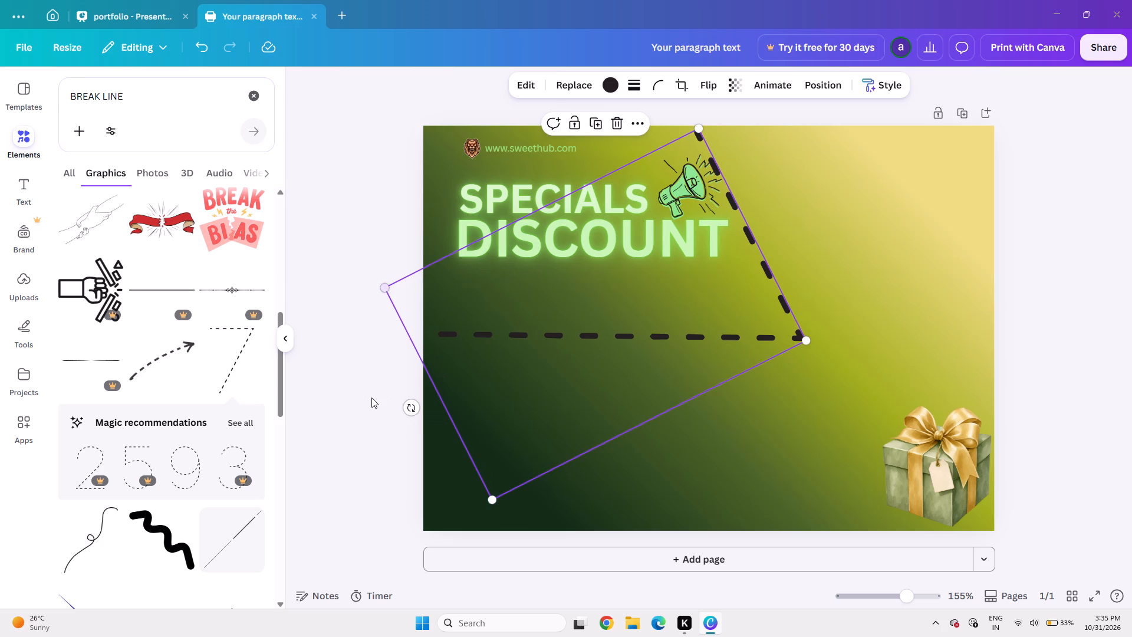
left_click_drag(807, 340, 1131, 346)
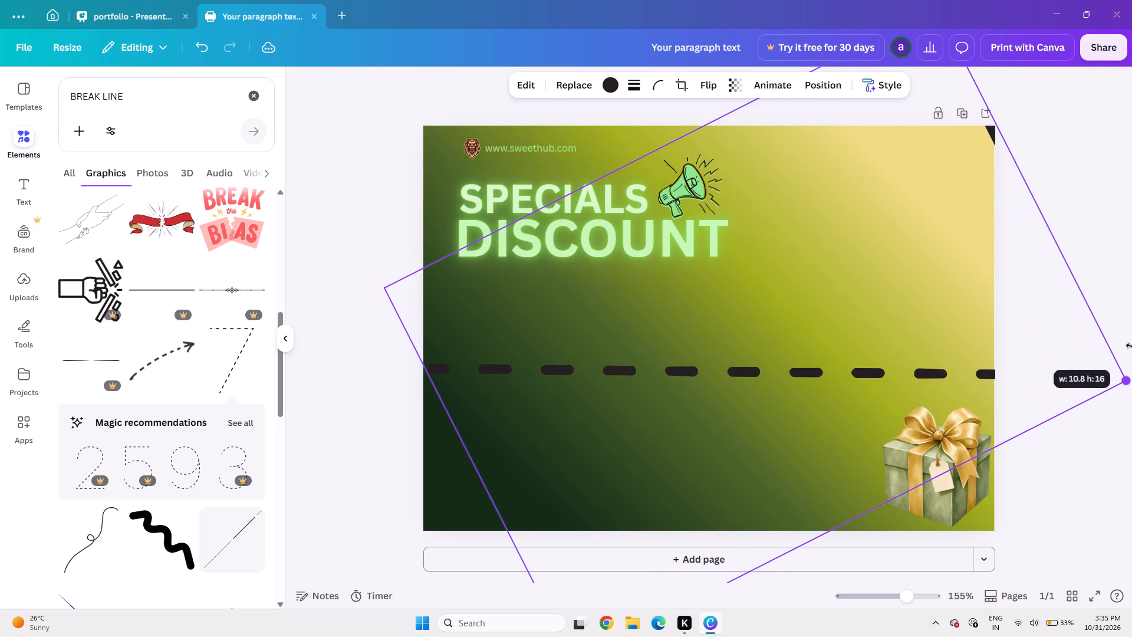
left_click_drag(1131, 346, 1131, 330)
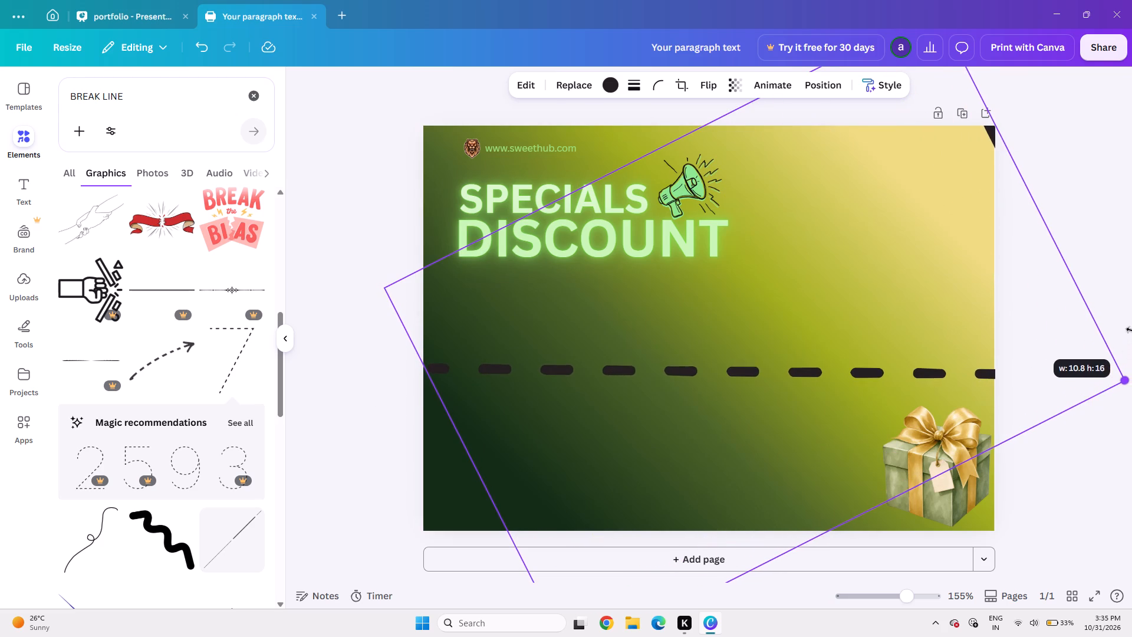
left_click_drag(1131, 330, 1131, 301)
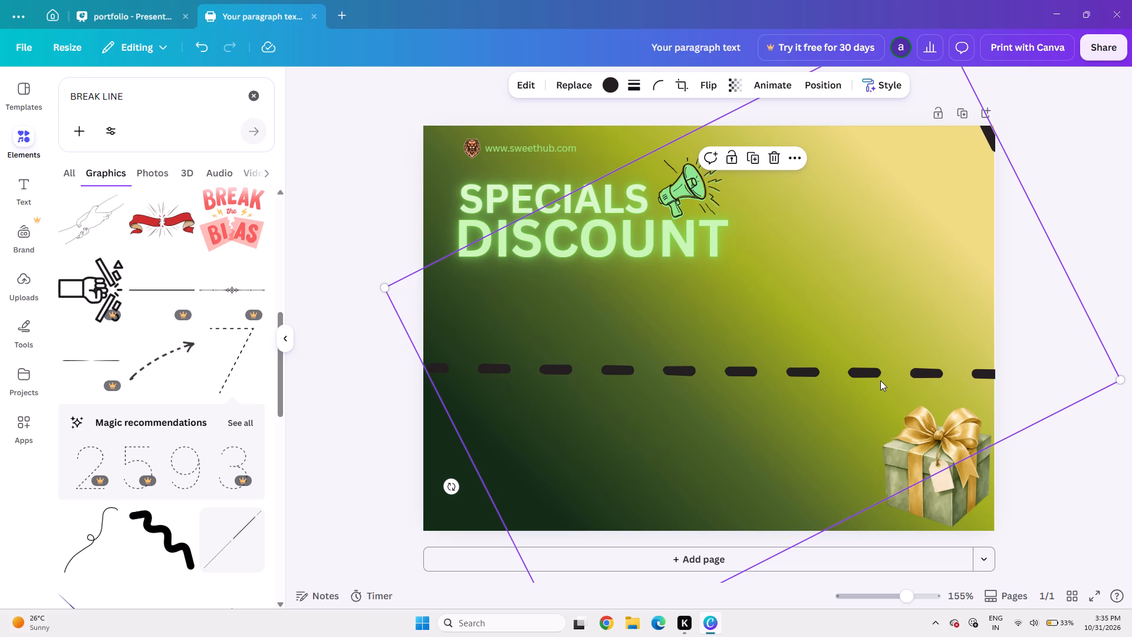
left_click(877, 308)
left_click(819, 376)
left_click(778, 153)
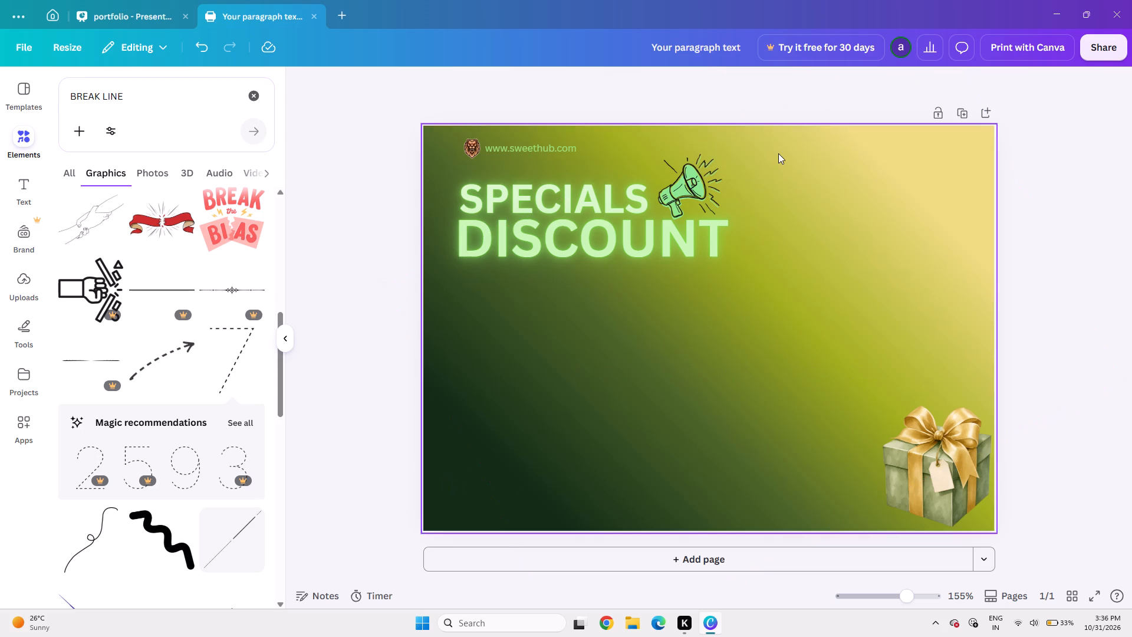
Look through the remaining BREAK LINE graphics and bring up the gift certificate templates.
scroll(210, 455, "down", 4)
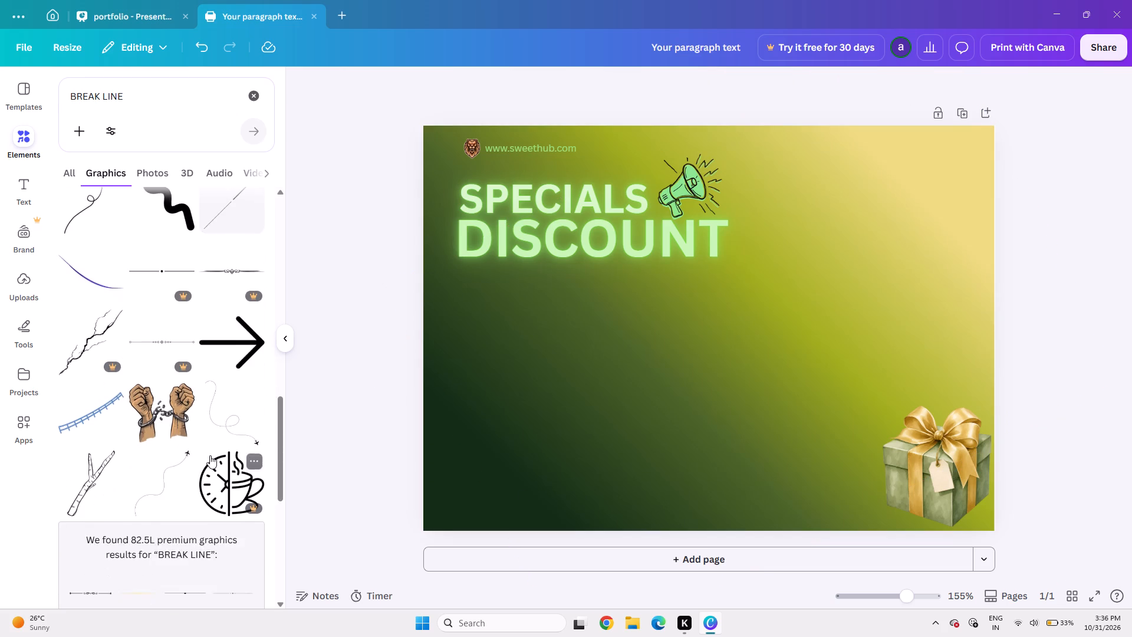
scroll(210, 455, "down", 3)
scroll(210, 455, "up", 6)
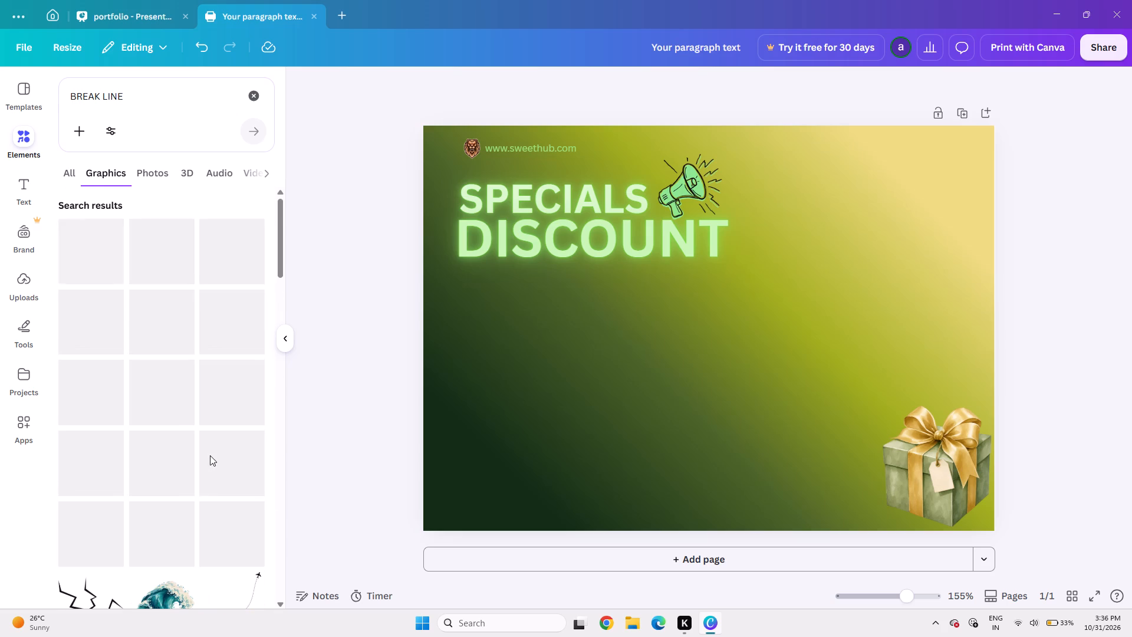
left_click(30, 92)
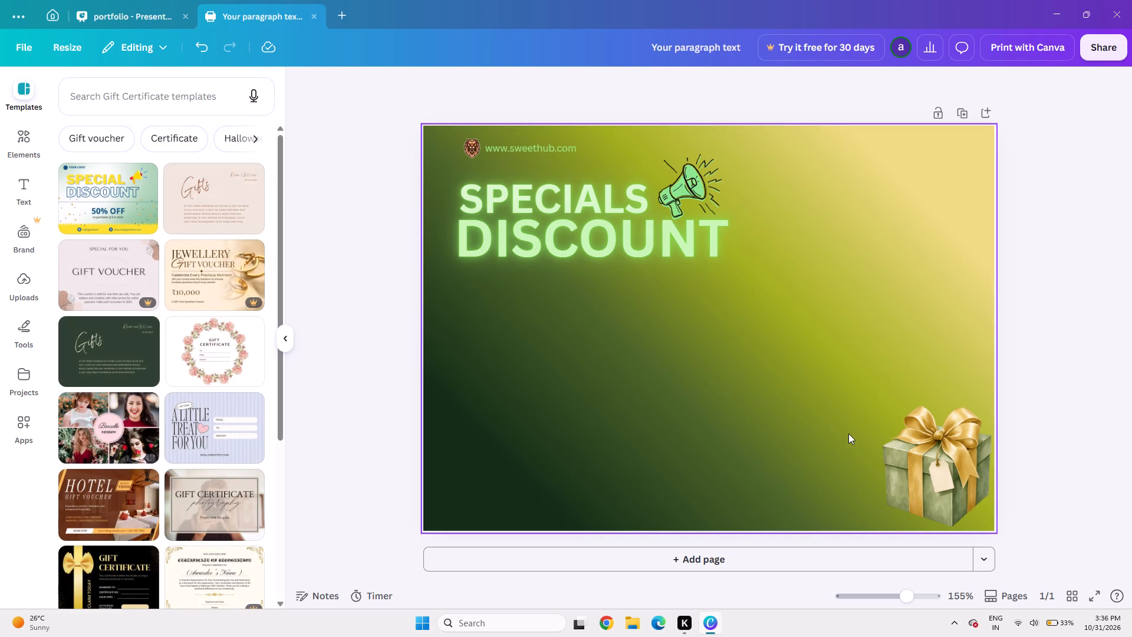
Nudge the green gift box slightly down in the page's lower-right corner.
left_click(954, 456)
key("Down")
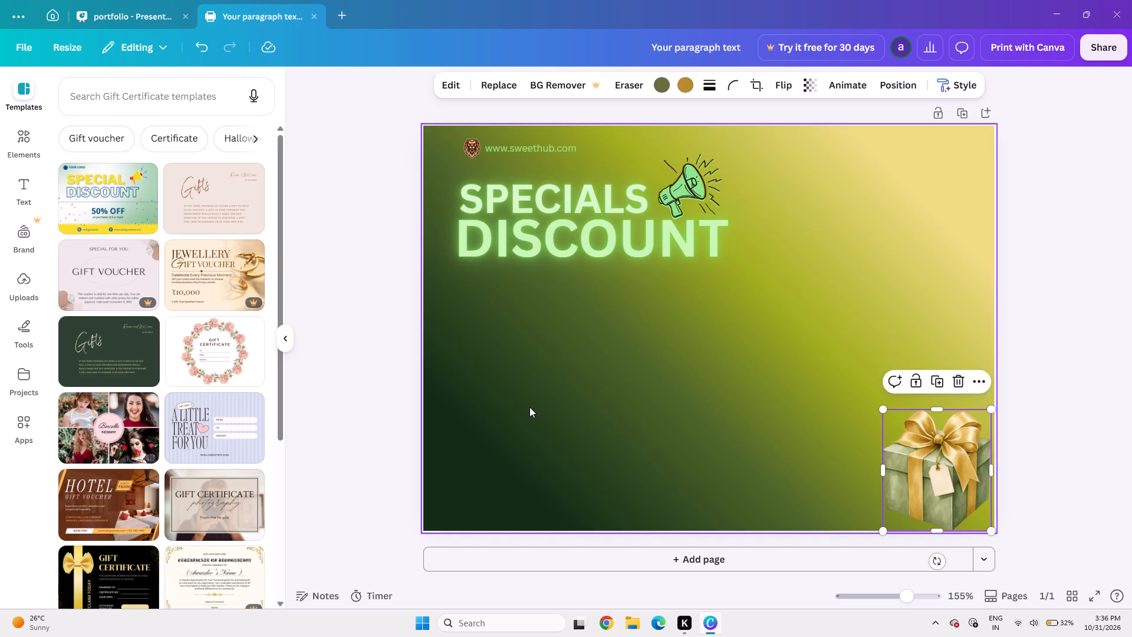
Fine-tune the megaphone's position beside the SPECIALS heading, nudging it slightly upward overall.
left_click(679, 180)
key("Up")
key("Left")
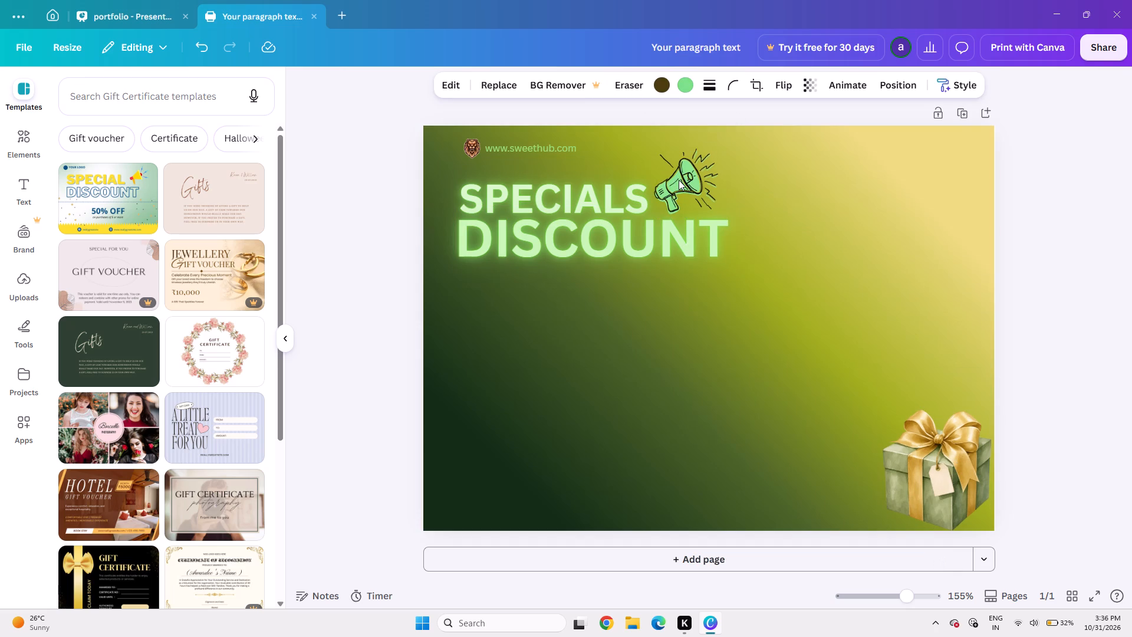
key("Down")
key("Right")
key("Up")
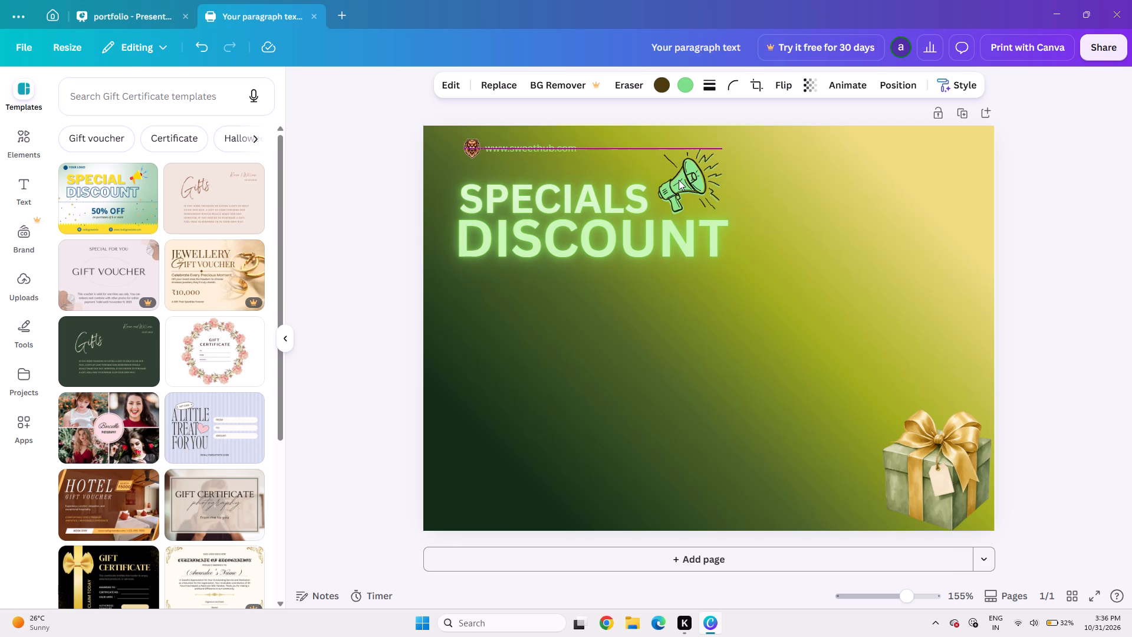
Search the gift certificate templates for LINE, and clear the search.
left_click(620, 343)
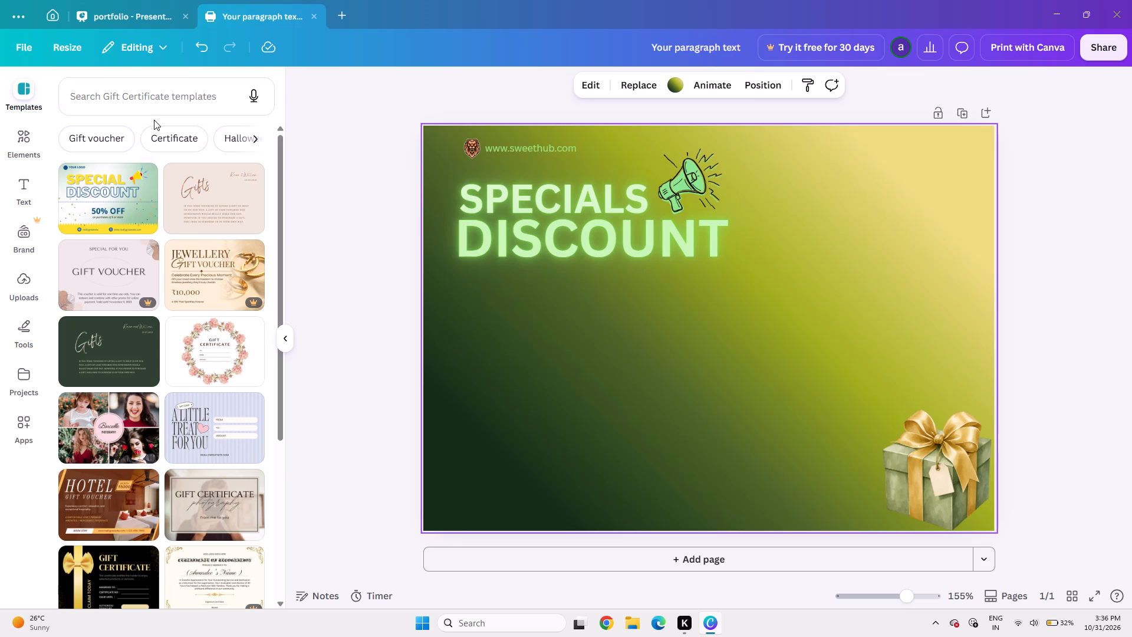
left_click(175, 92)
type("LINE")
key("Return")
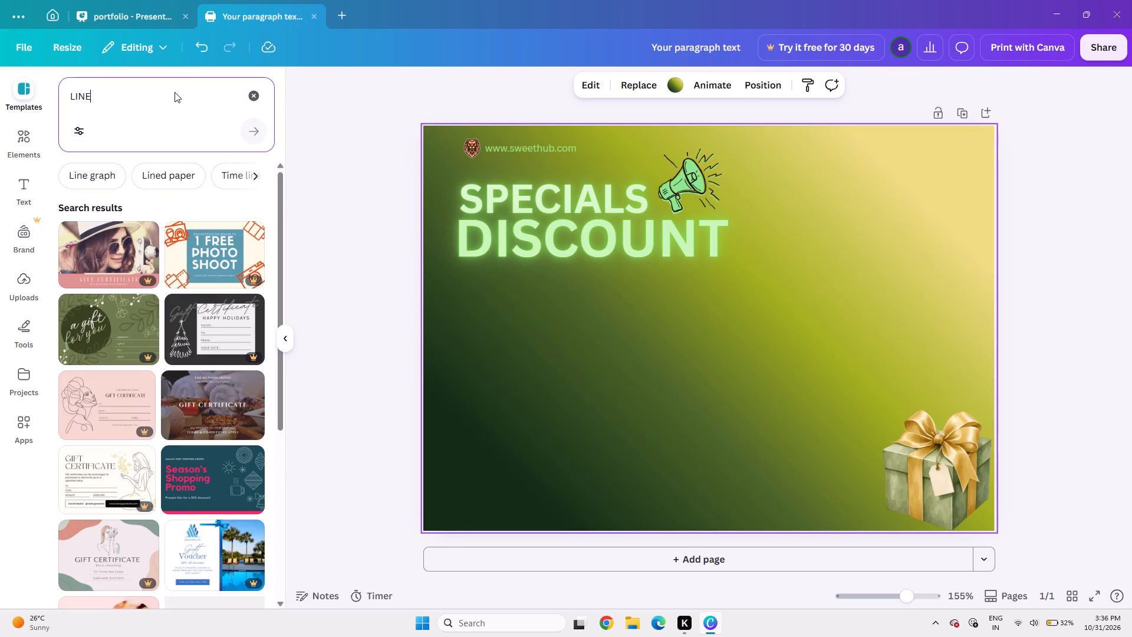
key("BackSpace")
key("BackSpace")
key("BackSpace")
key("BackSpace")
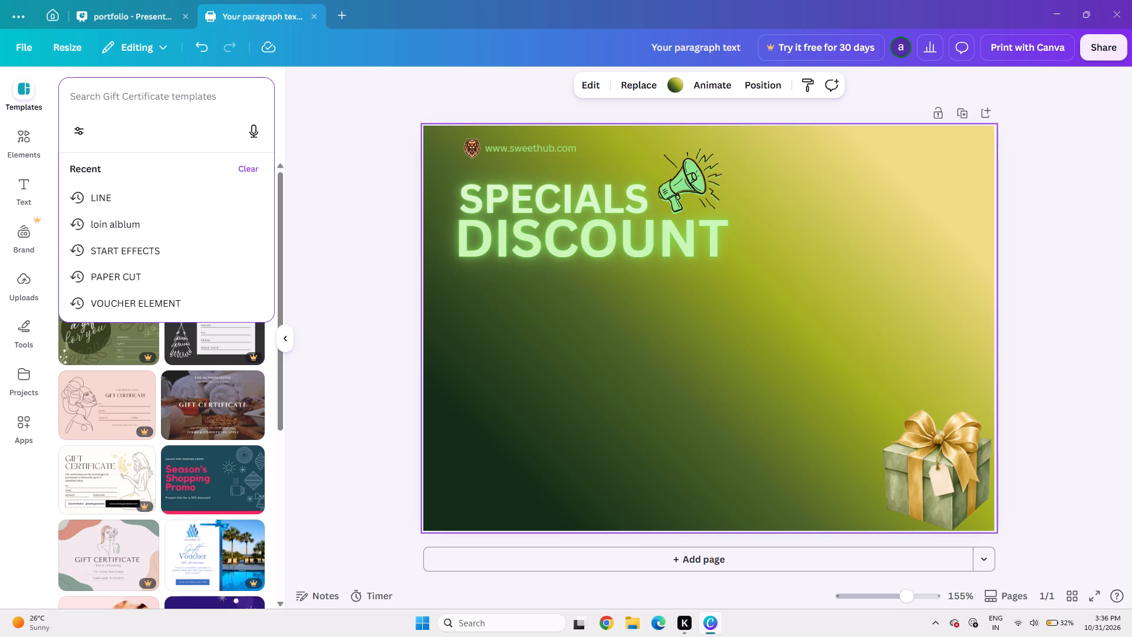
Add the plain black brush-stroke line from the BREAK LINE graphics and stretch it past both side edges of the page.
left_click(8, 145)
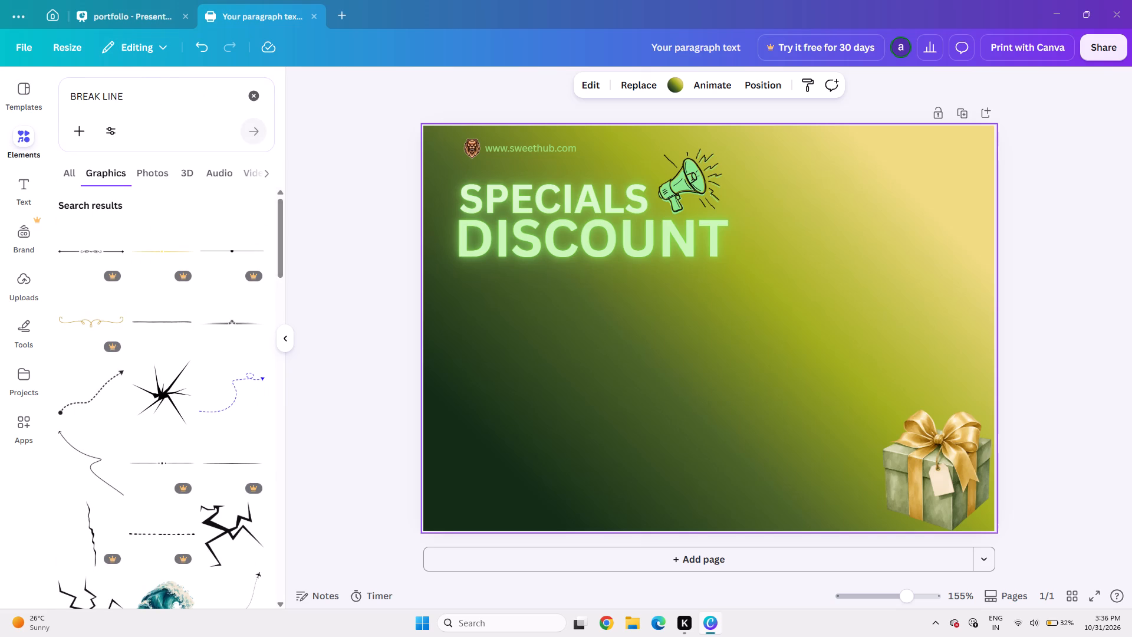
scroll(152, 310, "up", 4)
scroll(179, 411, "down", 3)
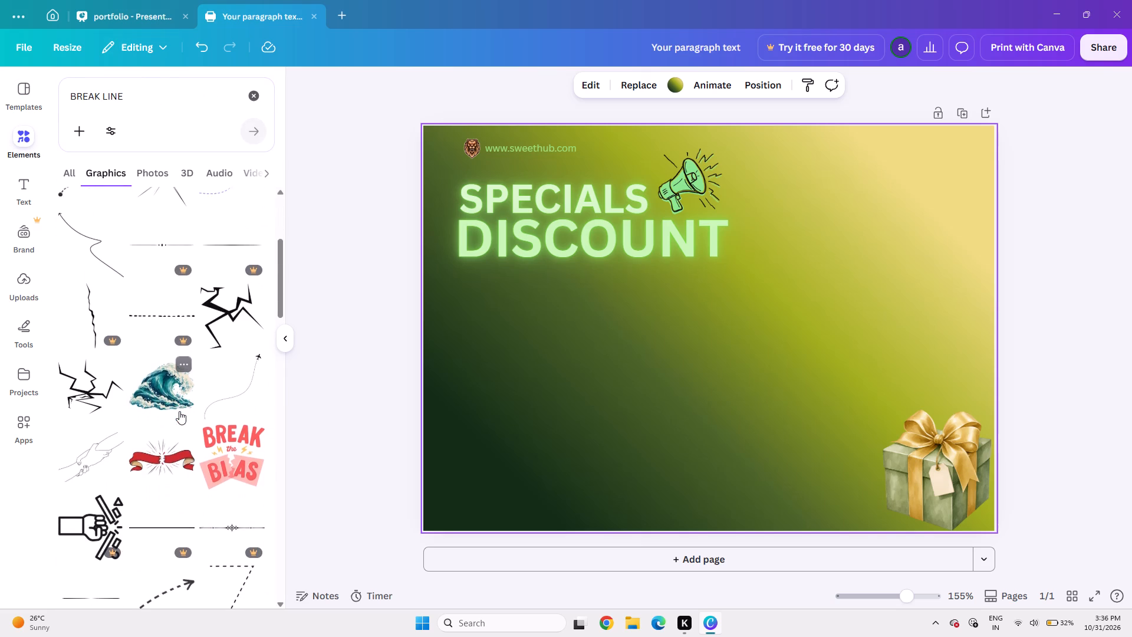
scroll(179, 411, "down", 3)
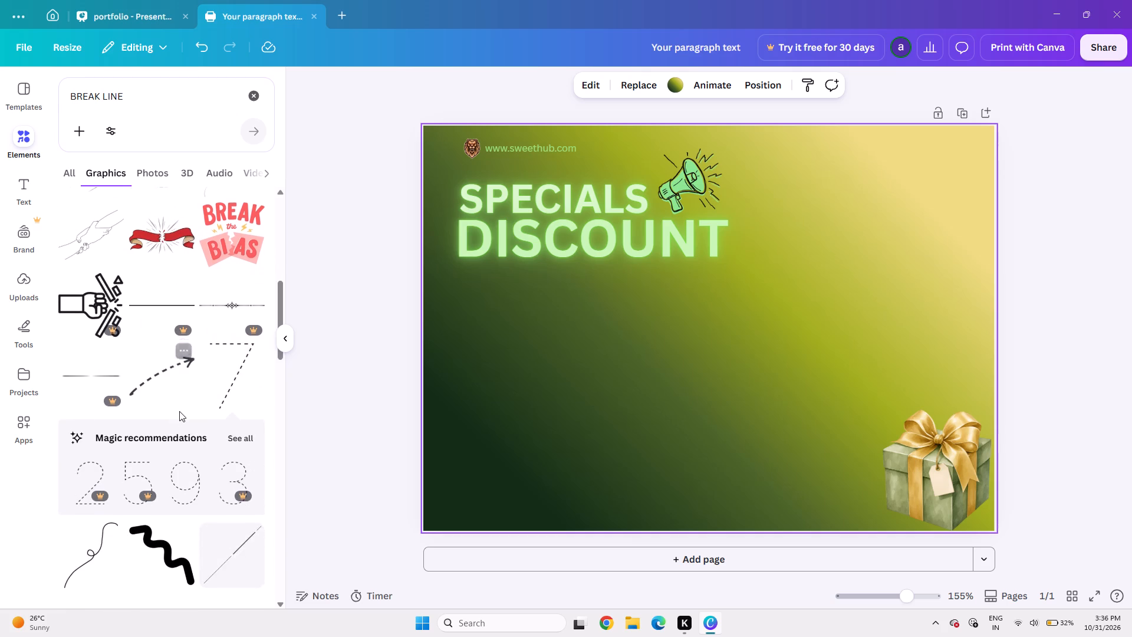
scroll(179, 411, "up", 7)
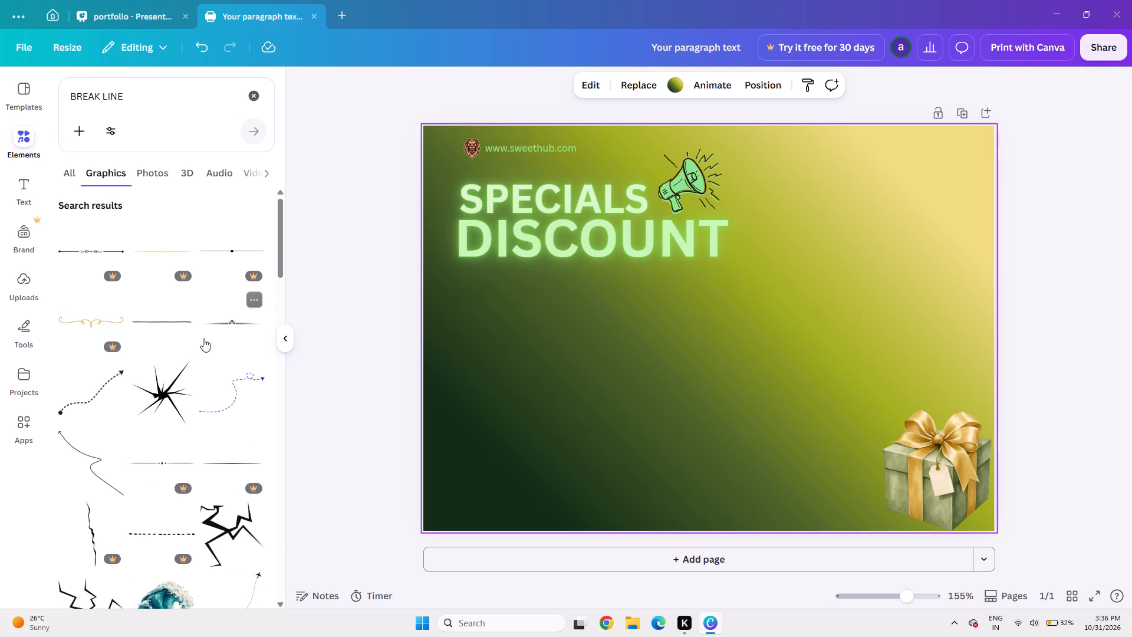
left_click(167, 327)
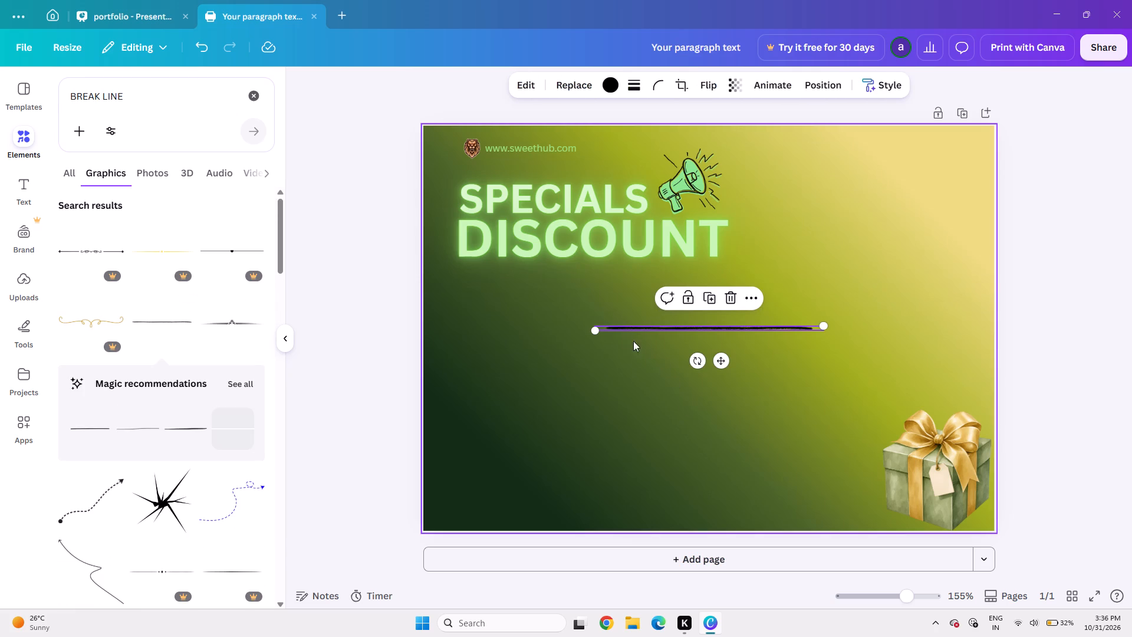
left_click_drag(597, 329, 417, 351)
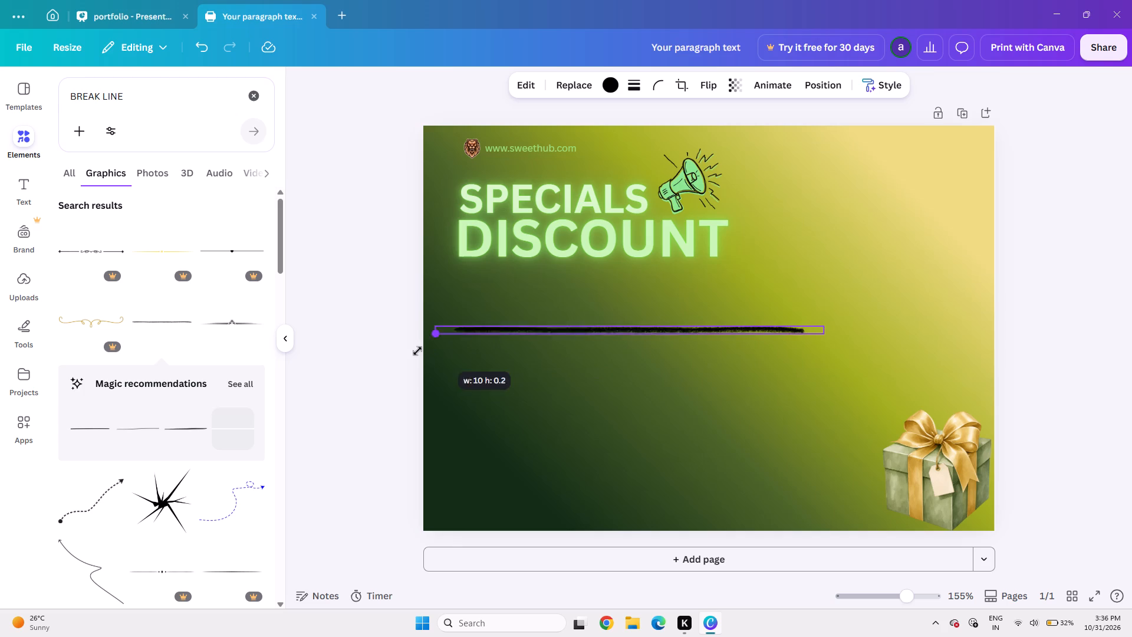
left_click_drag(417, 351, 412, 351)
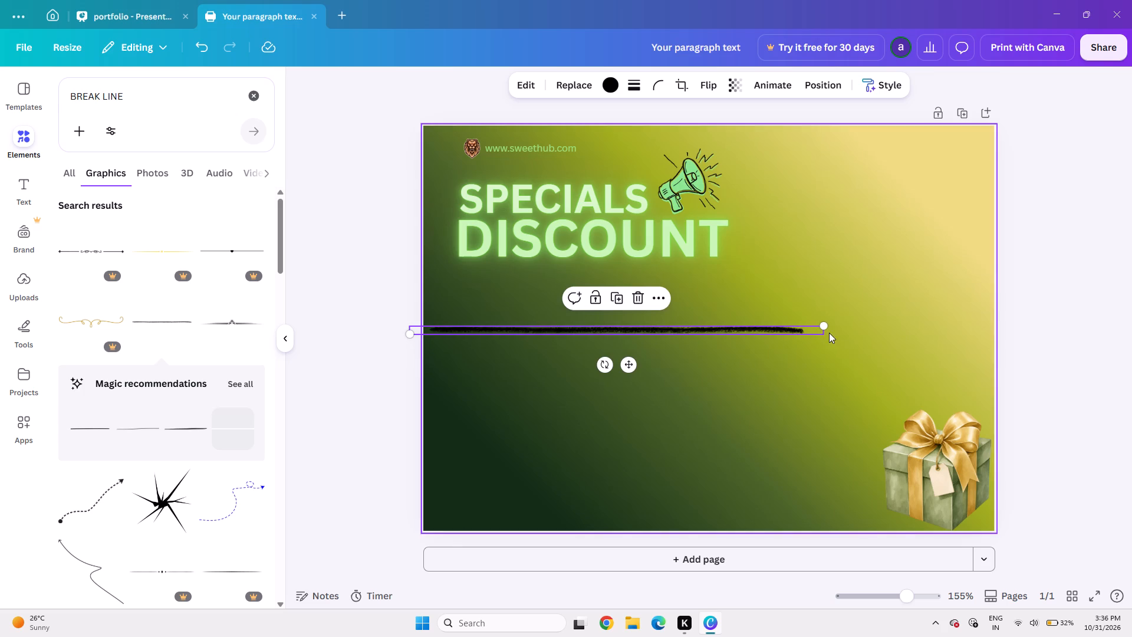
left_click_drag(824, 328, 1046, 322)
Shift the black line slightly up and to the left so it is centred horizontally across the page.
key("Up")
key("Up")
key("Up")
key("Up")
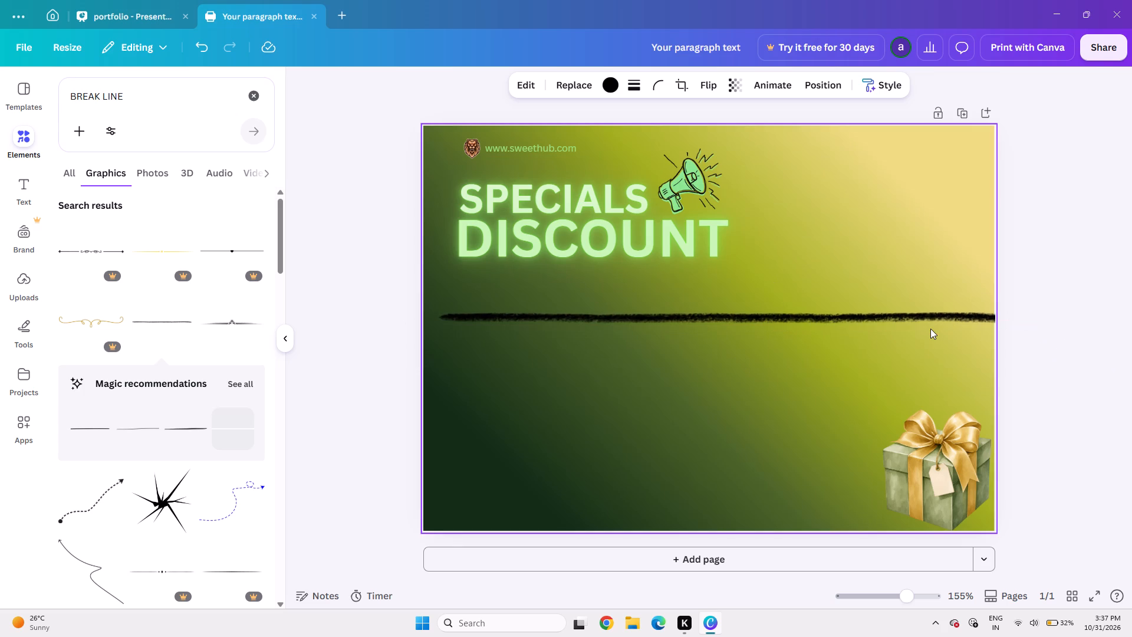
key("Left")
key("Left")
key("Left")
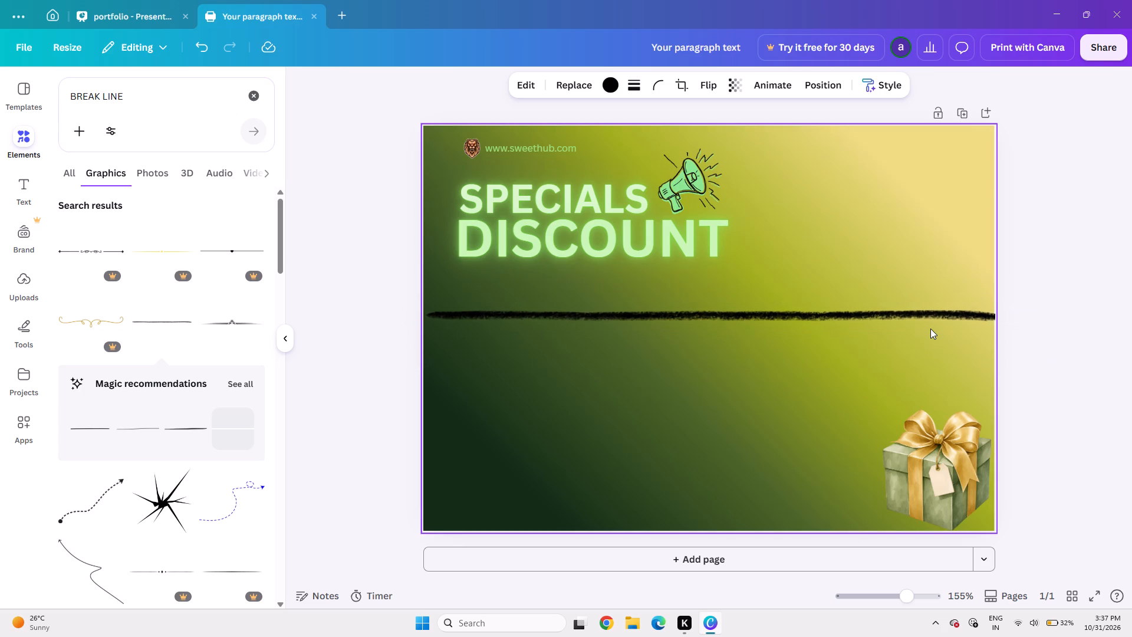
key("Left")
key("Left")
key("Right")
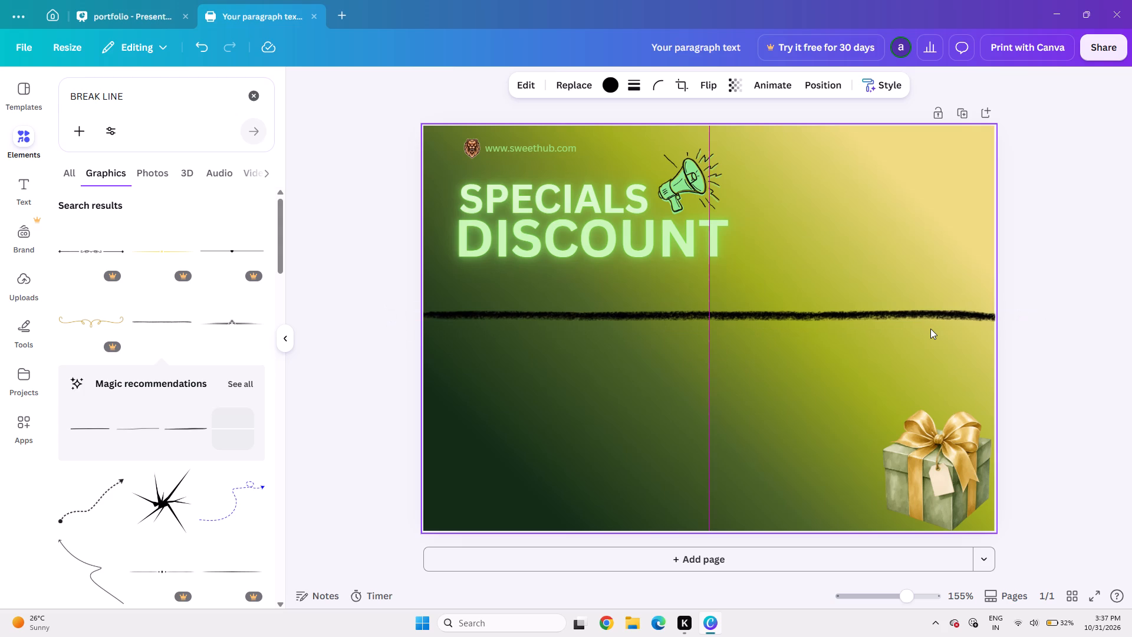
Raise the black line in small nudges until it sits just beneath the DISCOUNT heading.
key("Up")
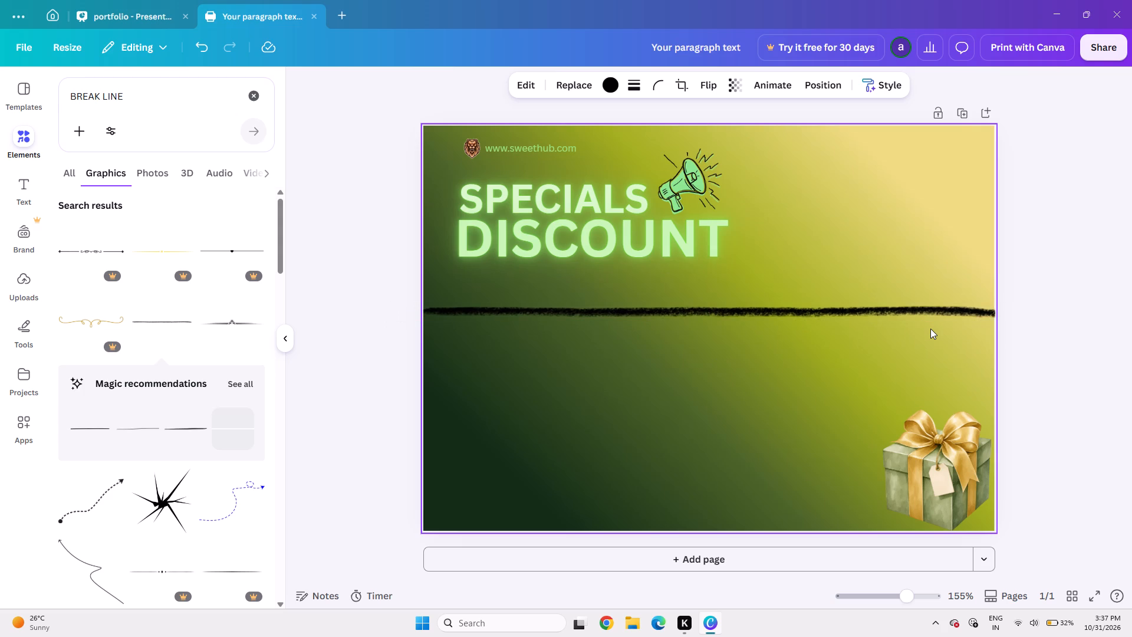
key("Up")
key("Up")
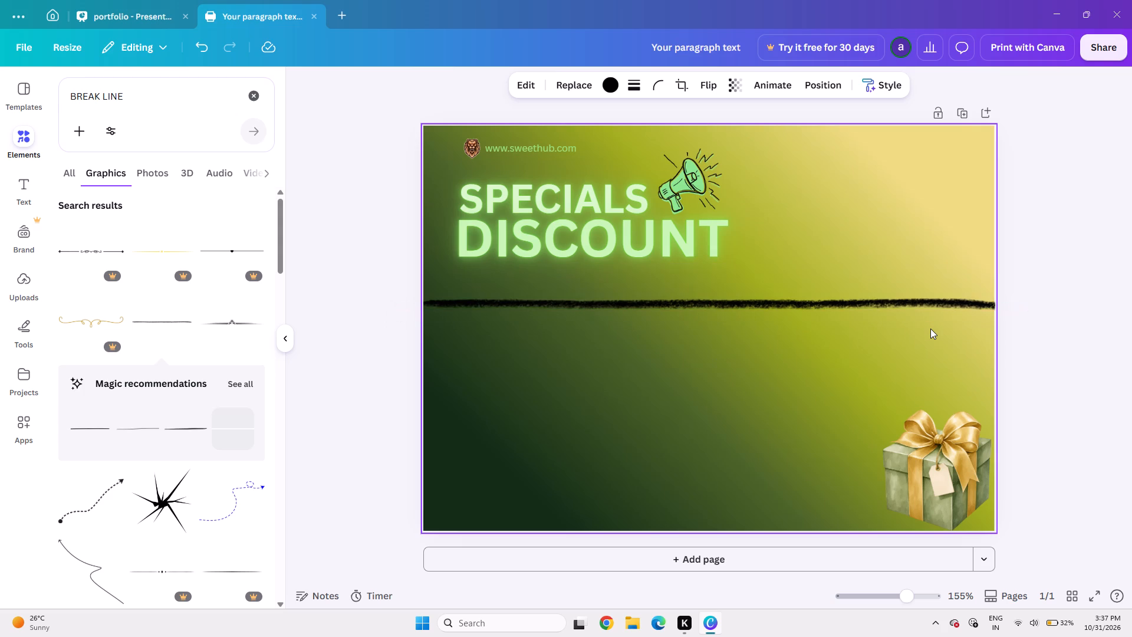
key("Up")
key("Up")
key("Up")
key("Up")
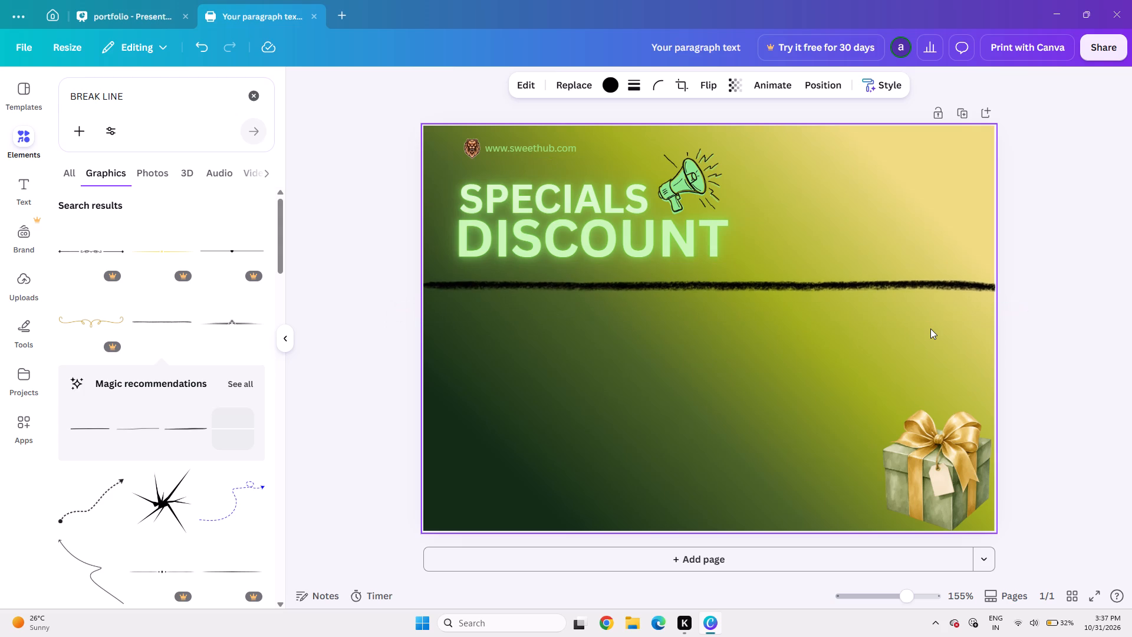
key("Up")
key("Up")
key("Up")
key("Down")
key("Down")
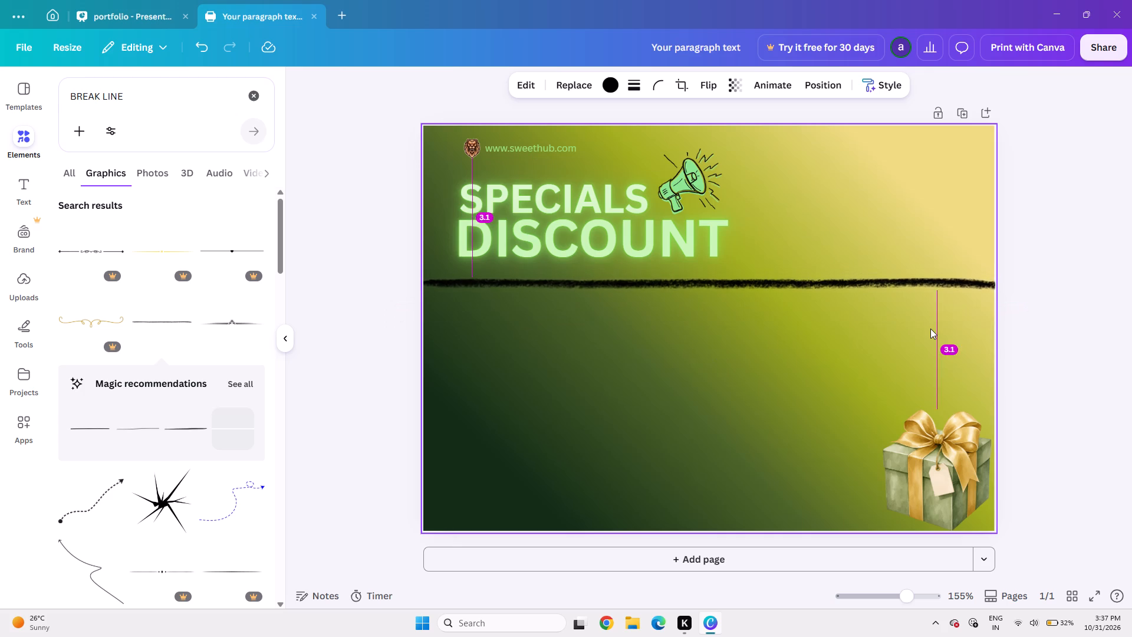
key("Down")
key("Up")
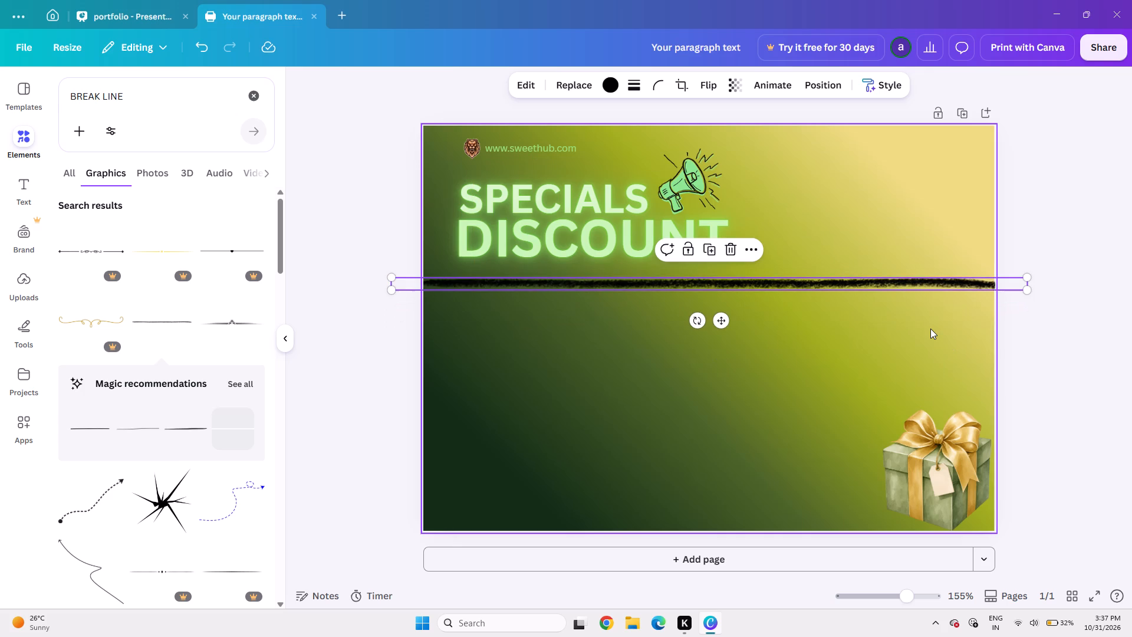
key("Up")
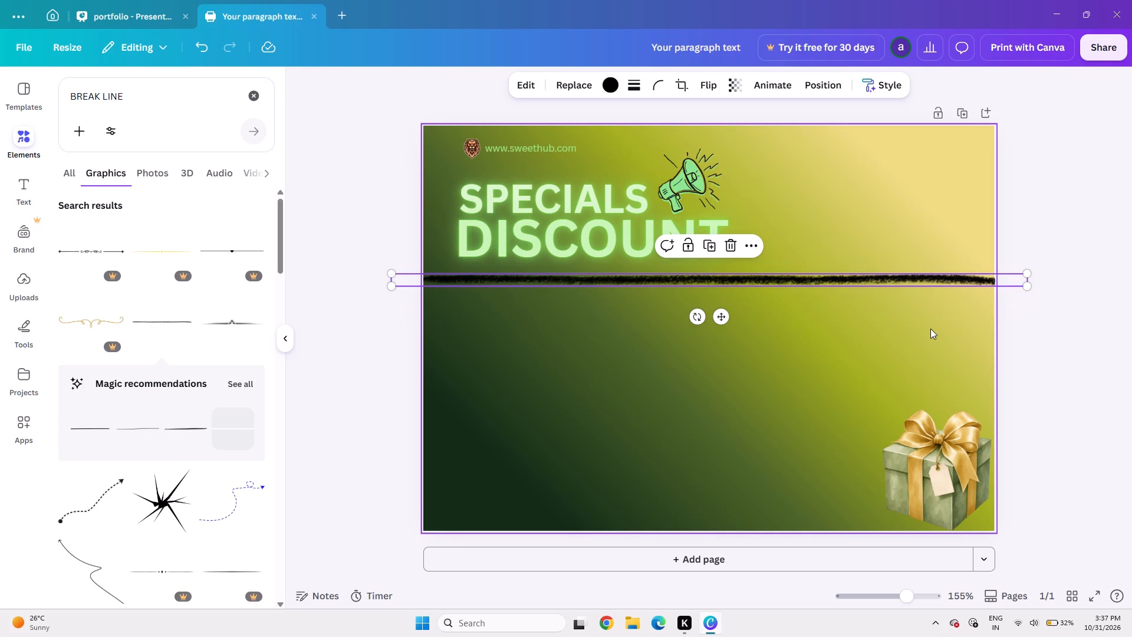
key("Up")
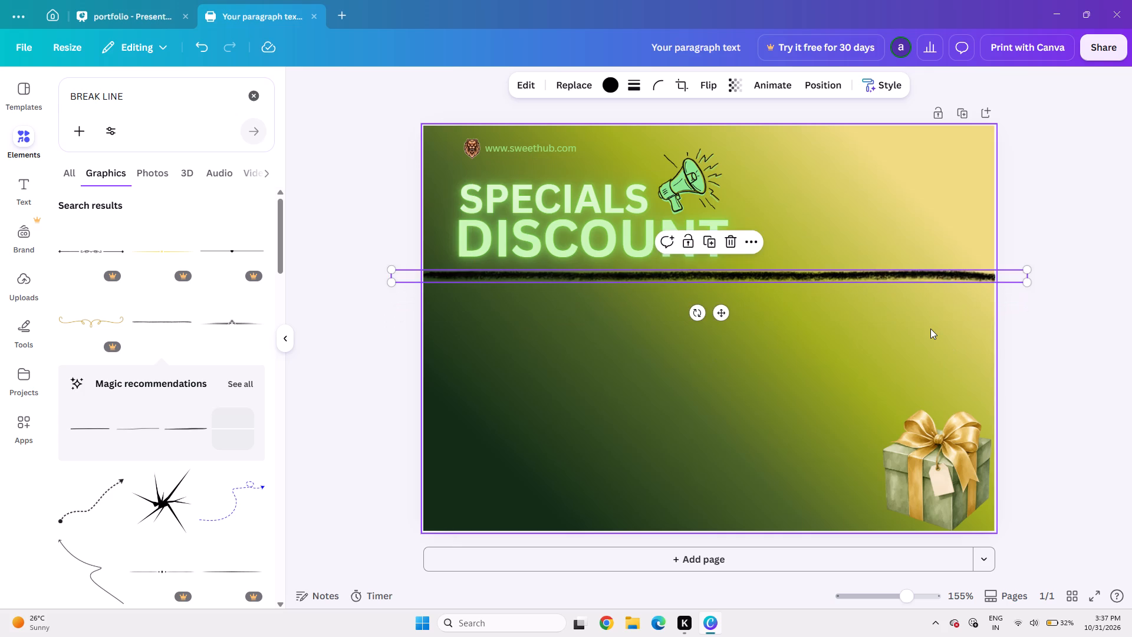
key("Down")
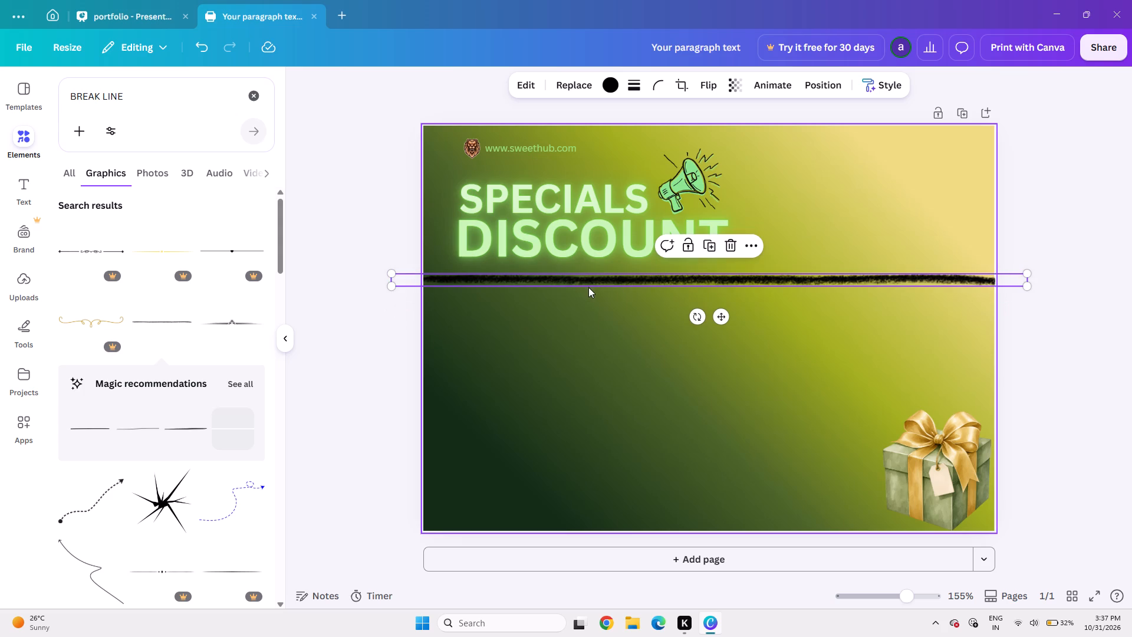
Search the element graphics for FOOTER PAPER CUT and look through the torn-paper designs.
left_click(143, 99)
key("BackSpace")
key("BackSpace")
key("BackSpace")
key("BackSpace")
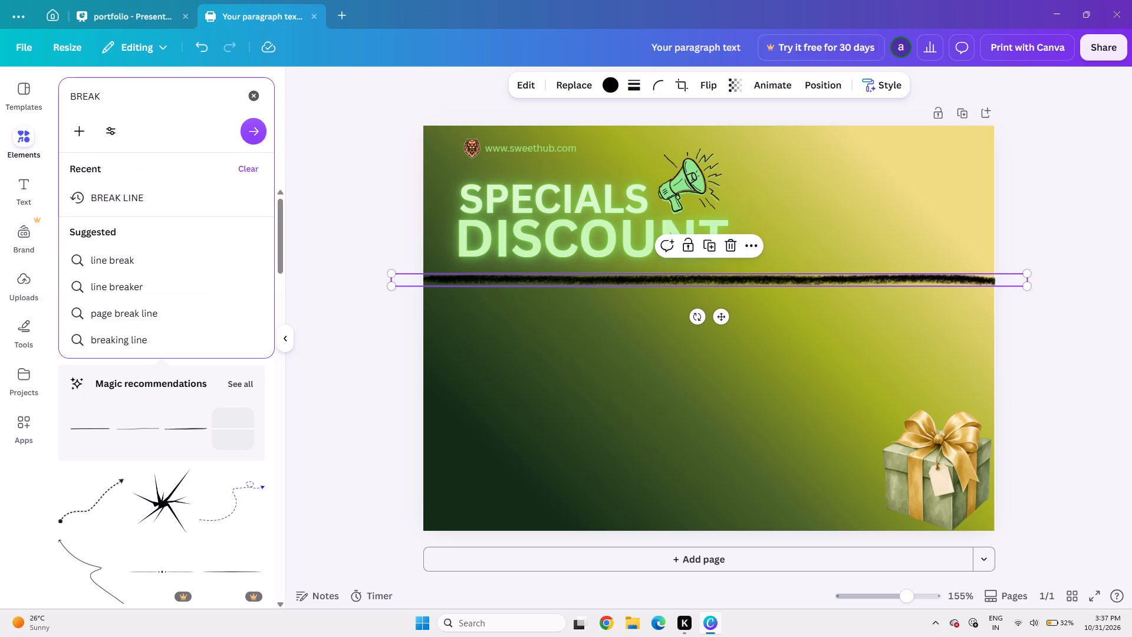
key("BackSpace")
key("BackSpace")
key("BackSpace")
key("BackSpace")
key("BackSpace")
key("BackSpace")
key("BackSpace")
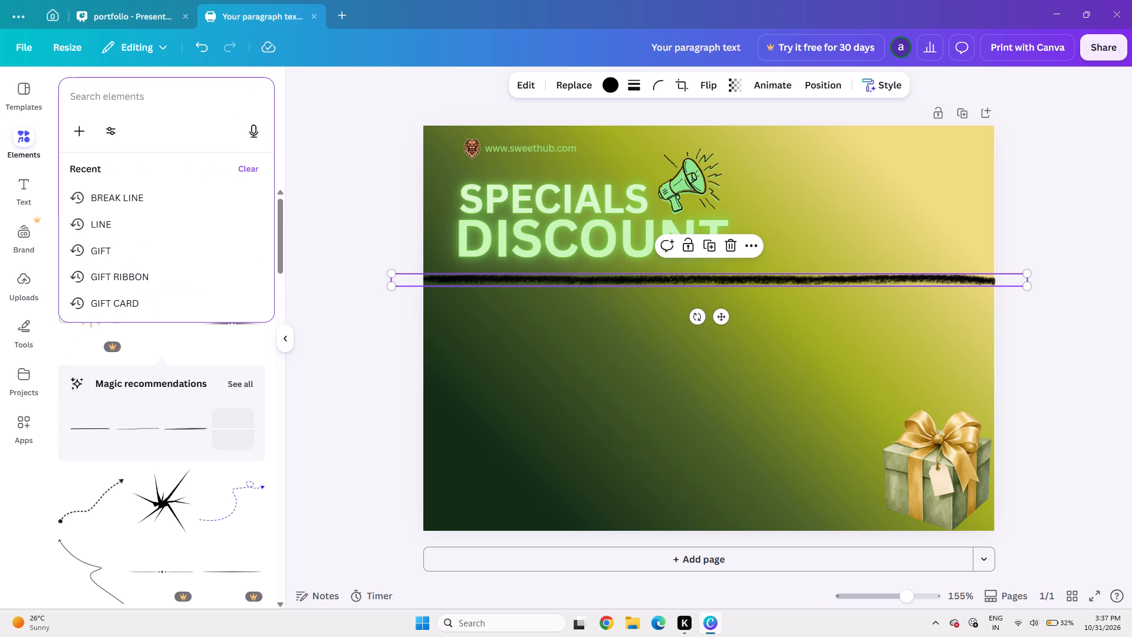
type("FOOTER PA")
key("p")
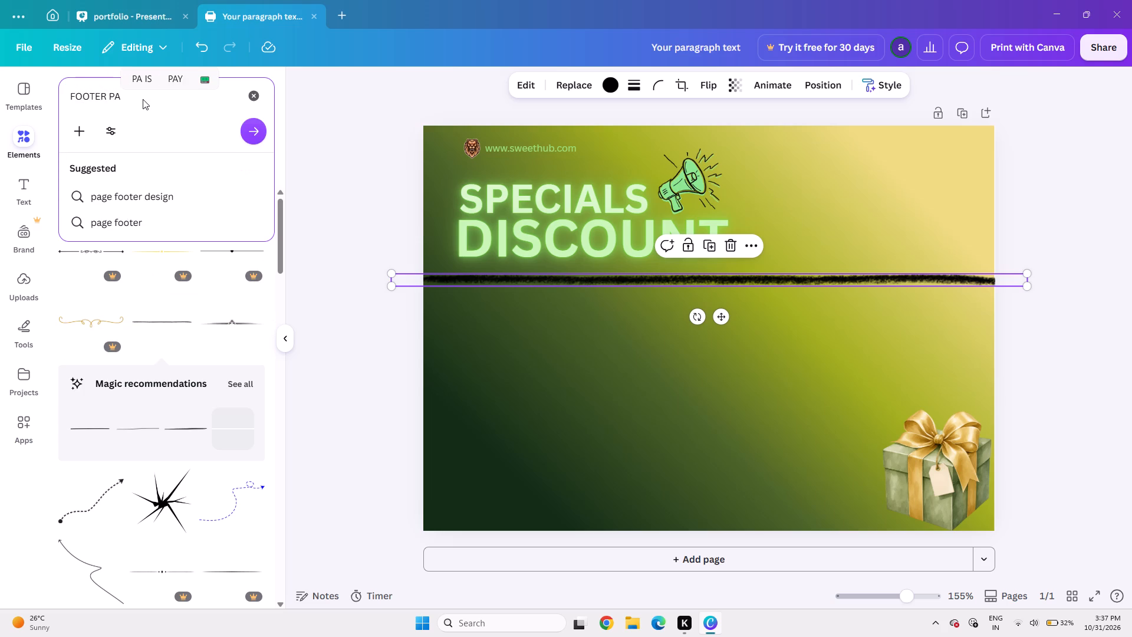
type("ER")
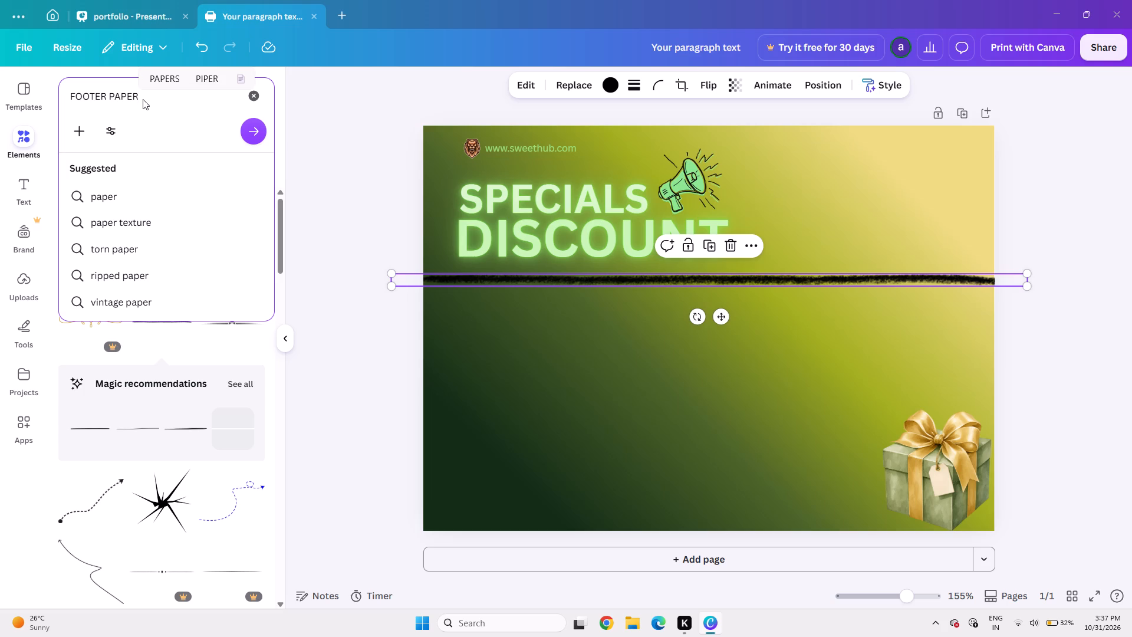
key("space")
type("CUT")
key("Return")
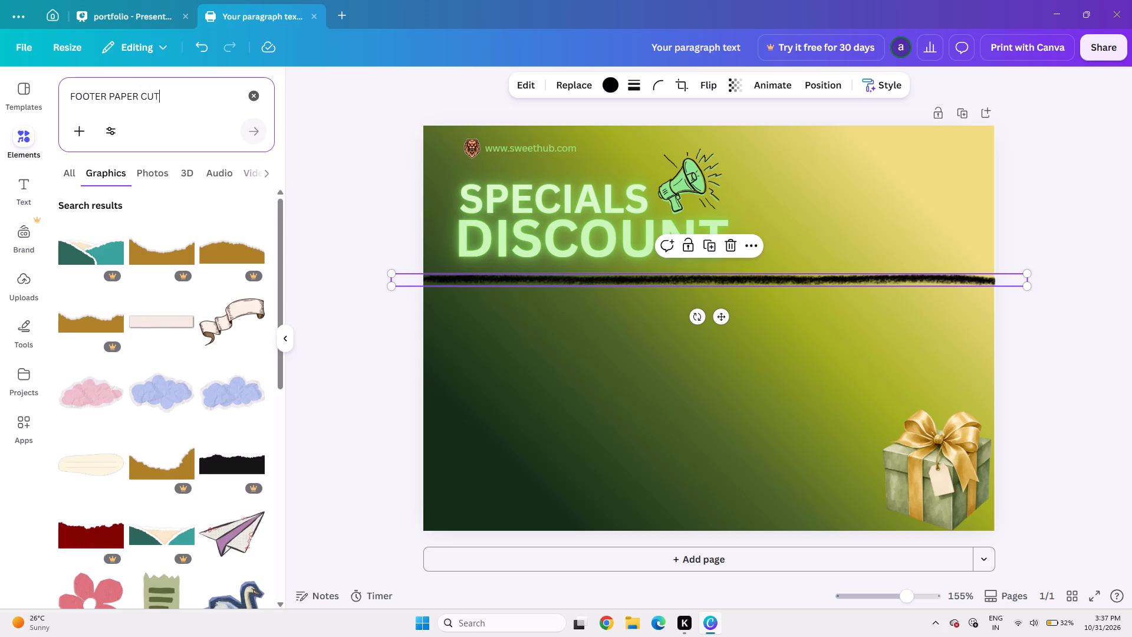
scroll(143, 99, "down", 3)
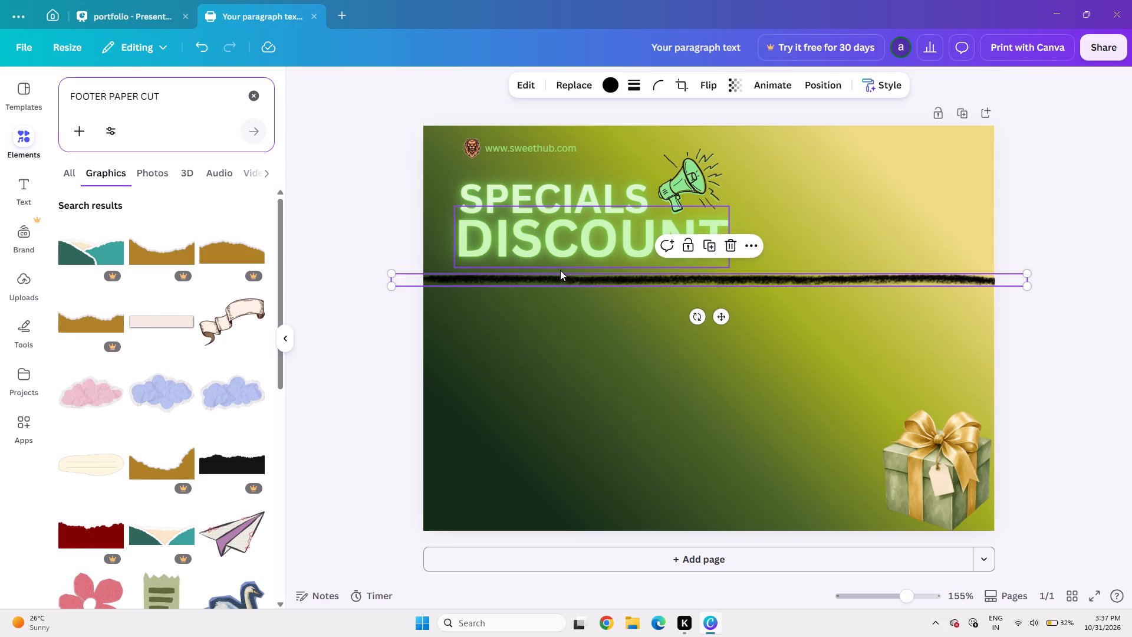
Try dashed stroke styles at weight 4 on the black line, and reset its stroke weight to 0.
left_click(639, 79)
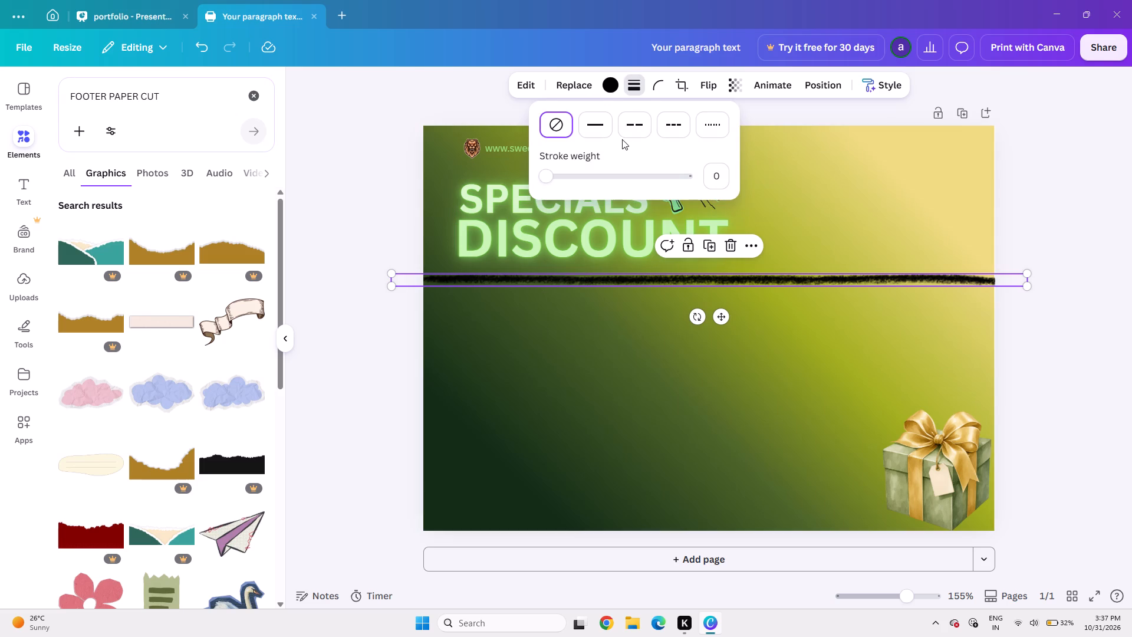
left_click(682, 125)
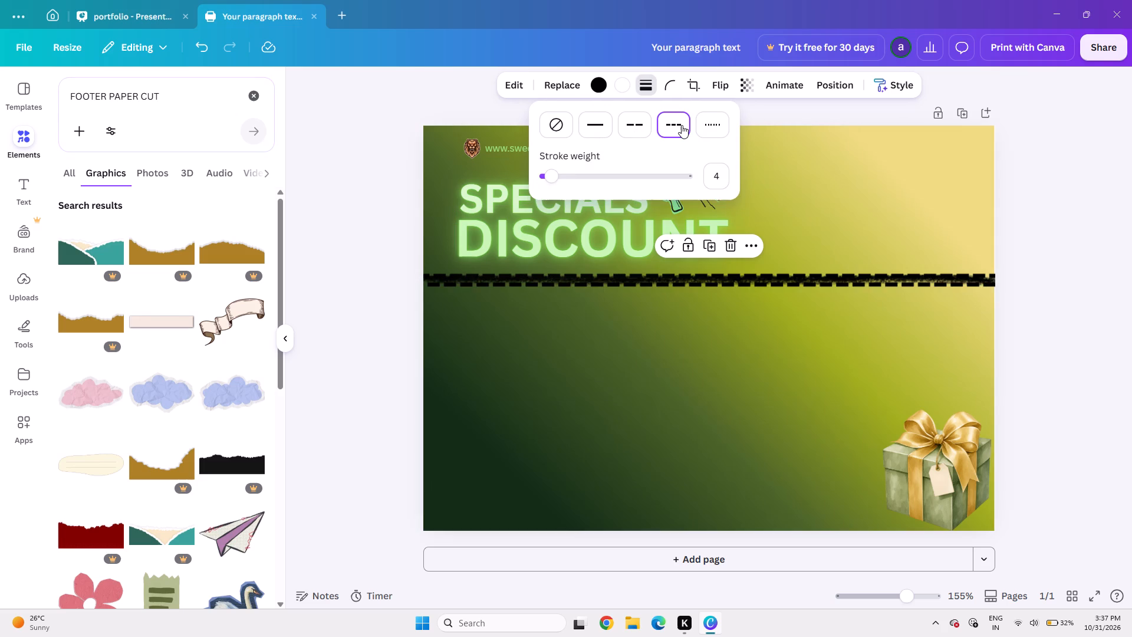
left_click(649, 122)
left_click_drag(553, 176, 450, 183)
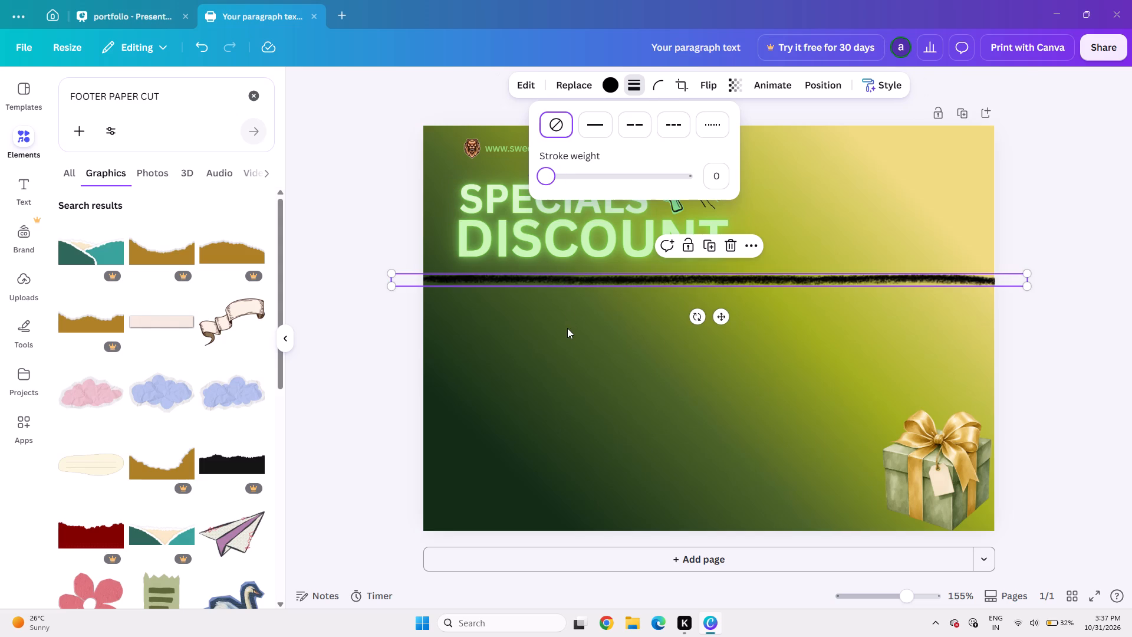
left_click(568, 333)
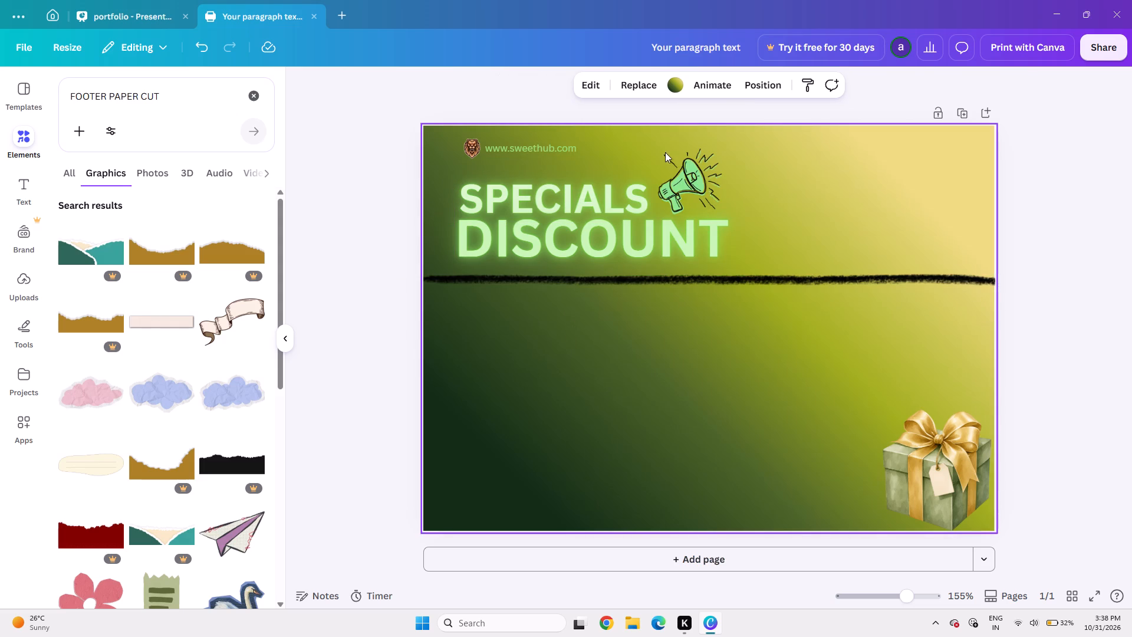
Try the Typewriter animation on the SPECIALS heading, and replace it with the Burst text animation.
left_click(706, 85)
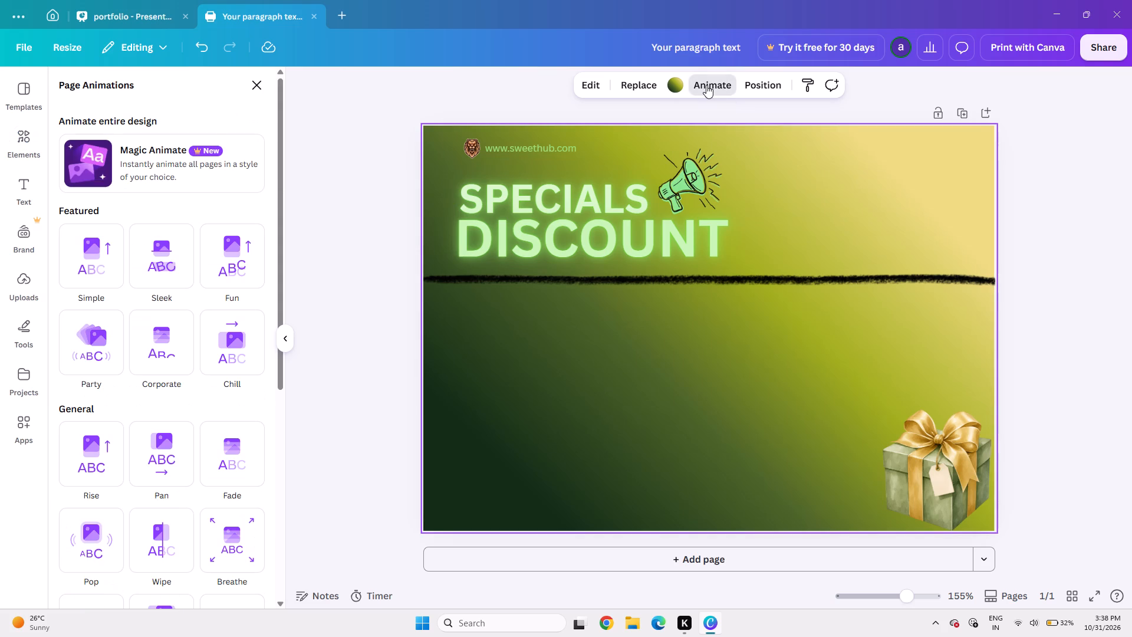
left_click(601, 206)
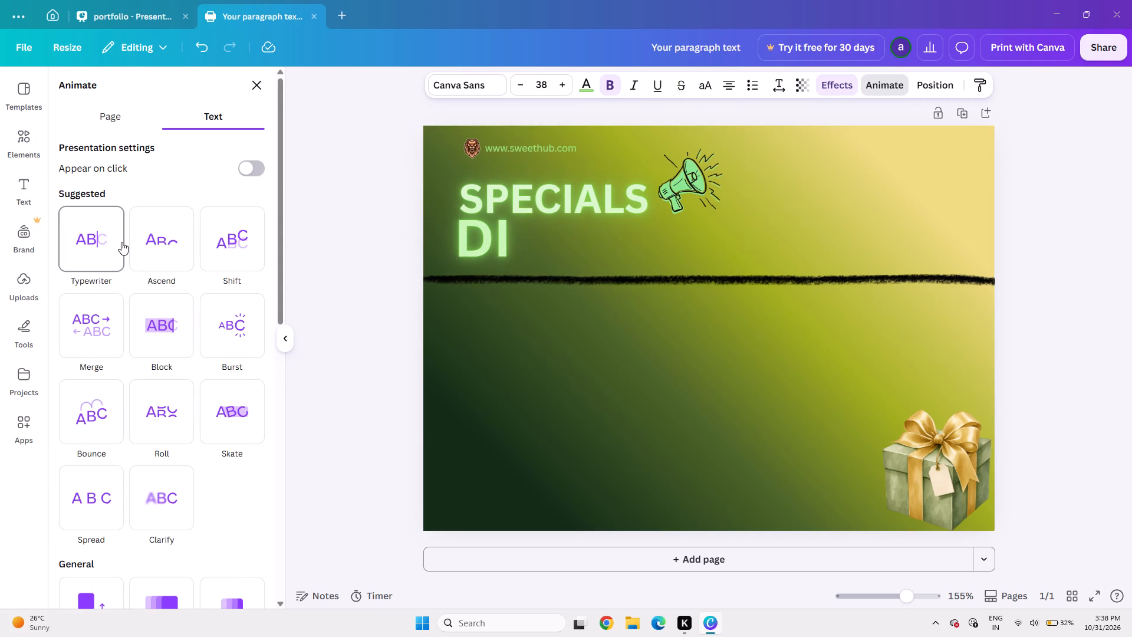
left_click(471, 179)
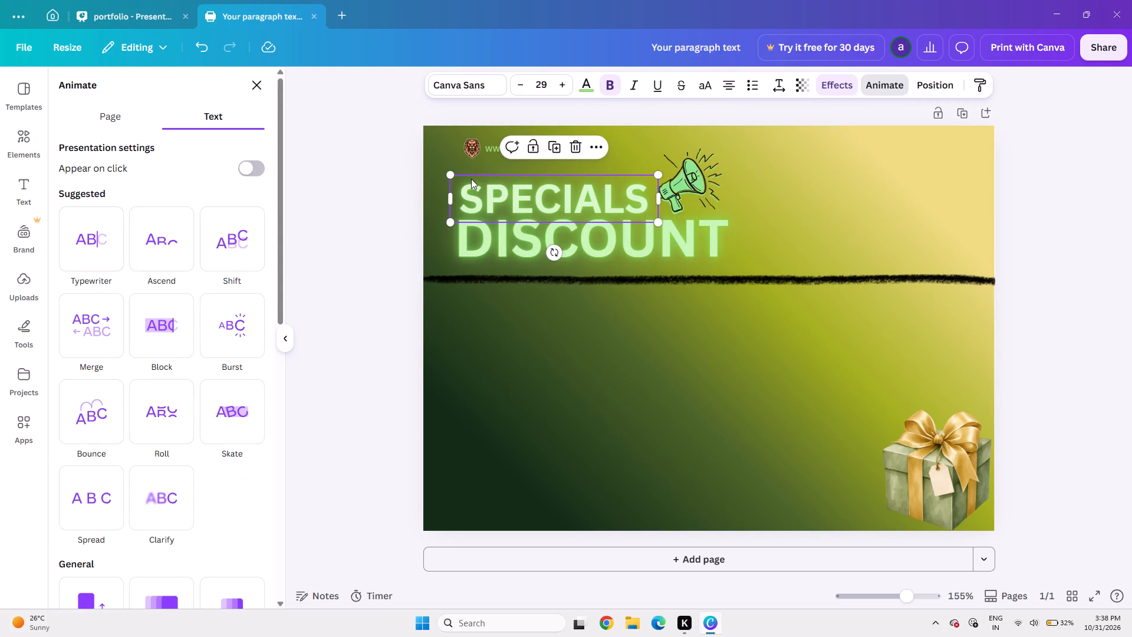
left_click(105, 264)
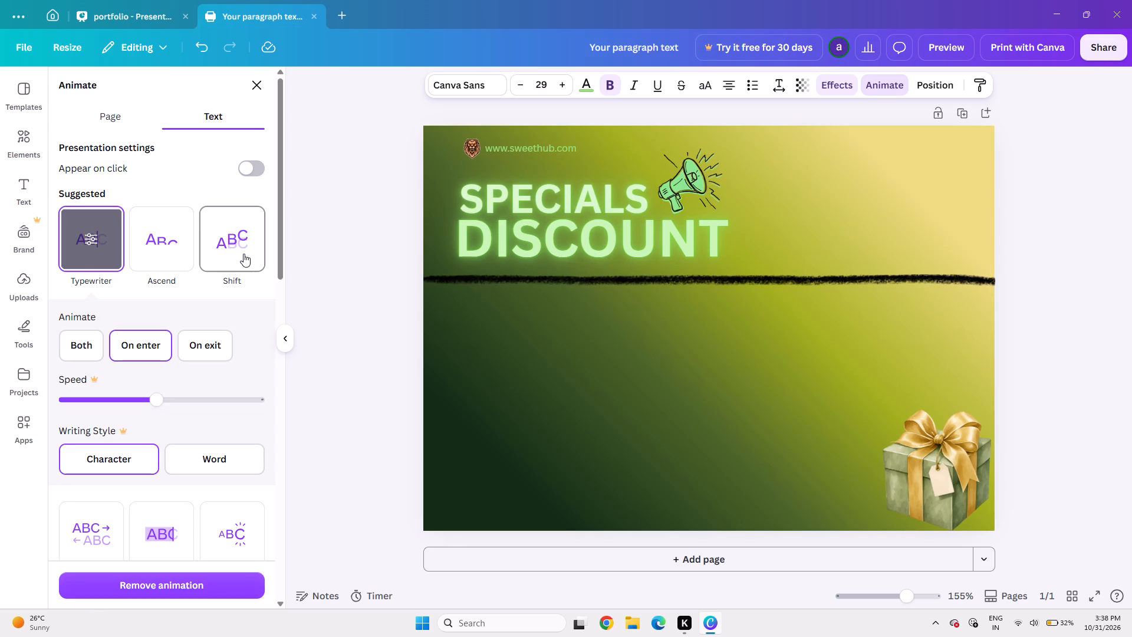
scroll(223, 284, "down", 2)
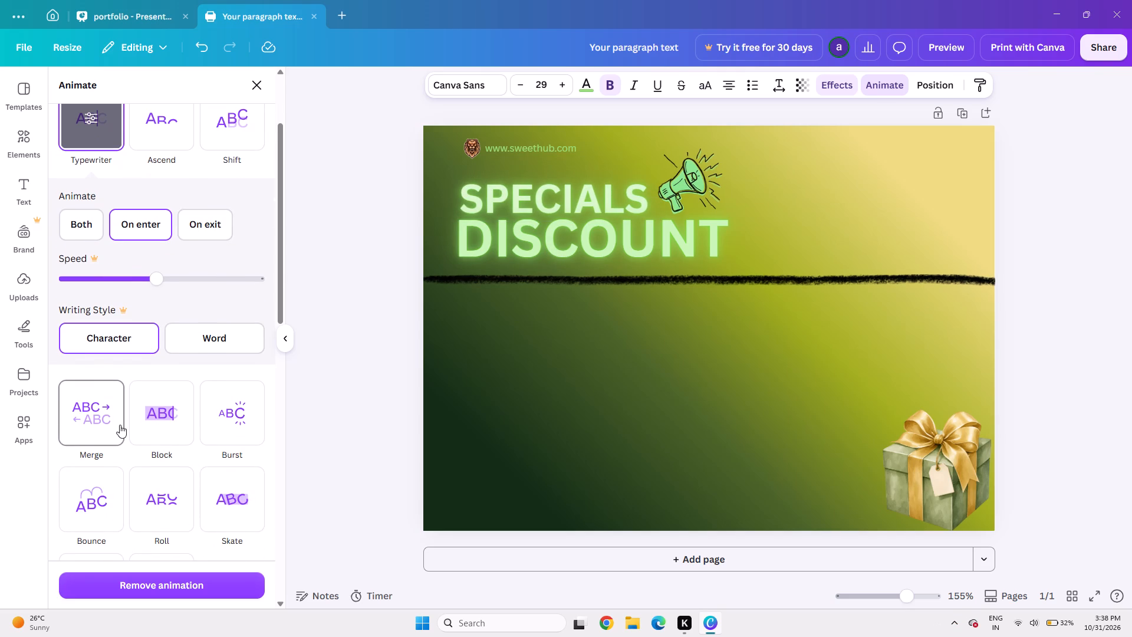
left_click(241, 416)
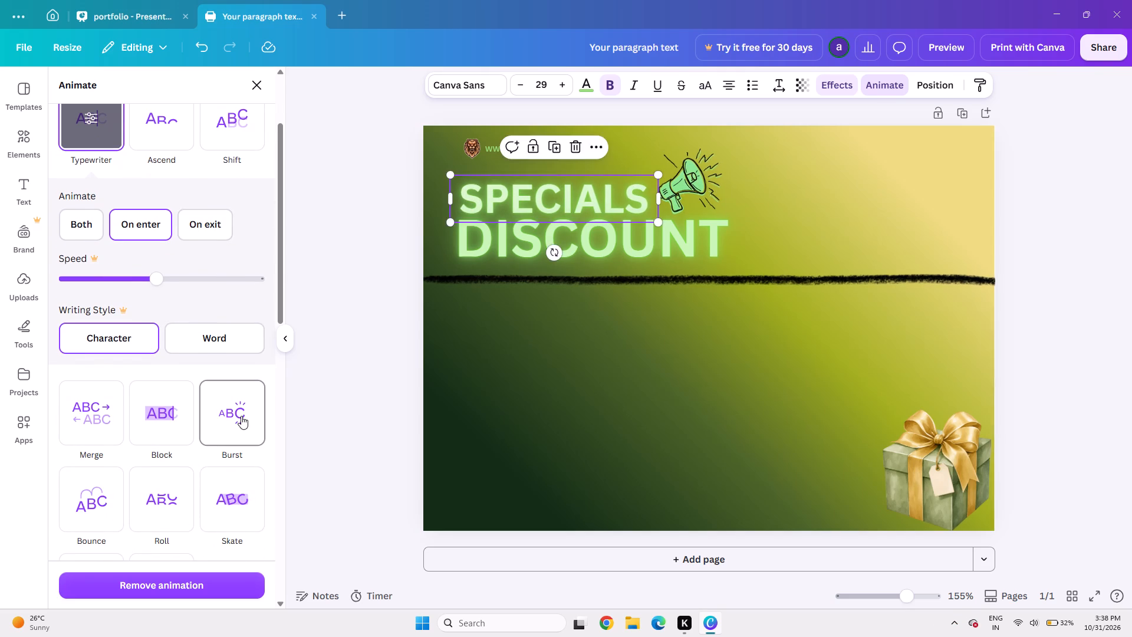
Apply the Flicker add-on animation effect to the megaphone graphic beside the SPECIALS heading.
left_click(470, 244)
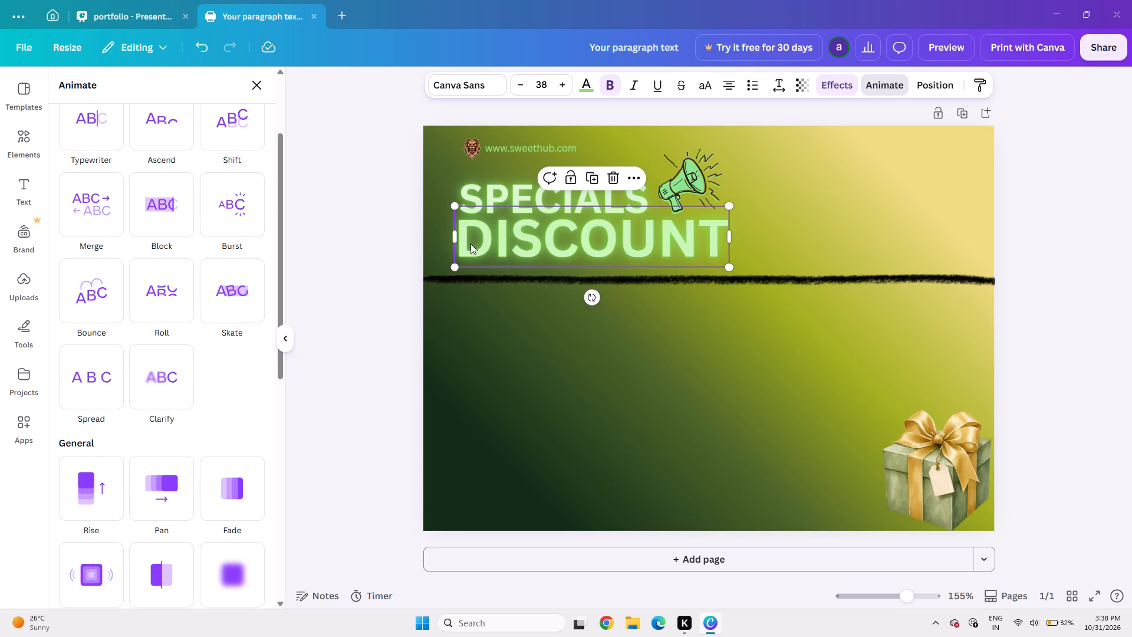
scroll(173, 329, "up", 2)
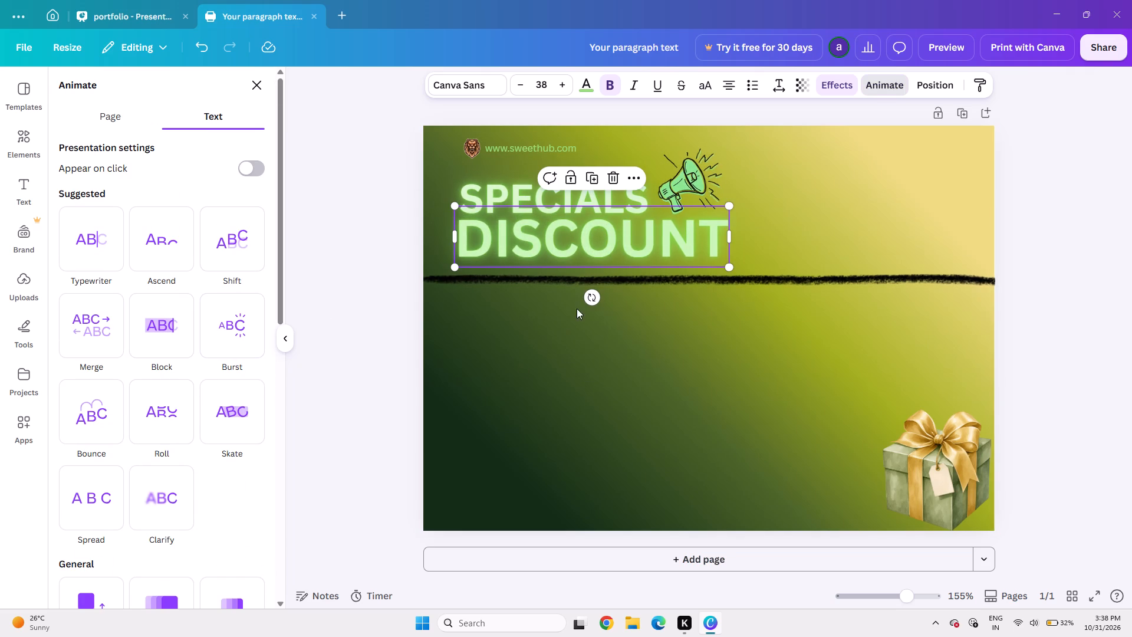
left_click(687, 180)
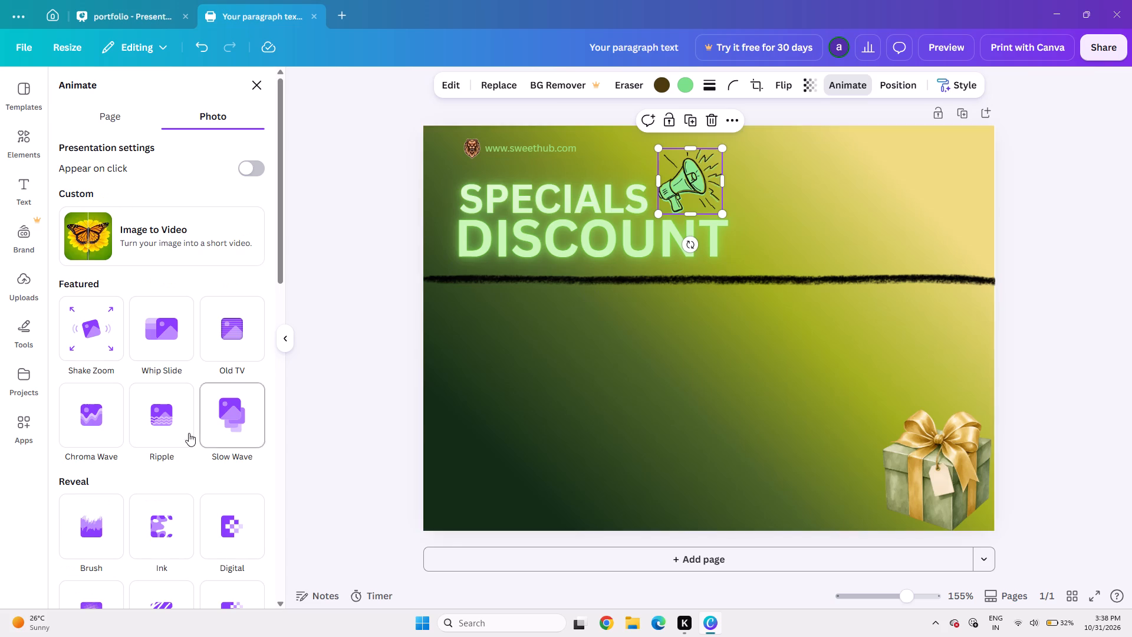
scroll(164, 457, "down", 5)
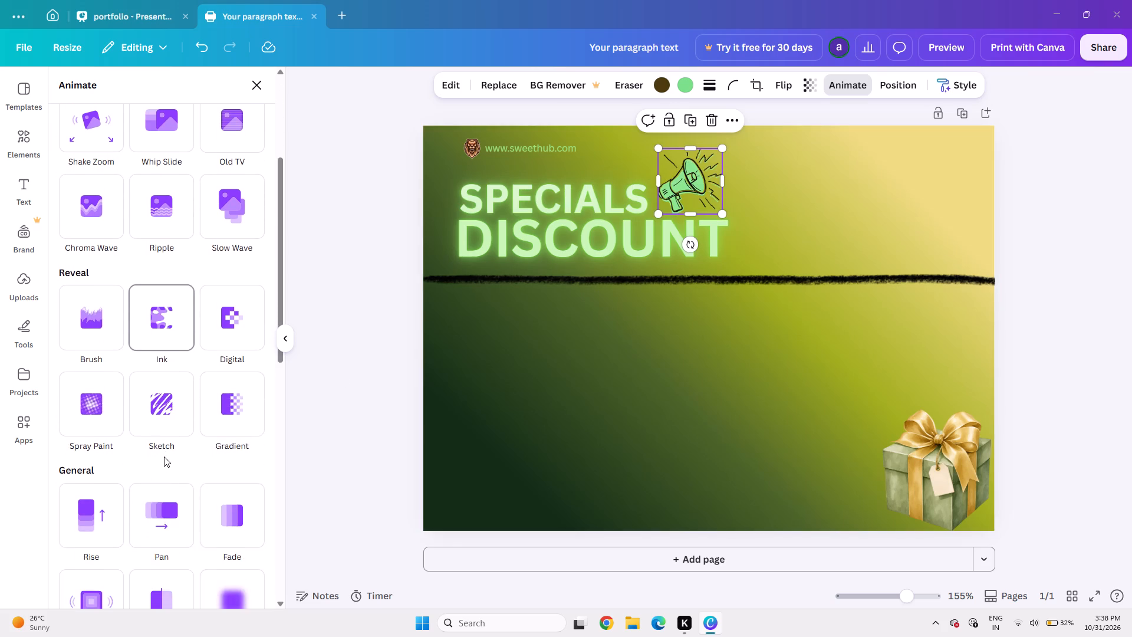
scroll(164, 457, "down", 1)
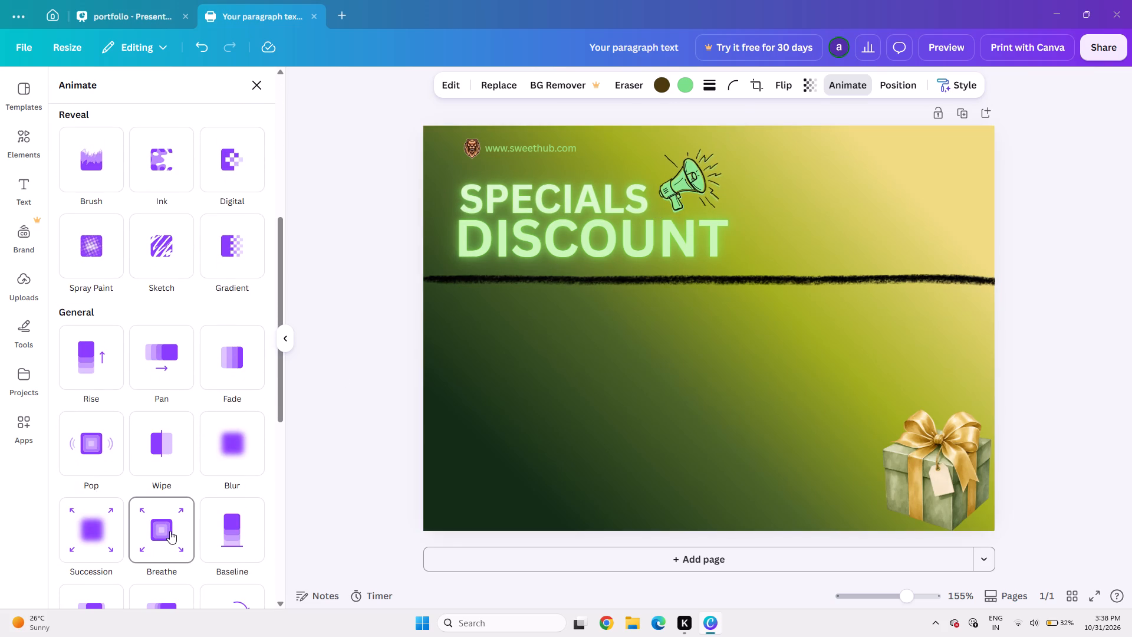
scroll(163, 536, "down", 1)
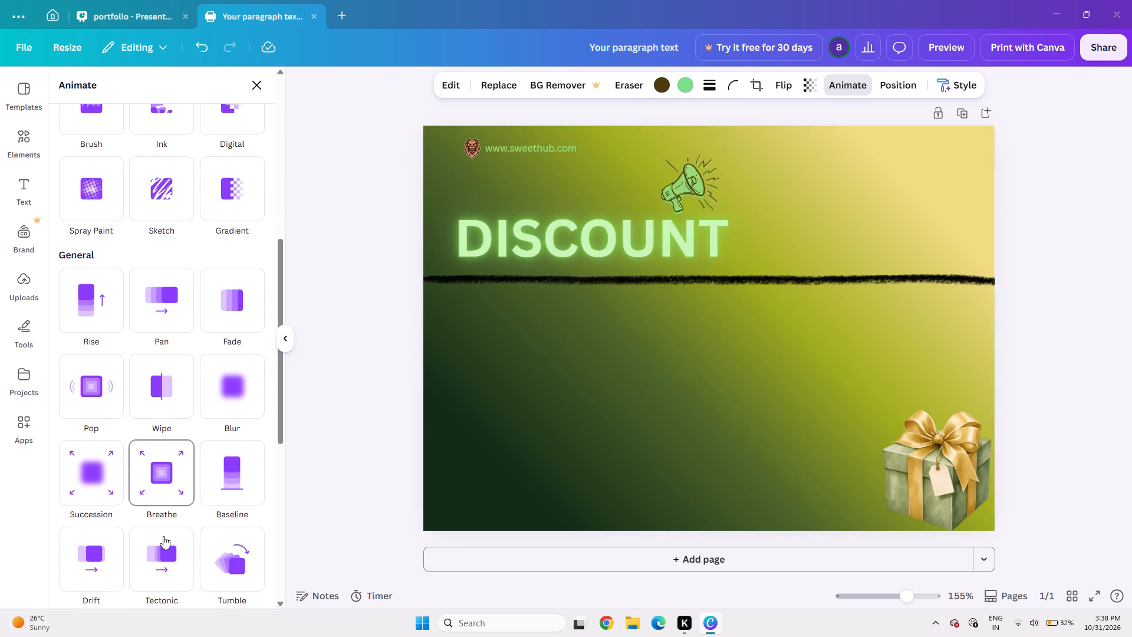
scroll(163, 536, "down", 3)
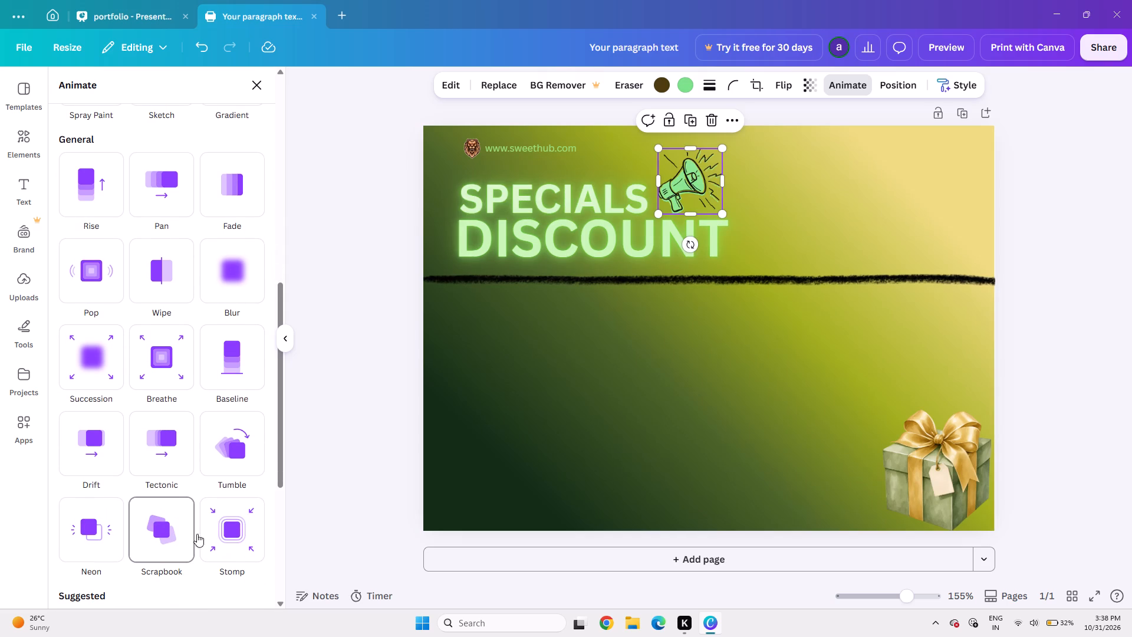
scroll(204, 551, "down", 1)
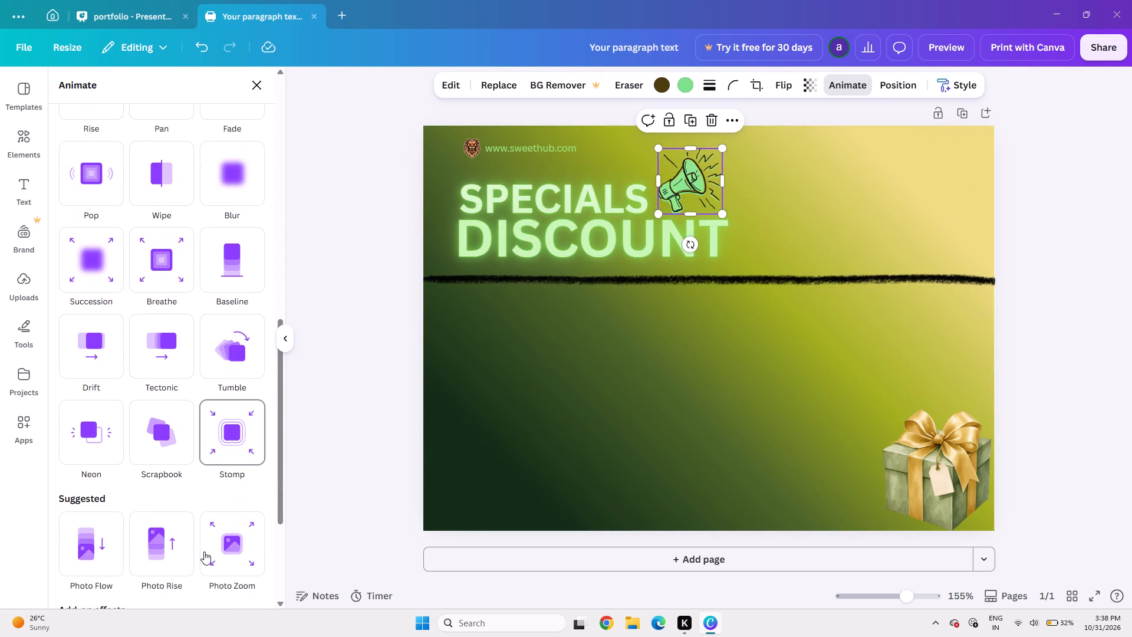
scroll(204, 551, "down", 1)
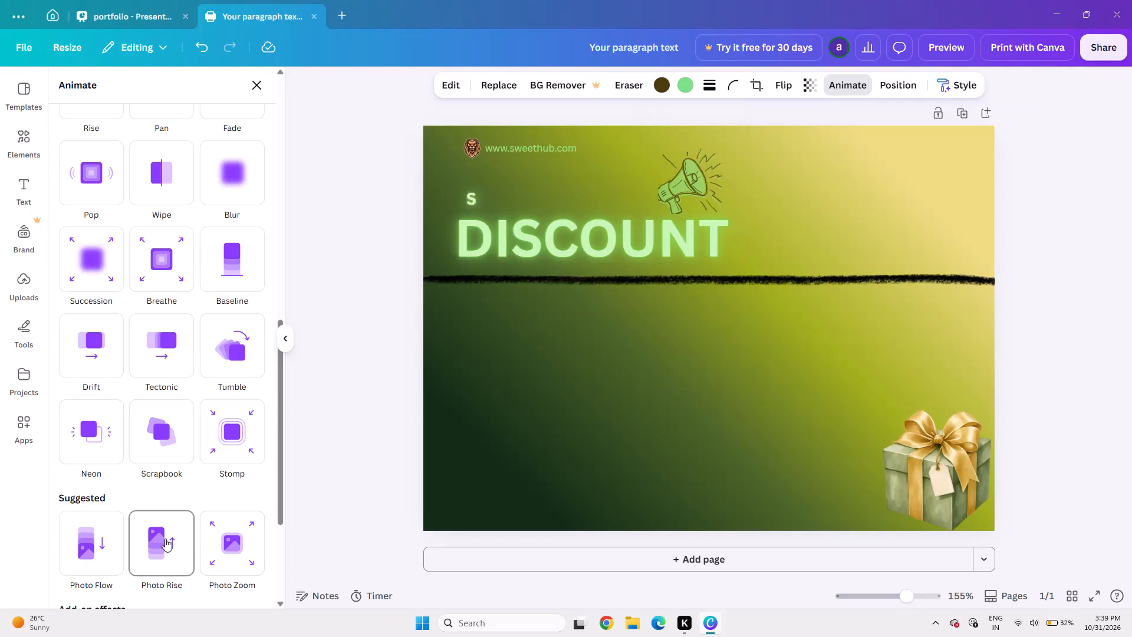
scroll(165, 539, "down", 1)
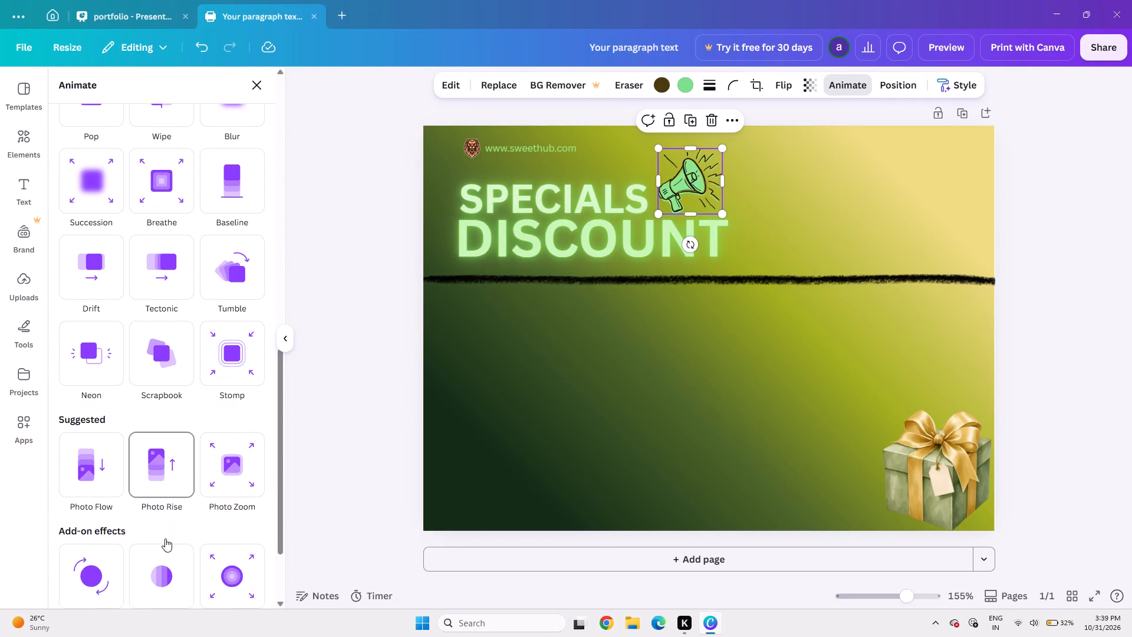
scroll(165, 539, "down", 1)
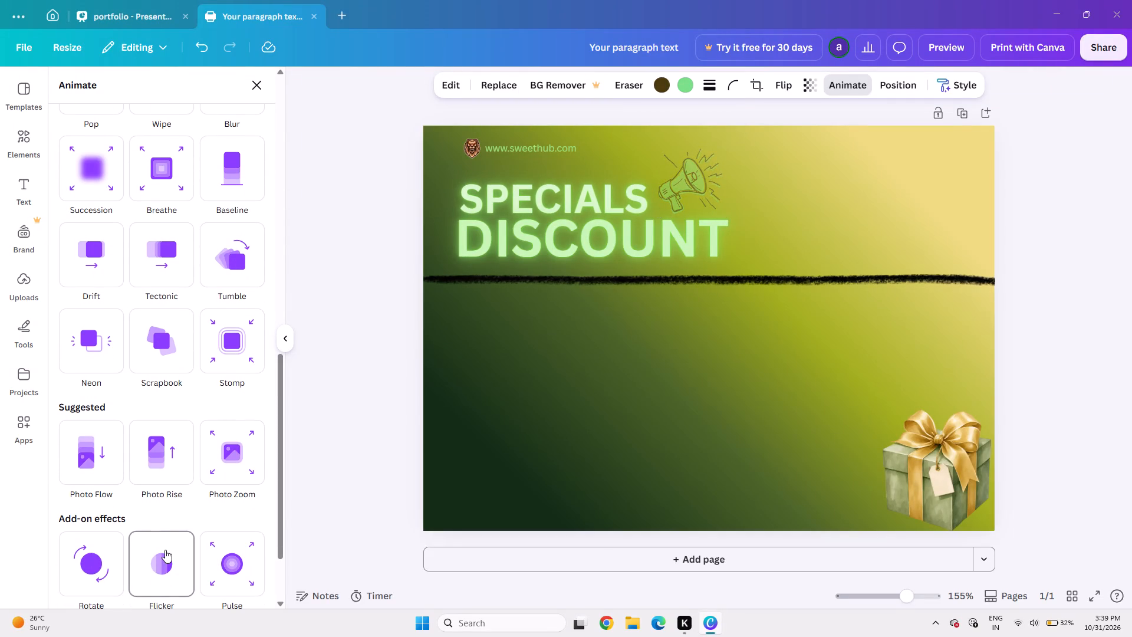
scroll(165, 550, "down", 1)
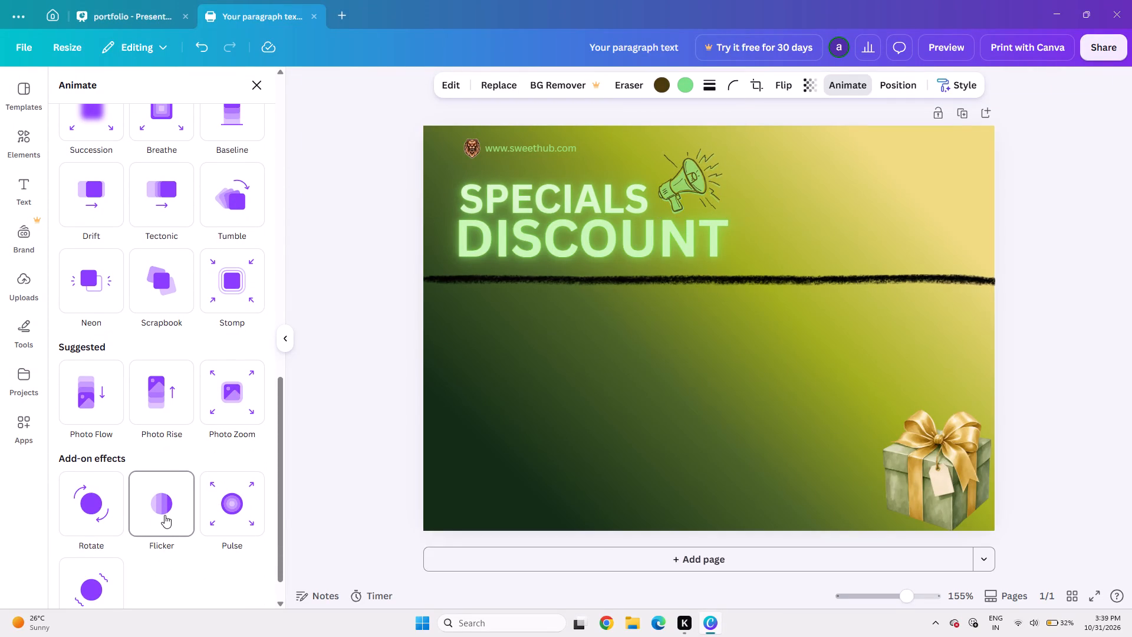
left_click(164, 515)
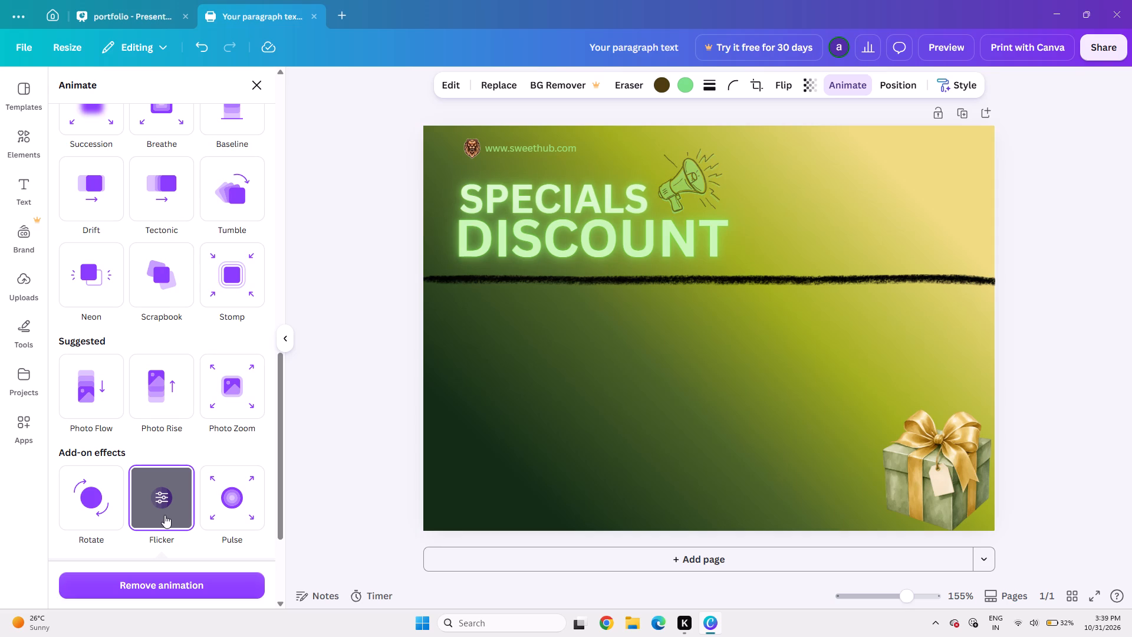
left_click(168, 517)
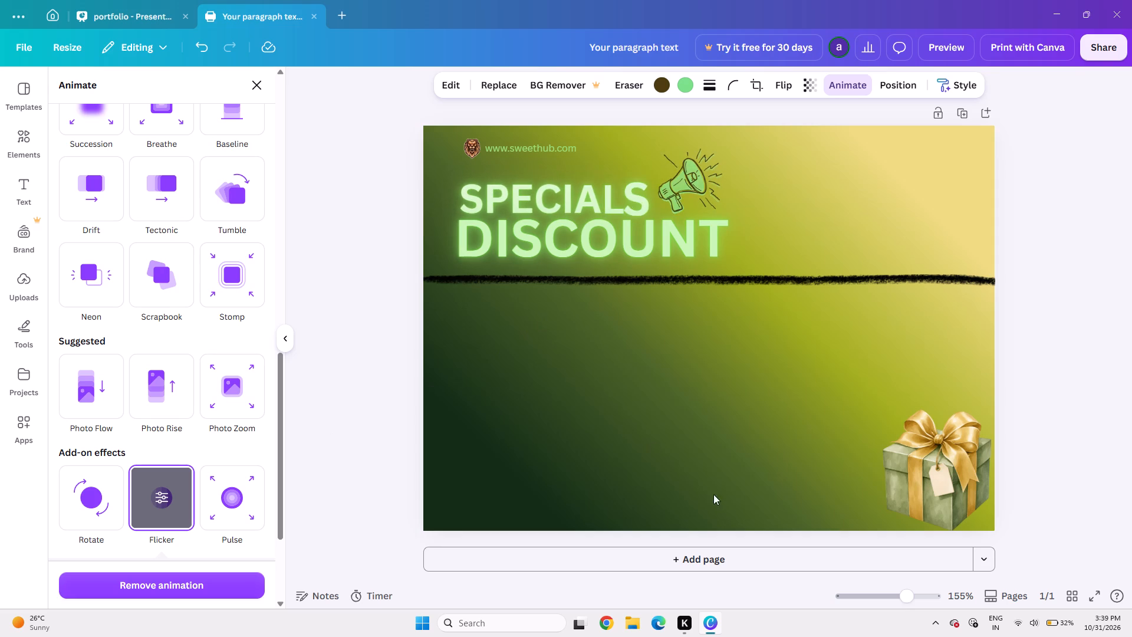
Preview the animated page in full screen and return to the editor.
left_click(1094, 598)
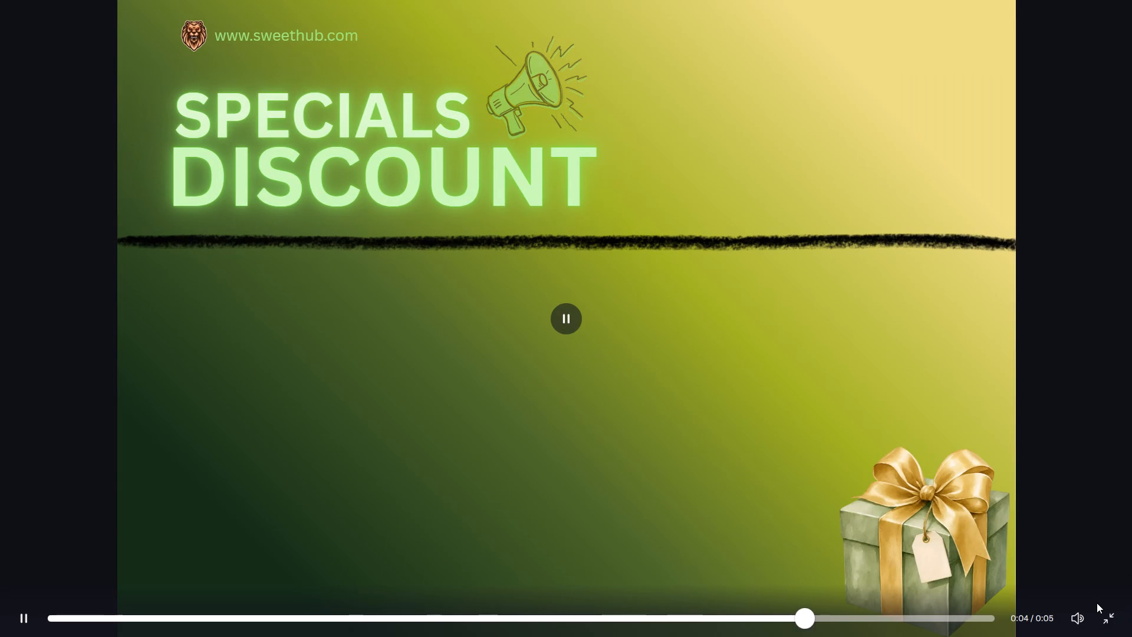
left_click(1102, 611)
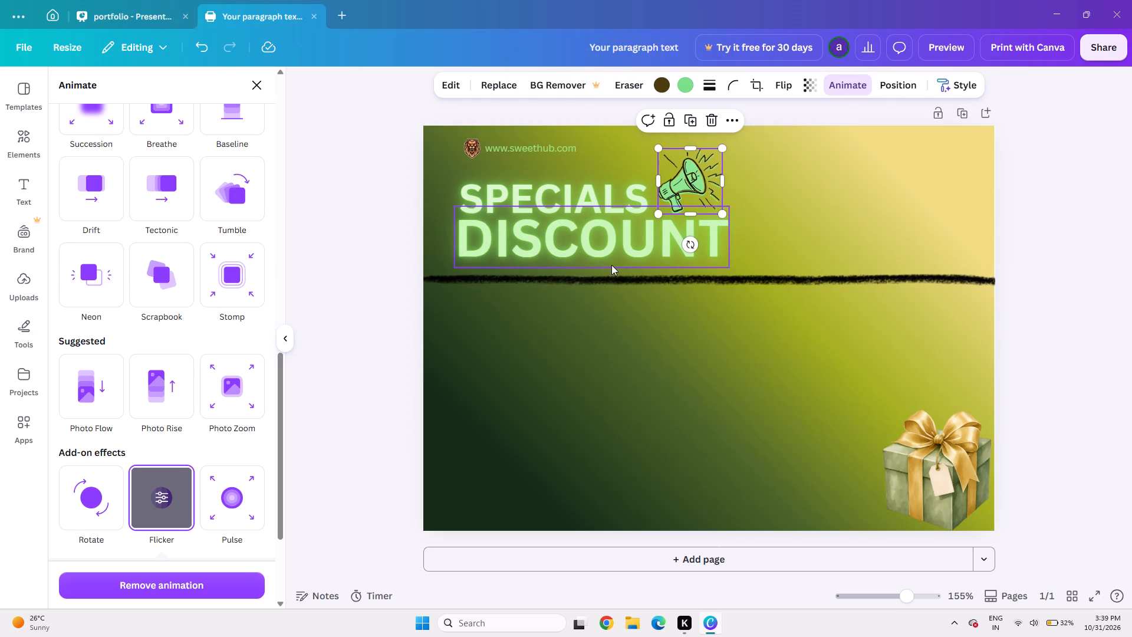
Apply the Burst text animation to the DISCOUNT heading.
left_click(611, 265)
scroll(172, 333, "up", 3)
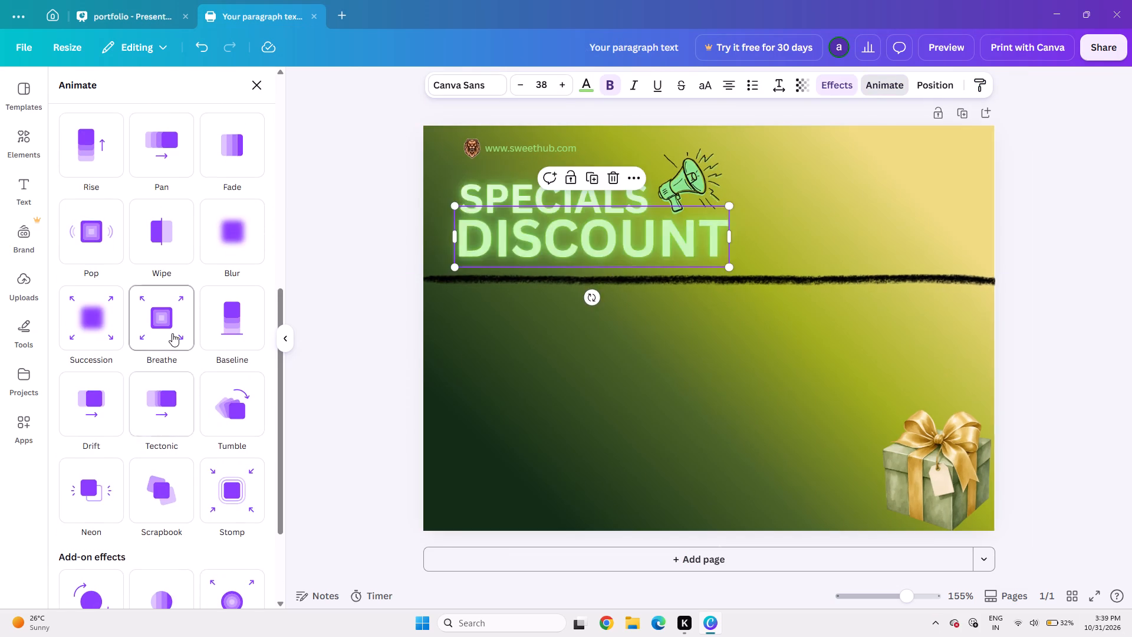
scroll(172, 333, "up", 5)
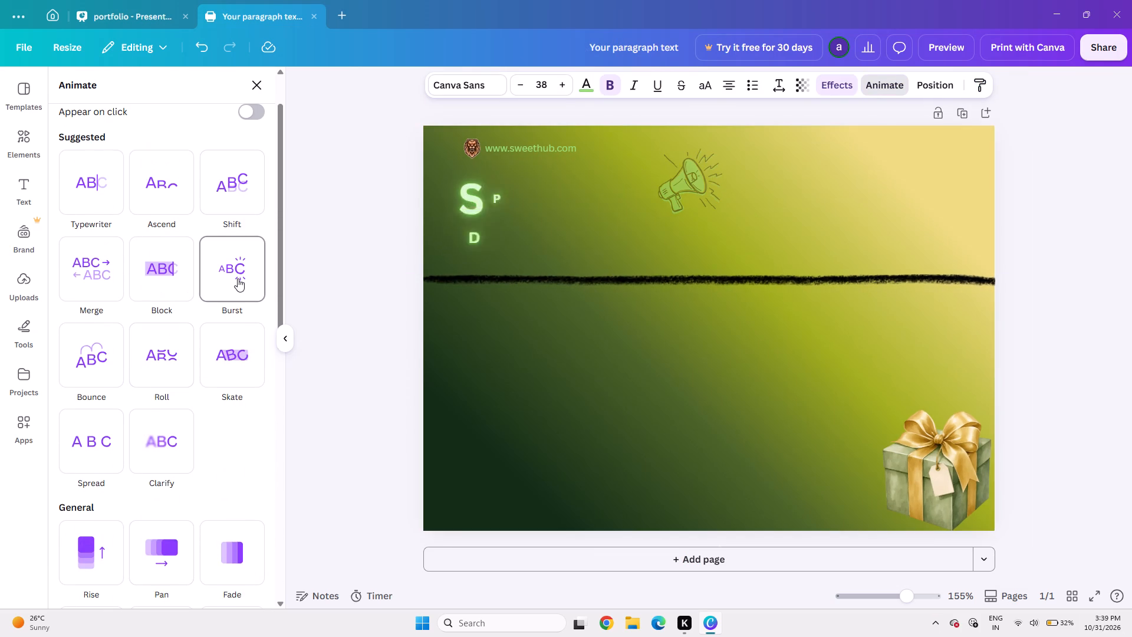
left_click(238, 278)
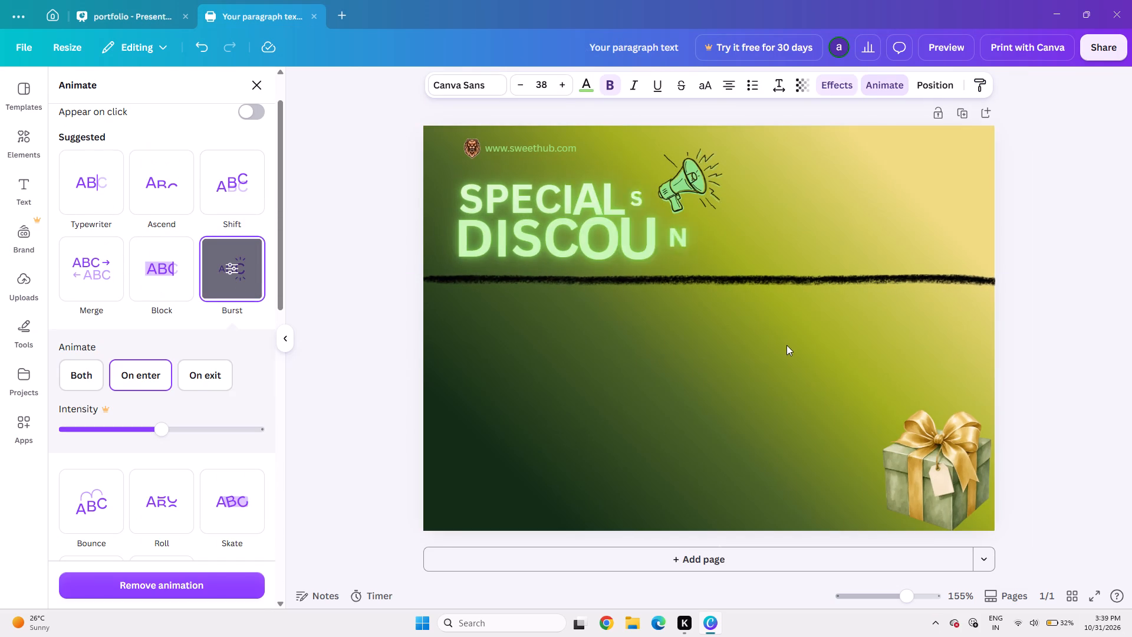
Play the animated page in full screen and return to the editor.
left_click(1098, 597)
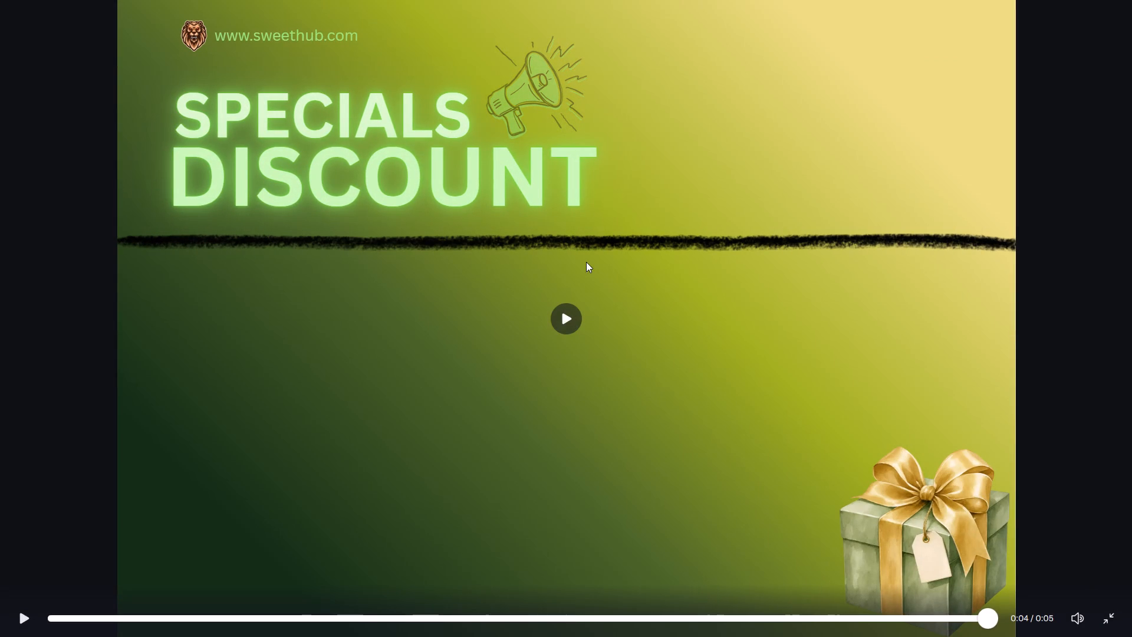
left_click(561, 312)
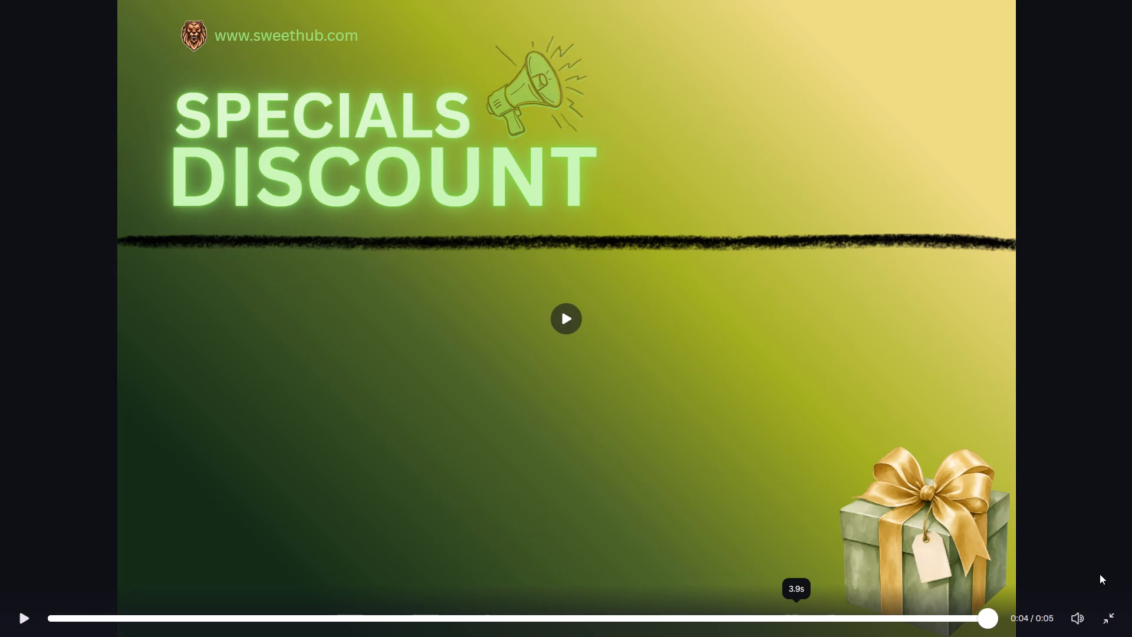
left_click(1118, 617)
left_click(1111, 618)
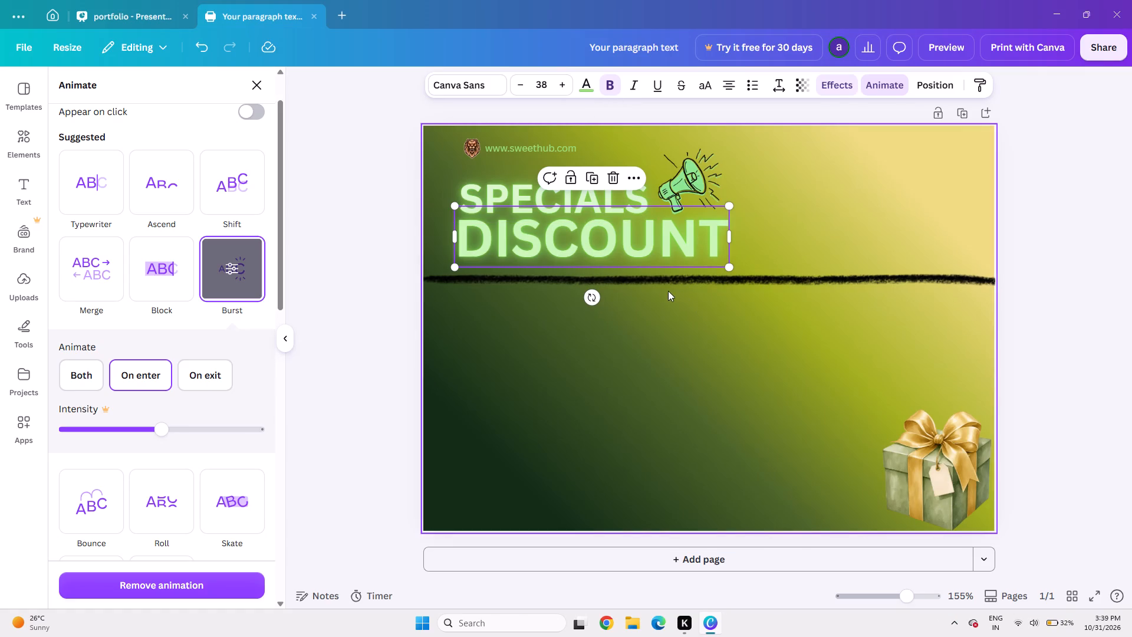
Delete the rough black brush line beneath the DISCOUNT heading.
left_click(778, 266)
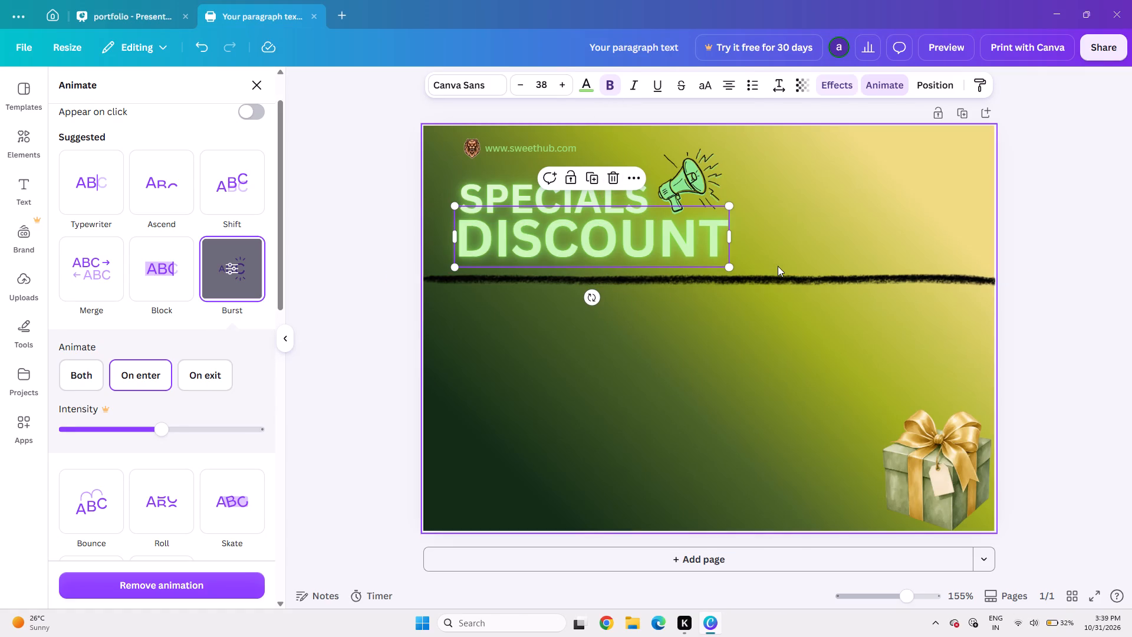
left_click(782, 278)
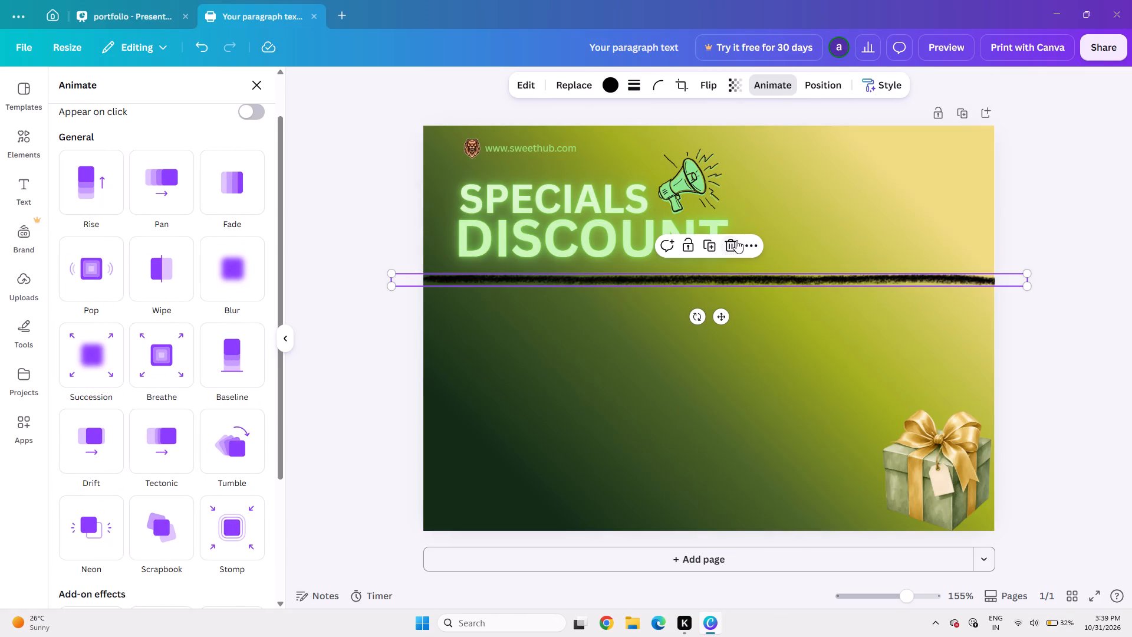
left_click(729, 244)
Insert a straight black line near the middle of the page and reduce its stroke weight to the thinnest setting.
key("l")
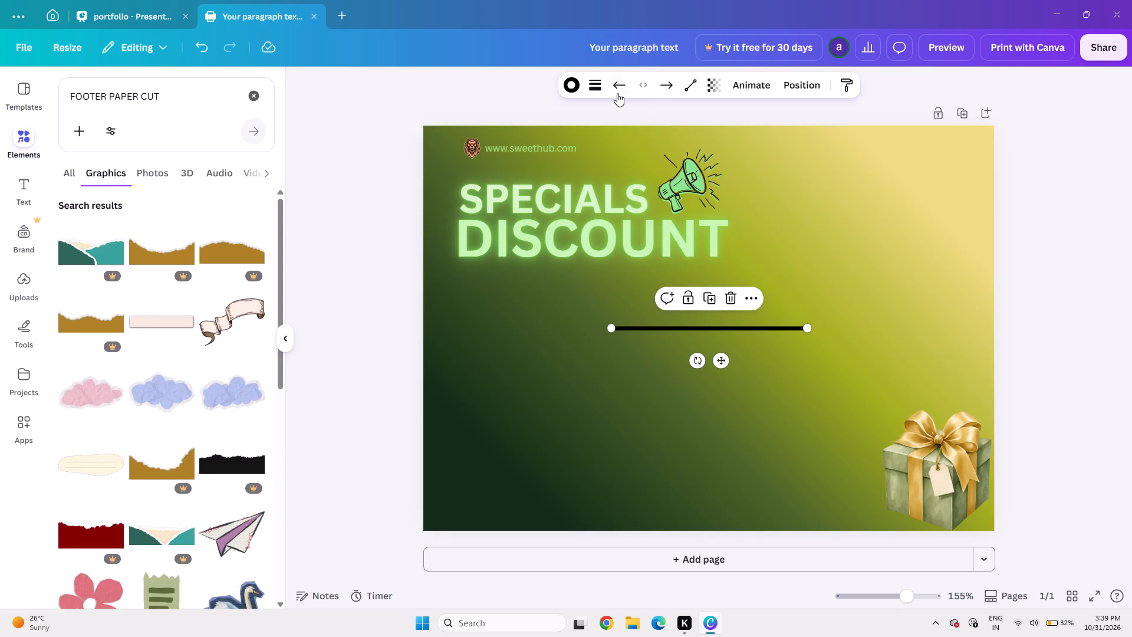
left_click(571, 84)
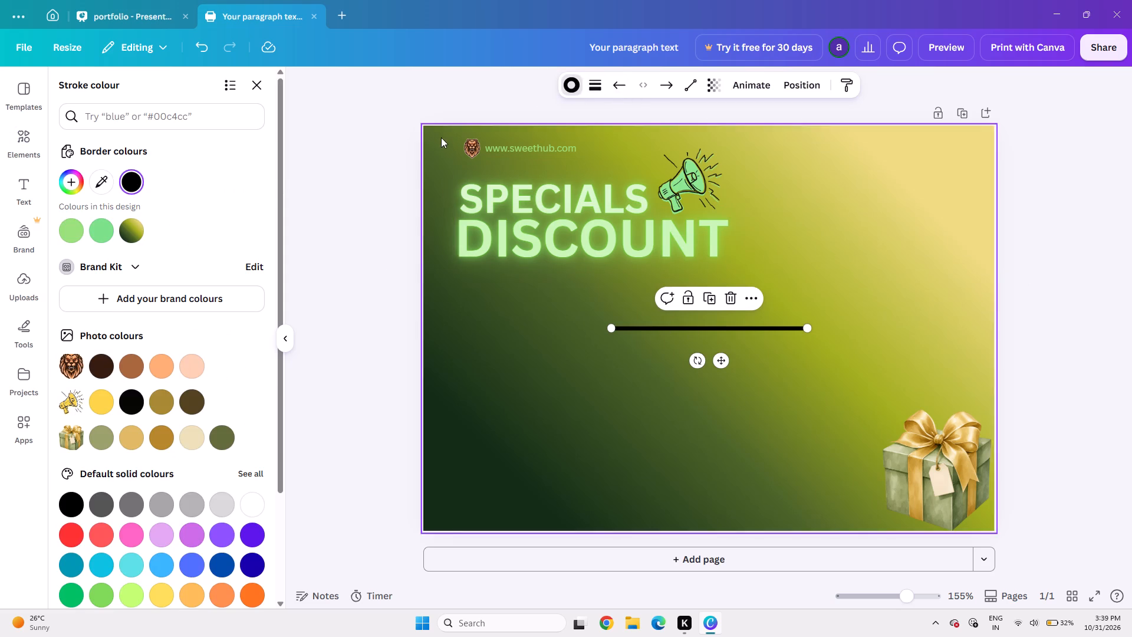
left_click(601, 83)
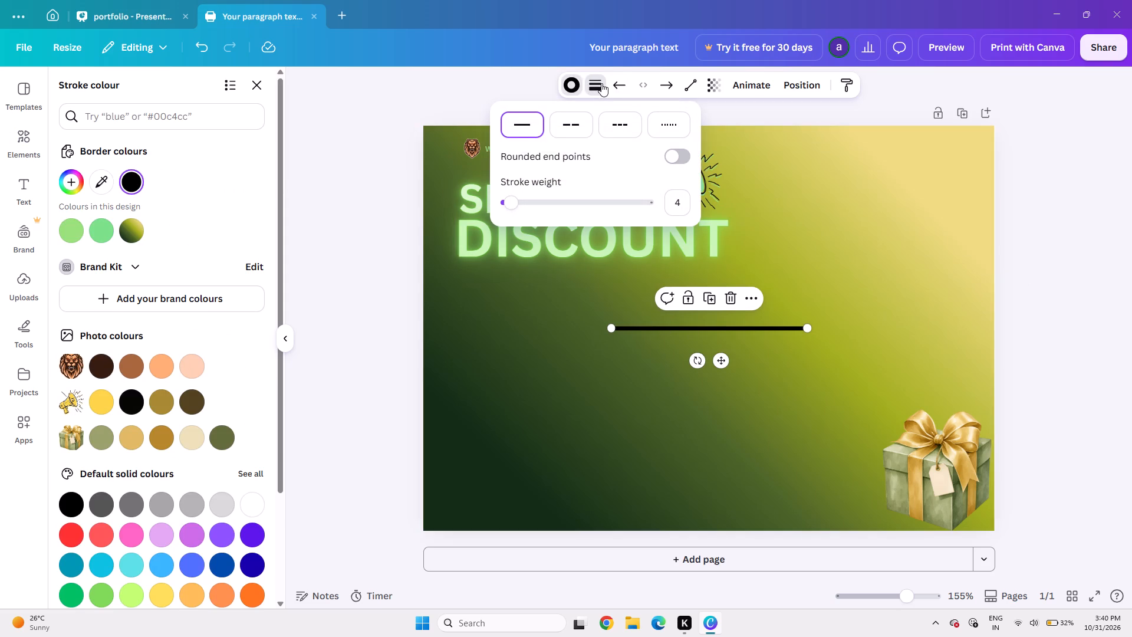
left_click_drag(516, 204, 426, 224)
left_click(481, 324)
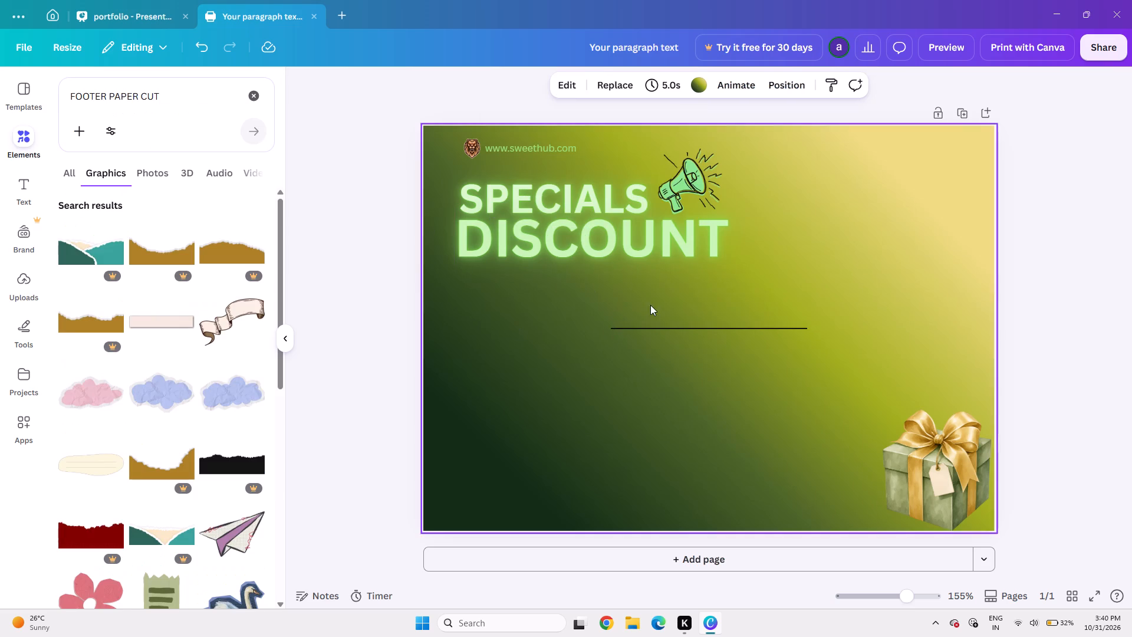
Extend both ends of the thin black line so it spans the full width of the page.
left_click(623, 329)
left_click_drag(610, 330, 469, 322)
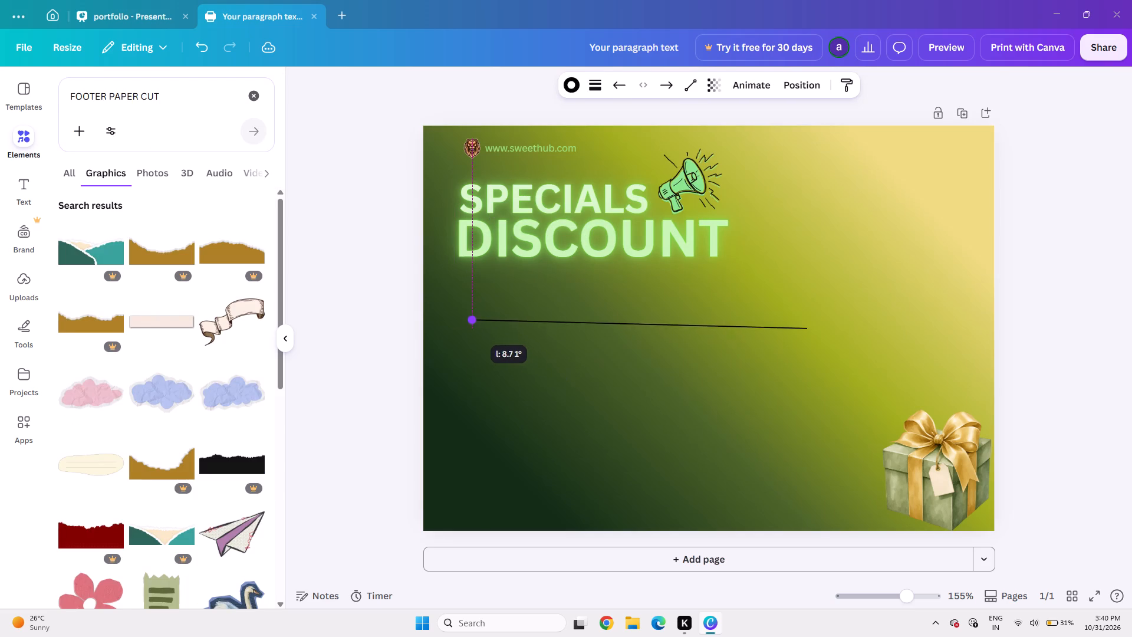
left_click_drag(469, 322, 421, 333)
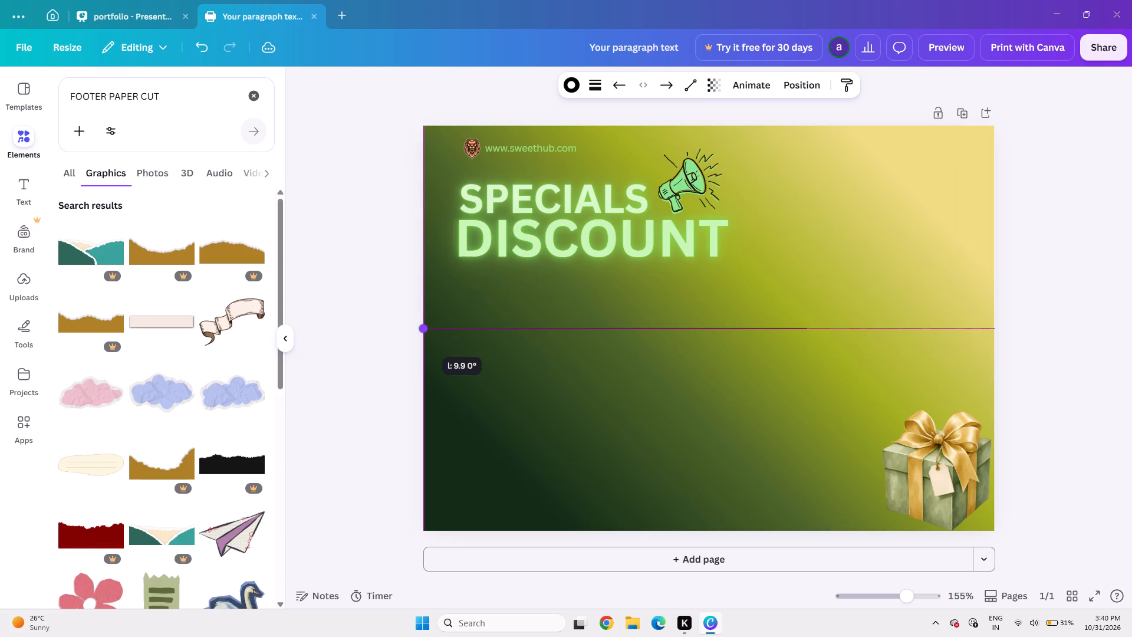
left_click_drag(421, 333, 420, 333)
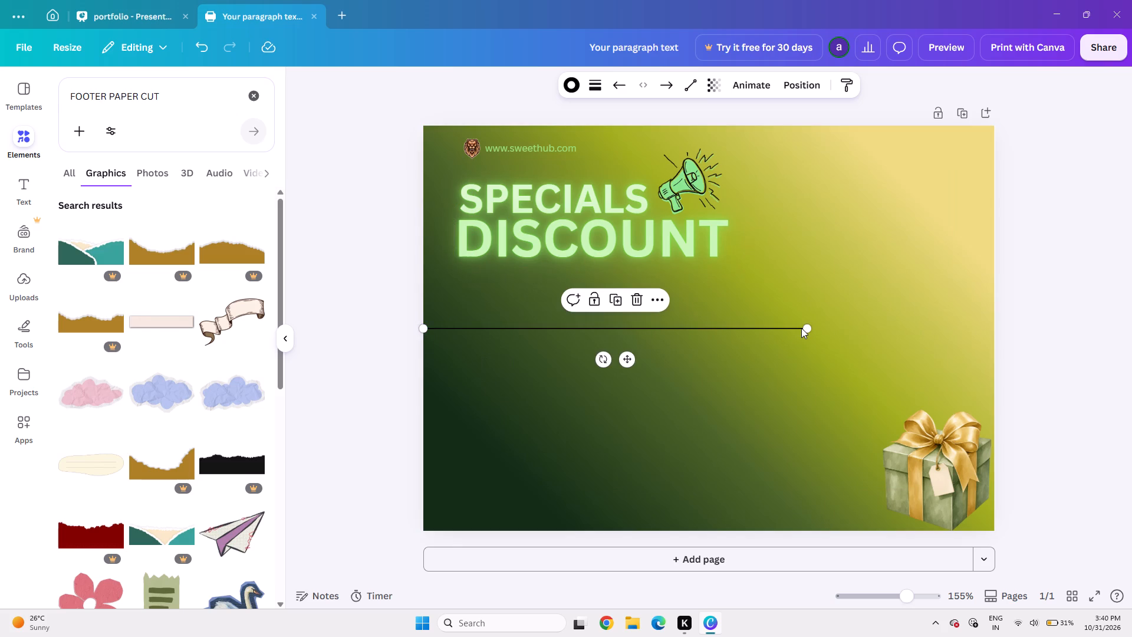
left_click(801, 328)
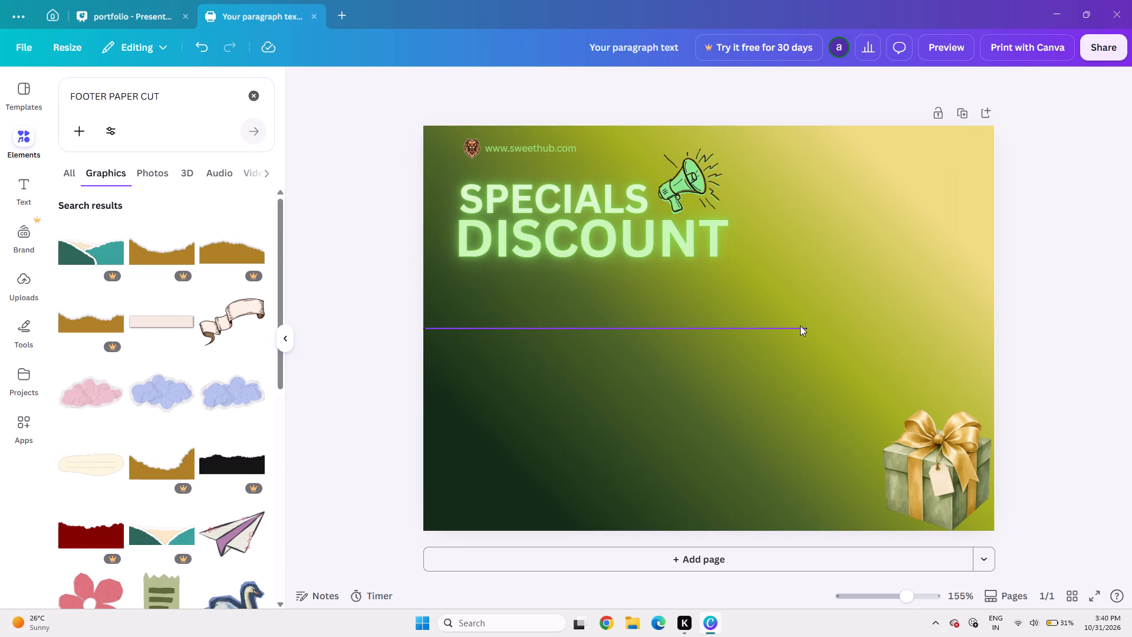
left_click(800, 326)
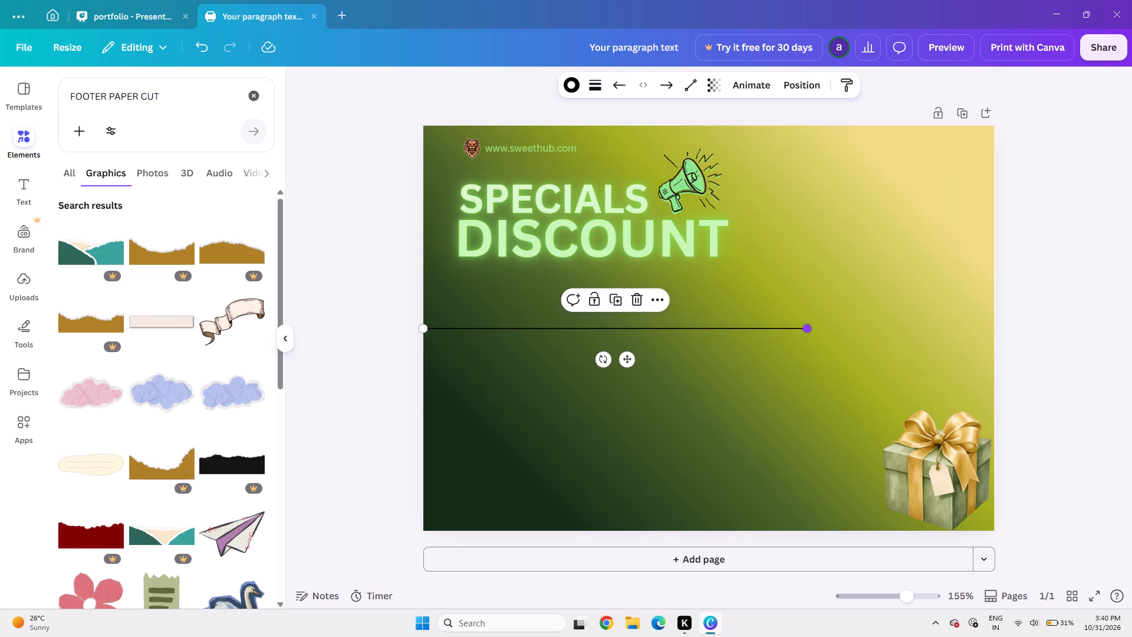
left_click_drag(811, 330, 943, 330)
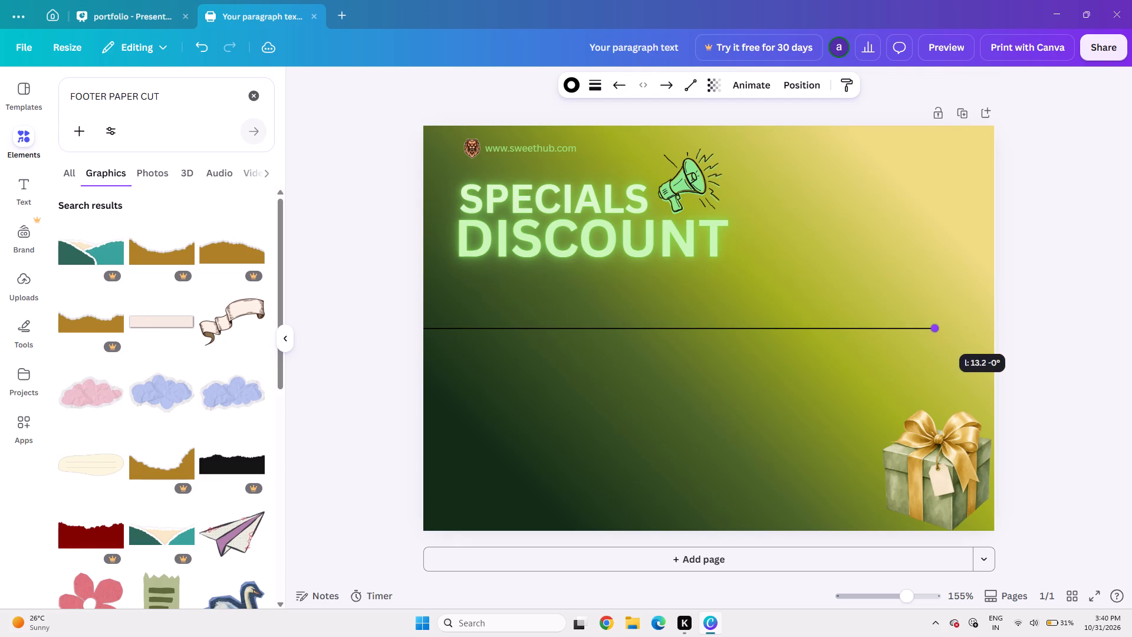
left_click_drag(943, 330, 1009, 332)
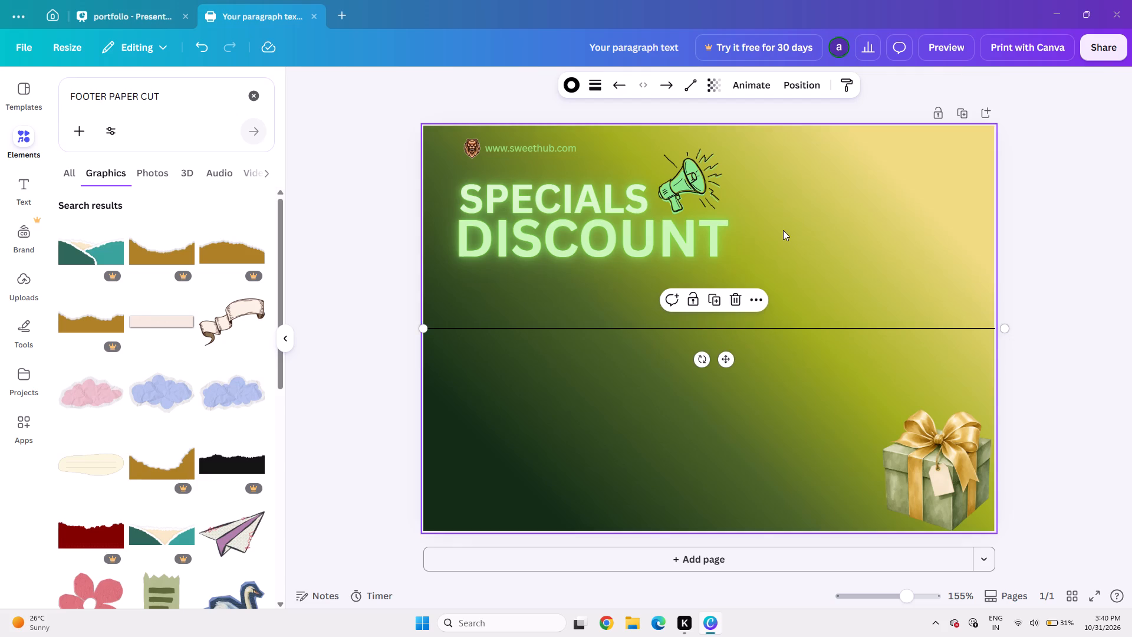
left_click(1018, 306)
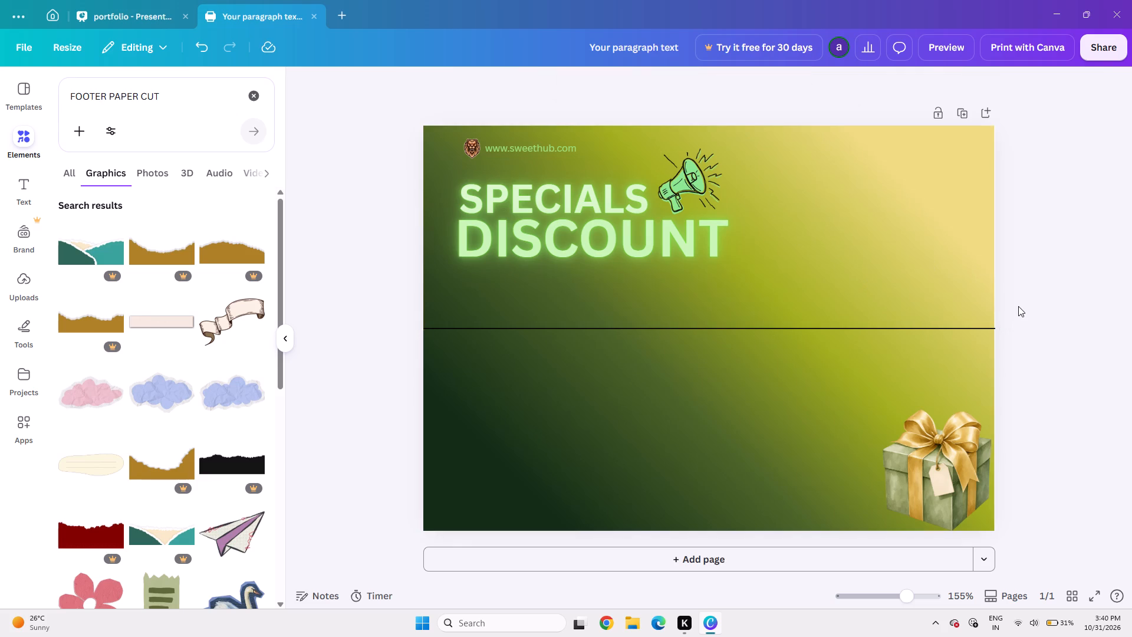
Move the full-width black line up to just beneath the DISCOUNT heading.
left_click(853, 333)
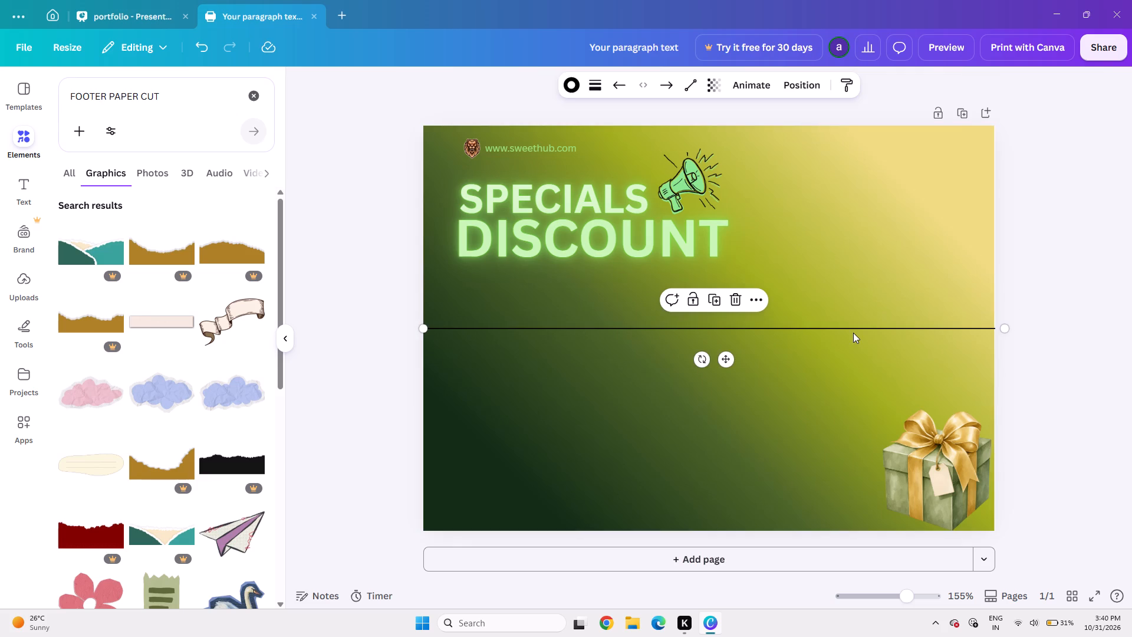
key("Up")
key("Up")
key("Up")
key("Up")
key("Up")
key("Up")
key("Up")
key("Up")
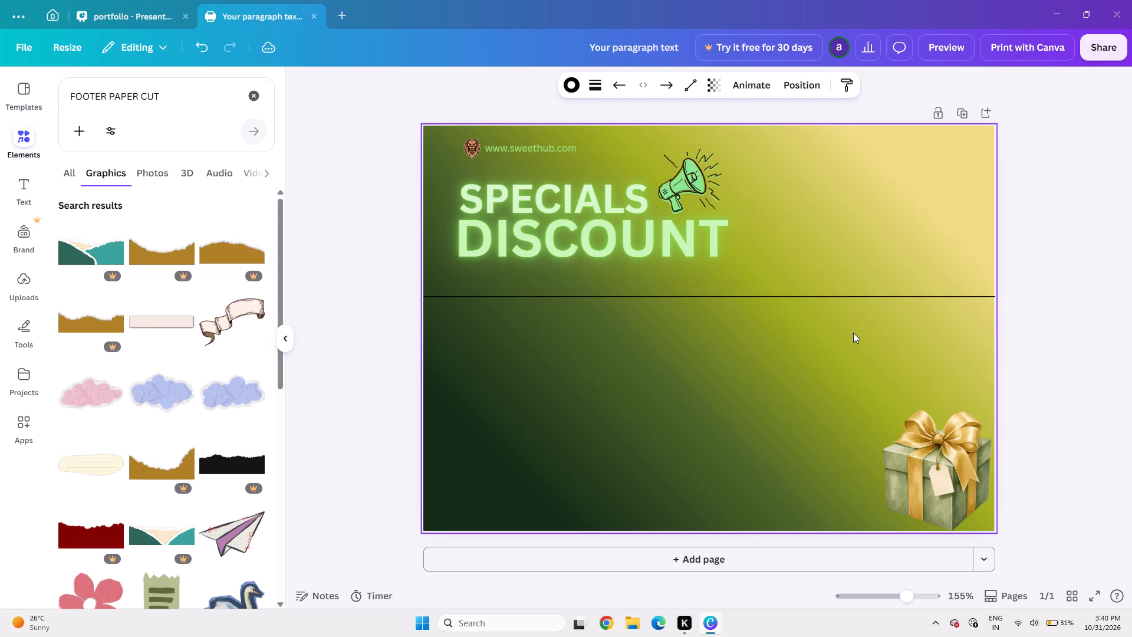
key("Up")
key("Up")
key("Up")
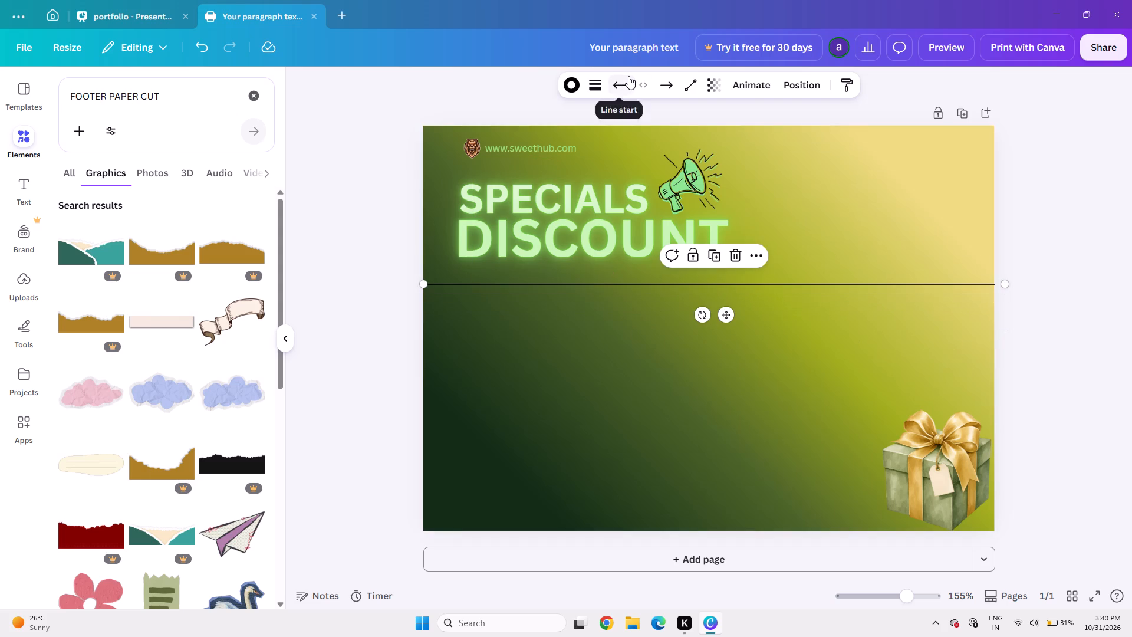
Compare the dashed line styles on the divider and change it to the dotted style.
left_click(717, 82)
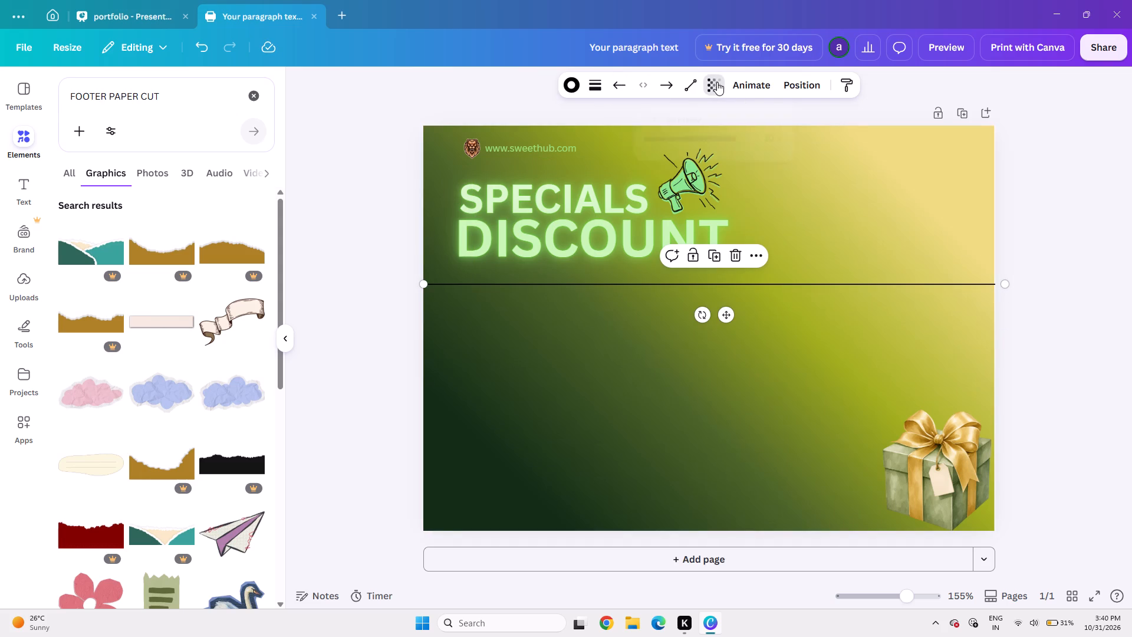
left_click(601, 87)
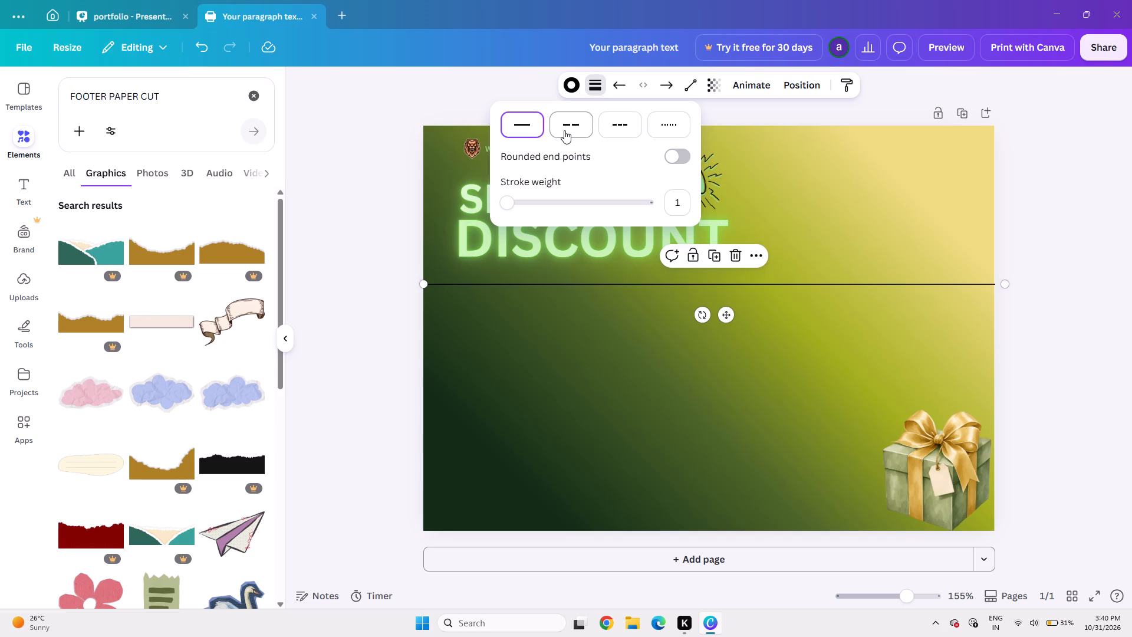
left_click(564, 130)
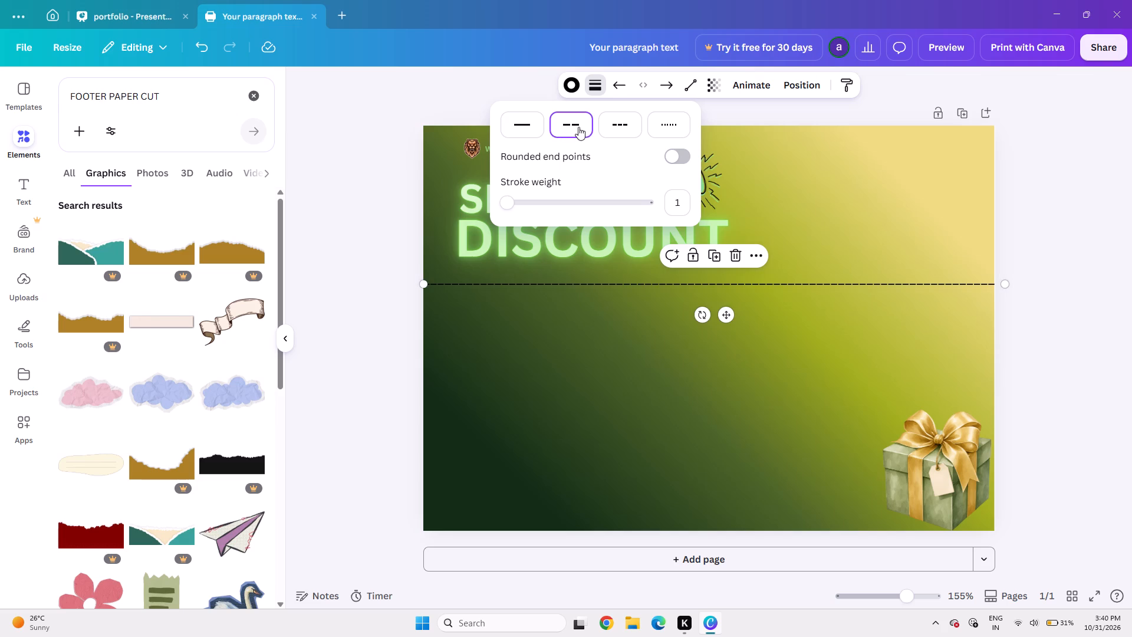
left_click(607, 122)
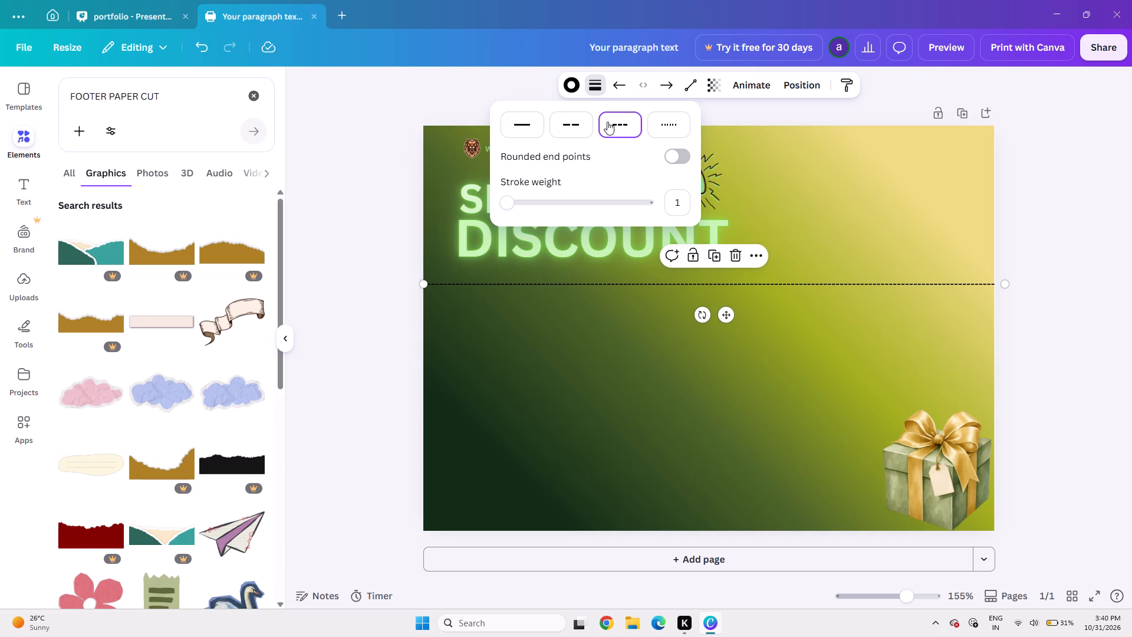
left_click(657, 117)
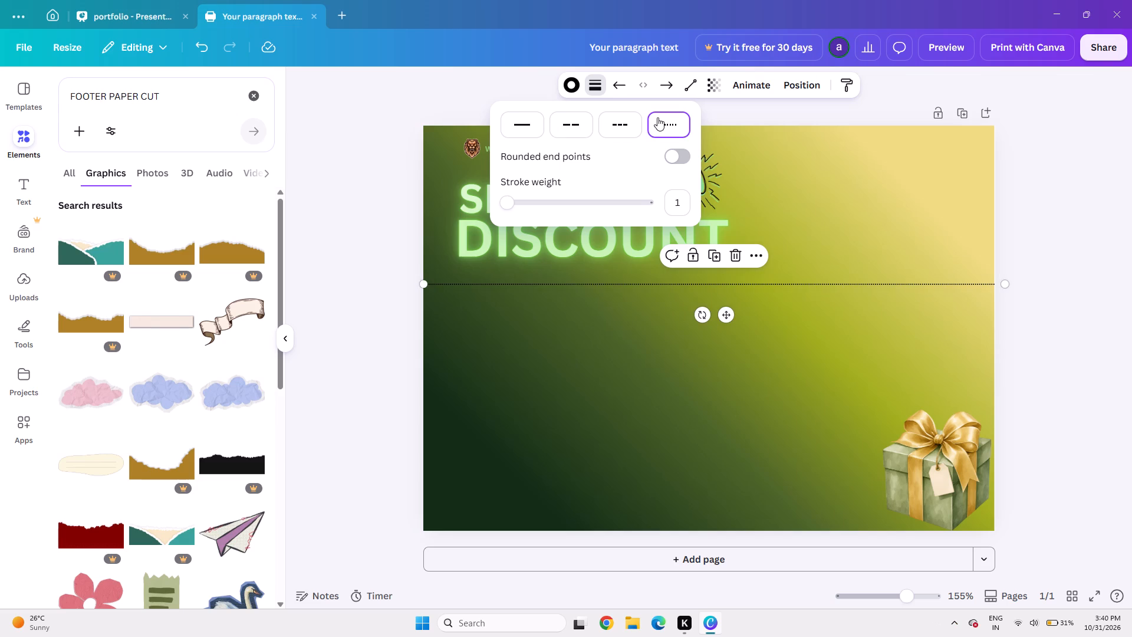
left_click(902, 232)
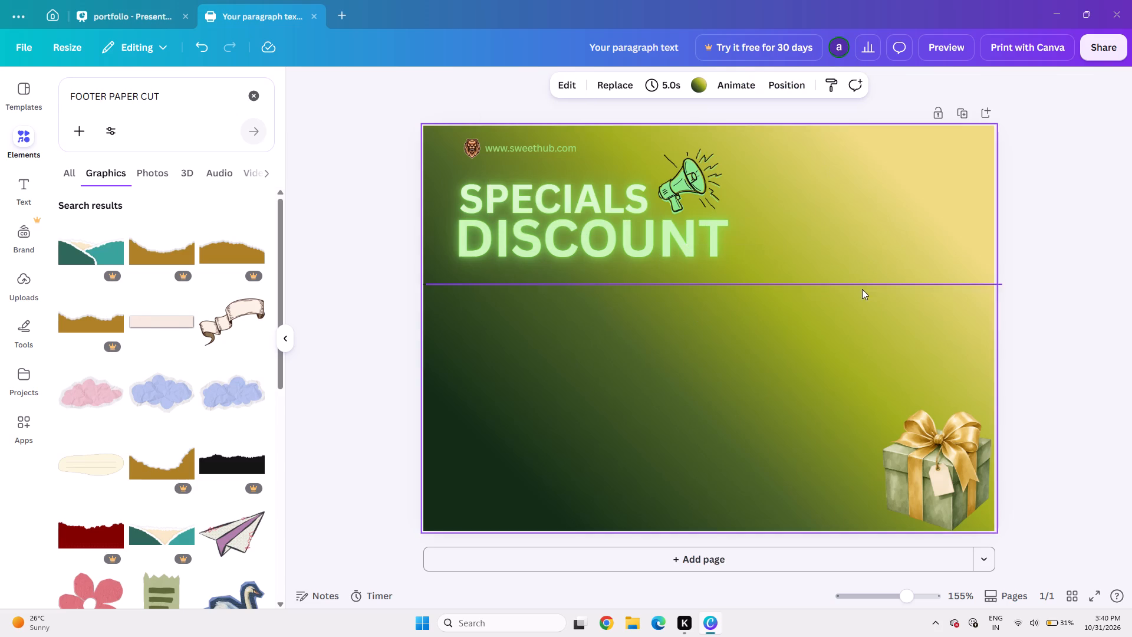
Set the dotted divider line's stroke weight to 2.
left_click(838, 283)
left_click(594, 81)
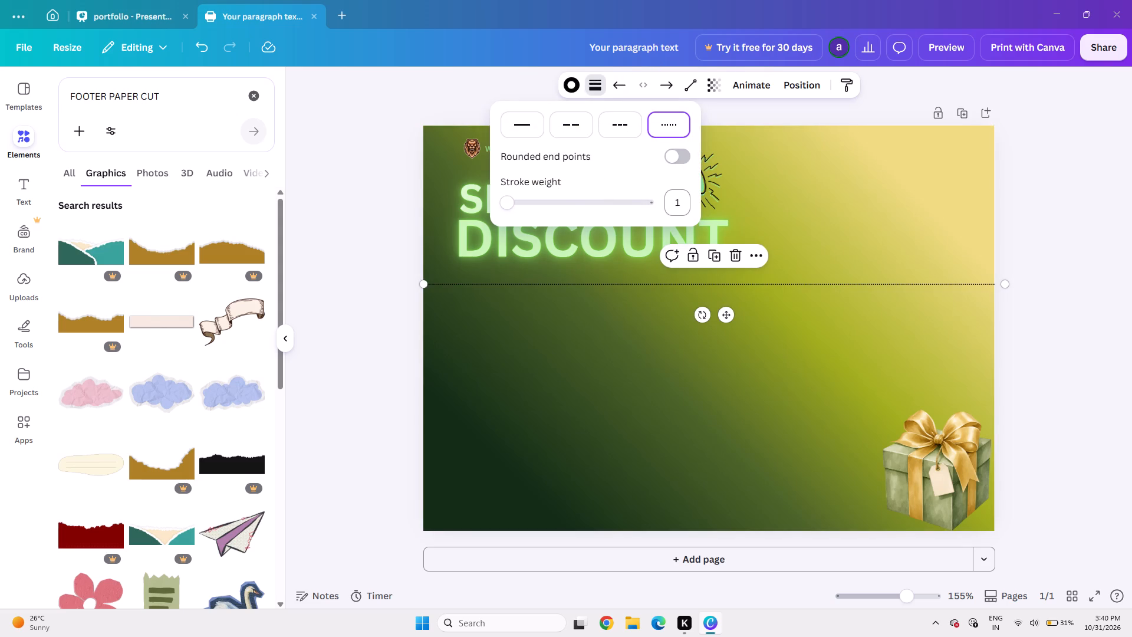
left_click(508, 205)
key("Right")
key("Right")
key("Right")
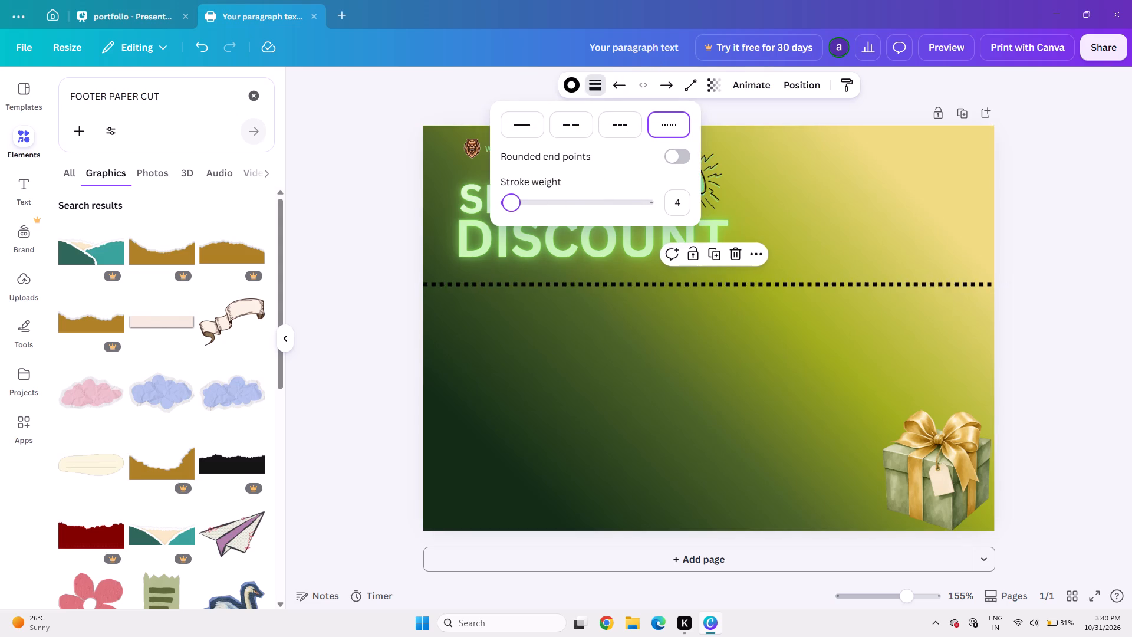
key("Right")
key("Right")
key("Right")
key("Right")
key("Right")
key("Right")
key("Right")
key("Right")
key("Right")
key("Right")
key("Right")
key("Right")
key("Right")
key("Right")
key("Right")
key("Right")
key("Right")
key("Right")
key("Right")
key("Right")
key("Right")
key("Right")
key("Right")
key("Right")
key("Right")
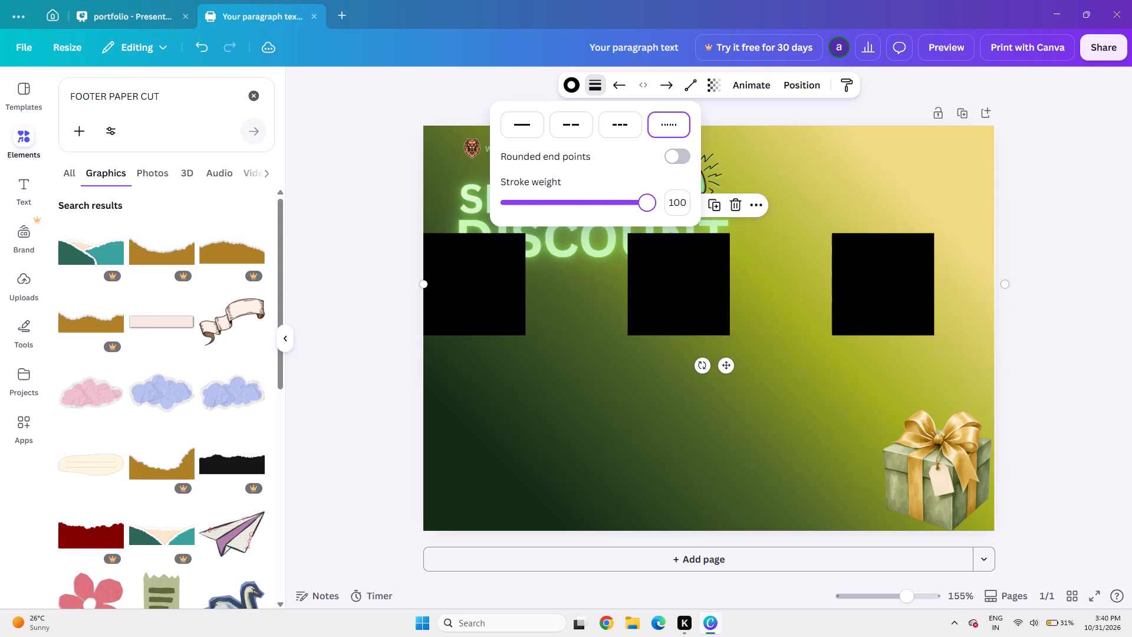
key("Left")
key("Left")
key("Left")
key("Left")
key("Left")
key("Left")
key("Left")
key("Left")
key("Left")
key("Left")
key("Left")
key("Left")
key("Left")
key("Left")
key("Left")
key("Left")
key("Left")
key("Left")
key("Left")
key("Left")
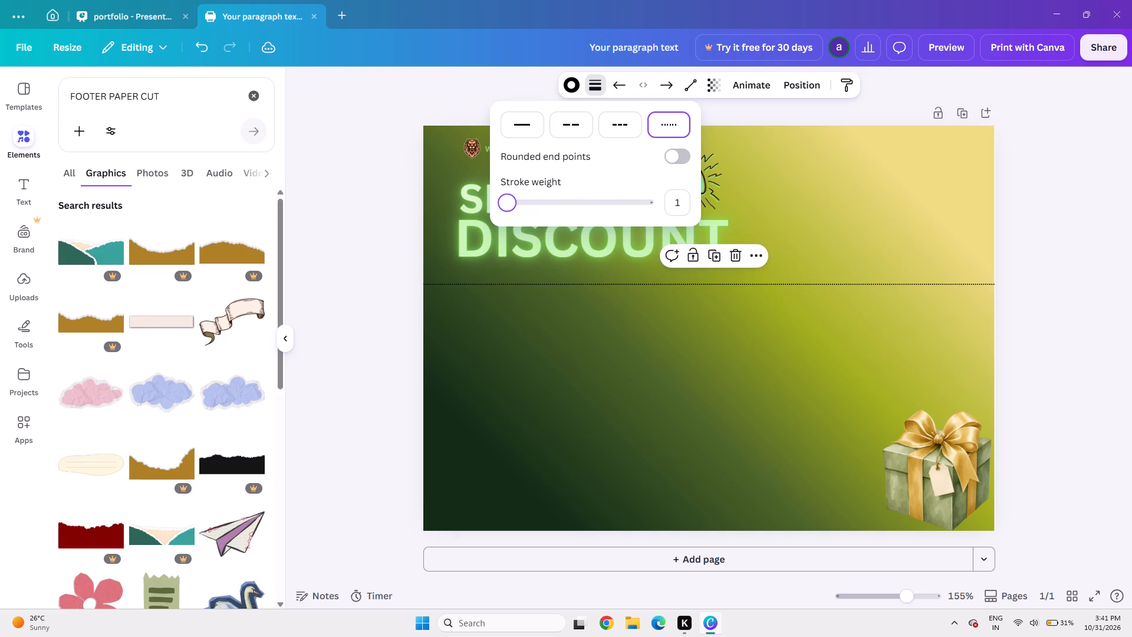
key("Right")
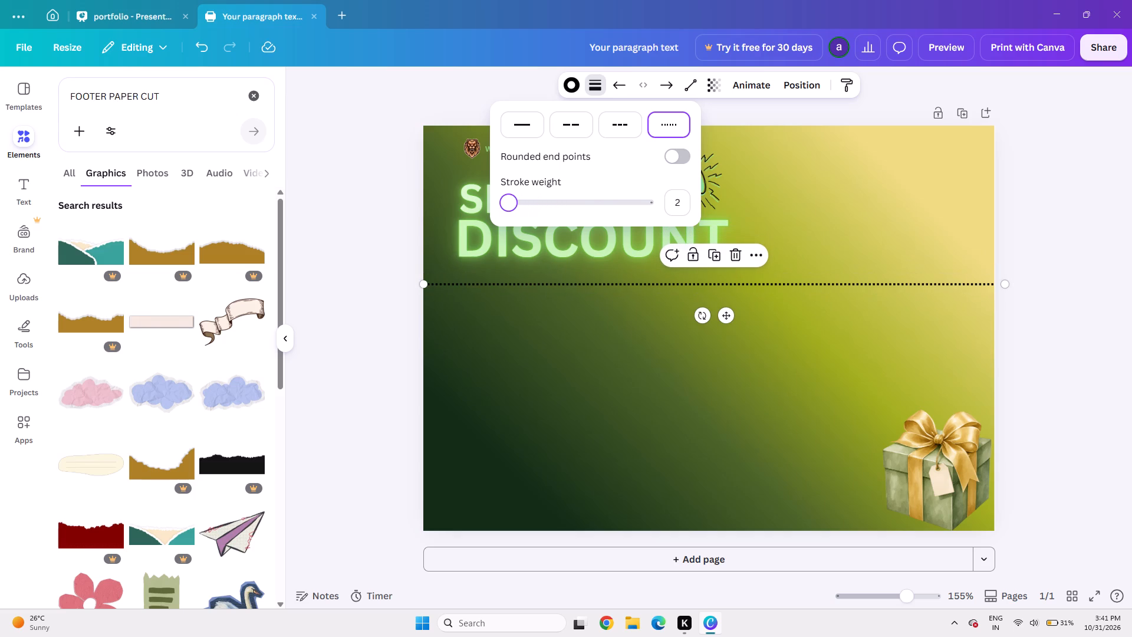
key("Up")
key("Left")
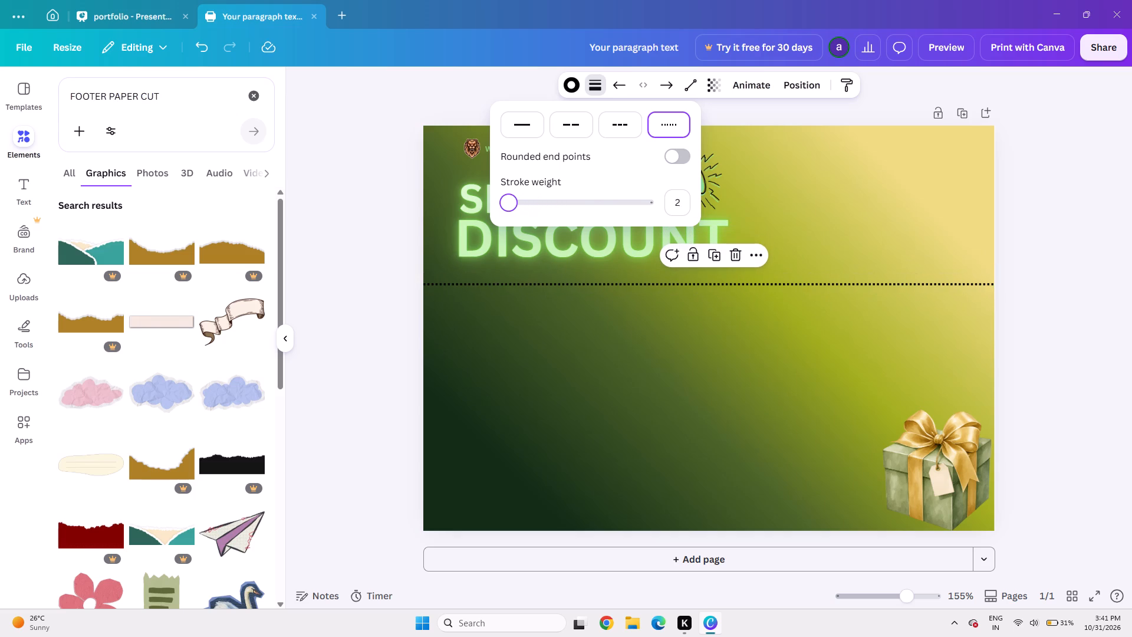
left_click(1120, 249)
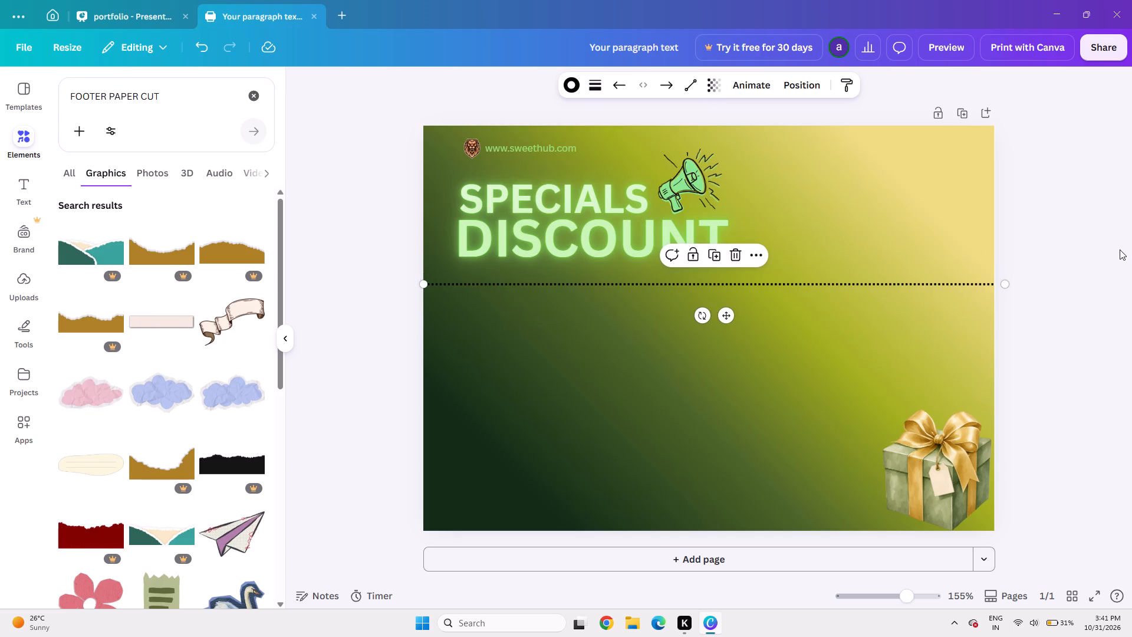
Nudge the dotted divider line slightly up, closer to the DISCOUNT heading.
left_click(882, 288)
left_click(870, 285)
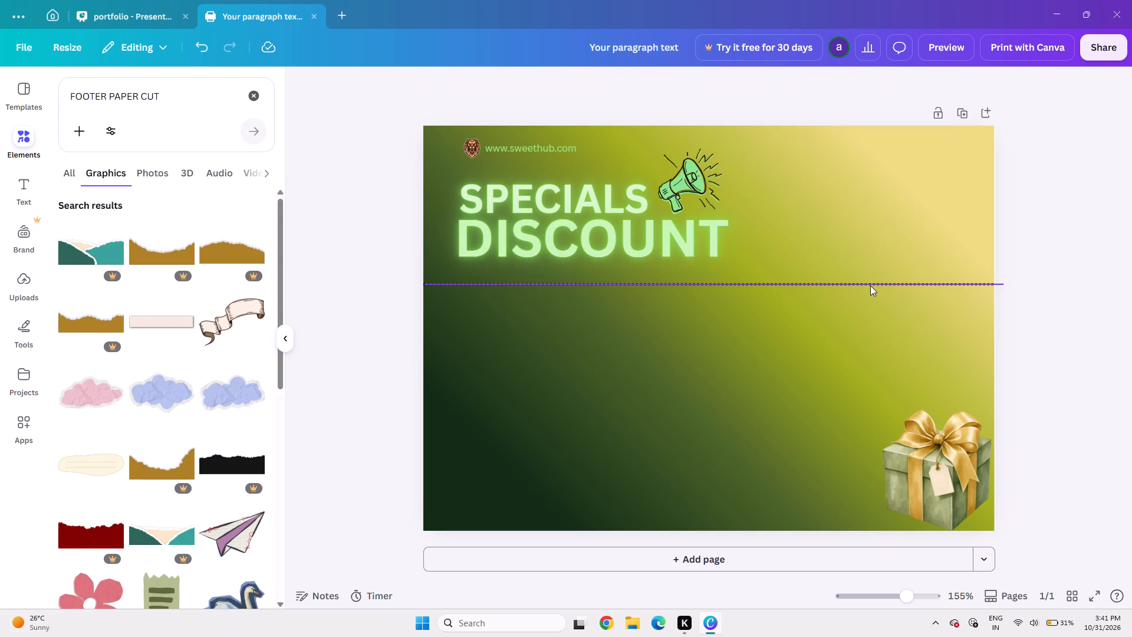
key("Up")
key("Down")
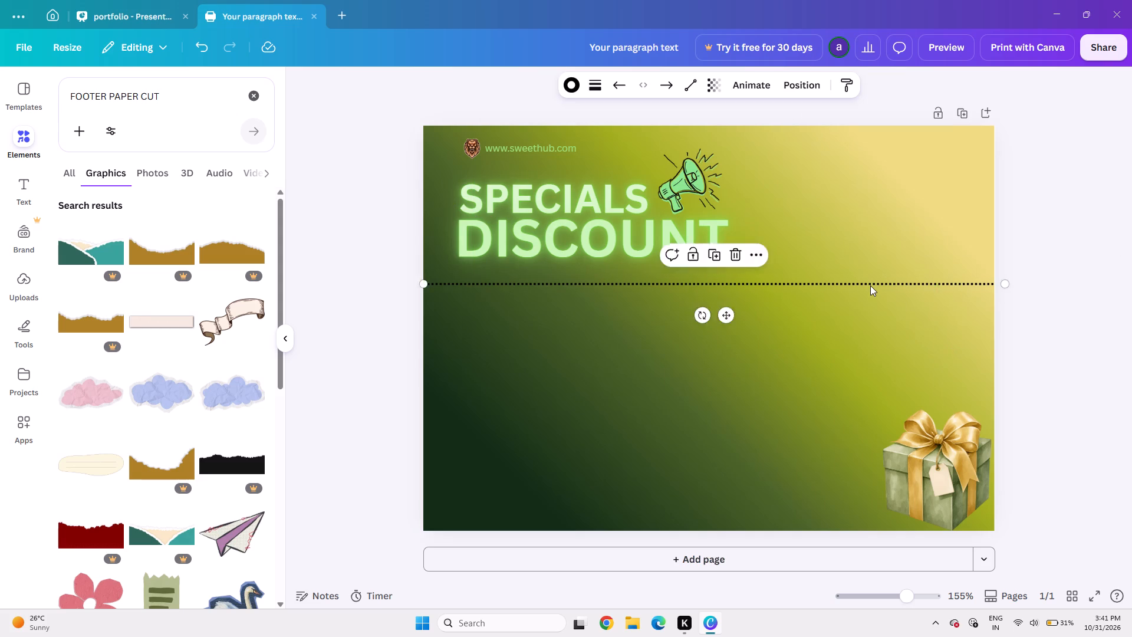
key("Up")
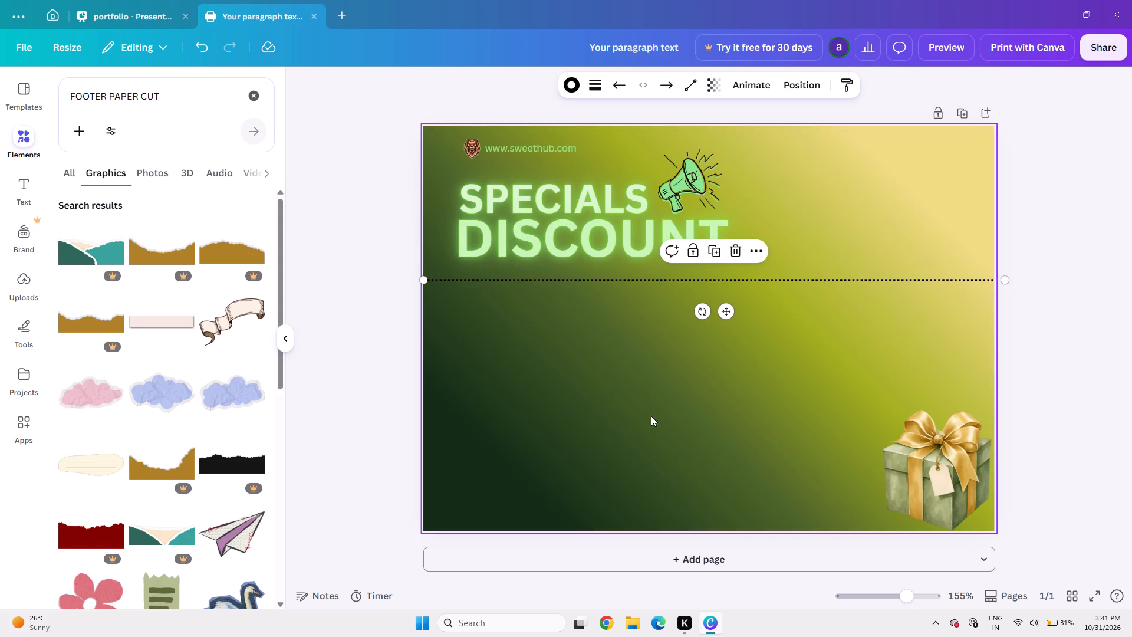
Browse the FOOTER PAPER CUT graphics results for a suitable decorative element.
scroll(199, 377, "down", 4)
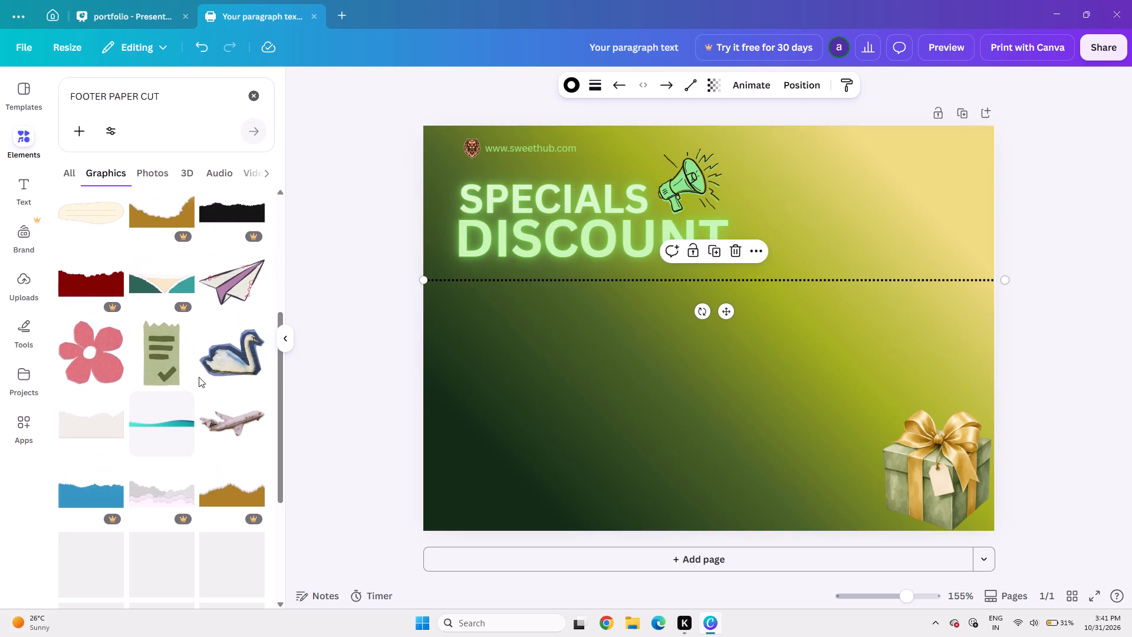
scroll(199, 377, "down", 4)
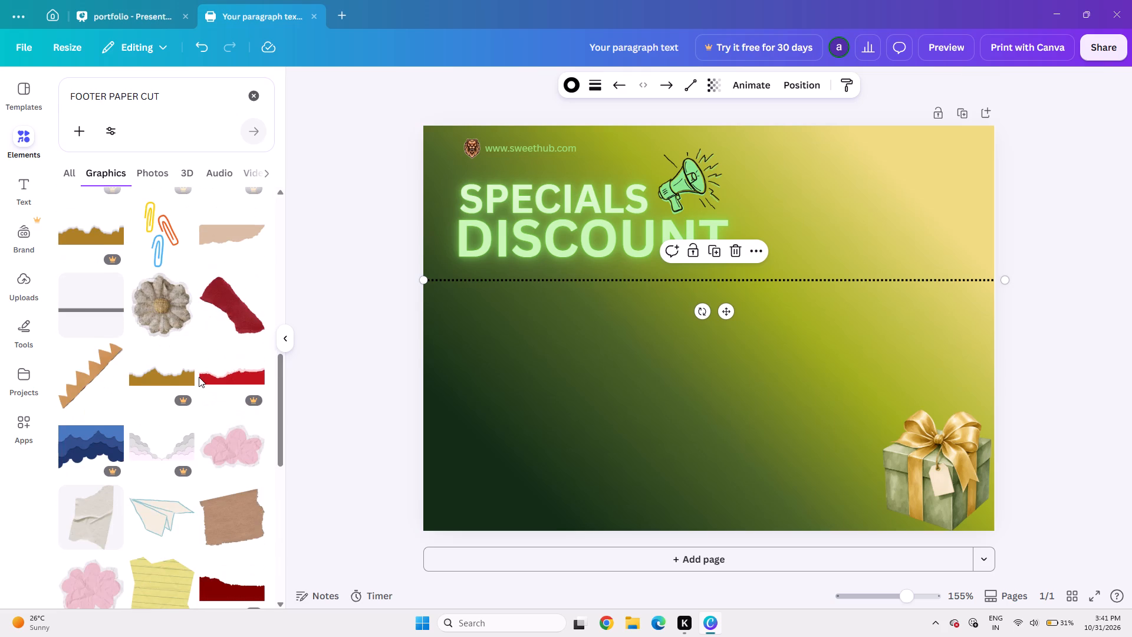
scroll(199, 377, "down", 3)
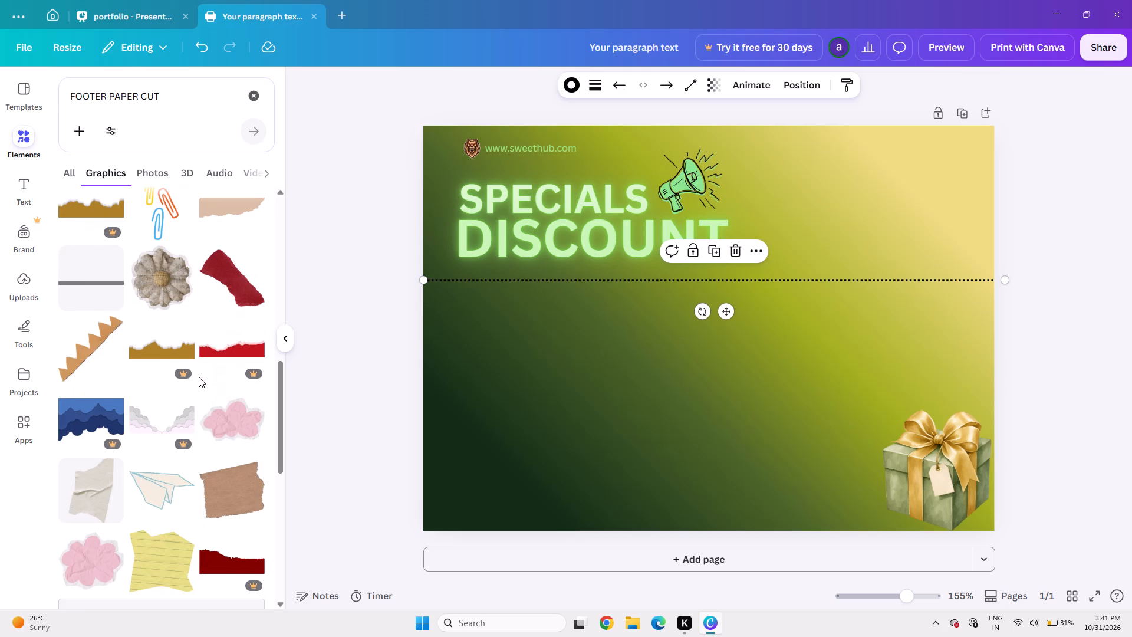
scroll(199, 377, "down", 4)
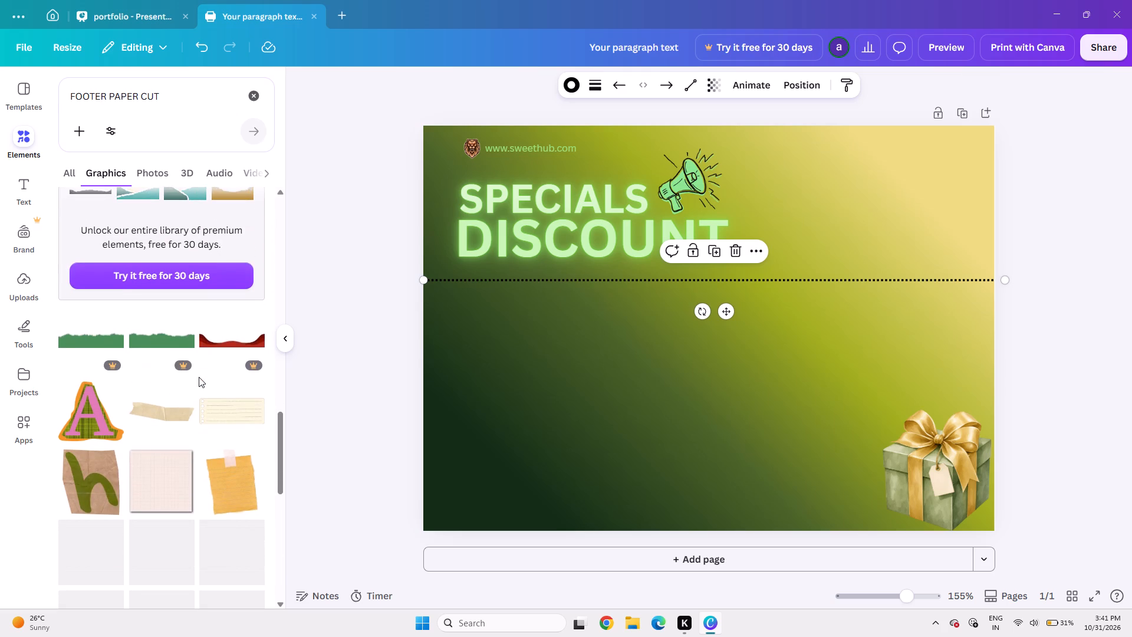
scroll(199, 377, "down", 2)
scroll(199, 377, "up", 4)
scroll(199, 377, "down", 3)
scroll(199, 377, "up", 6)
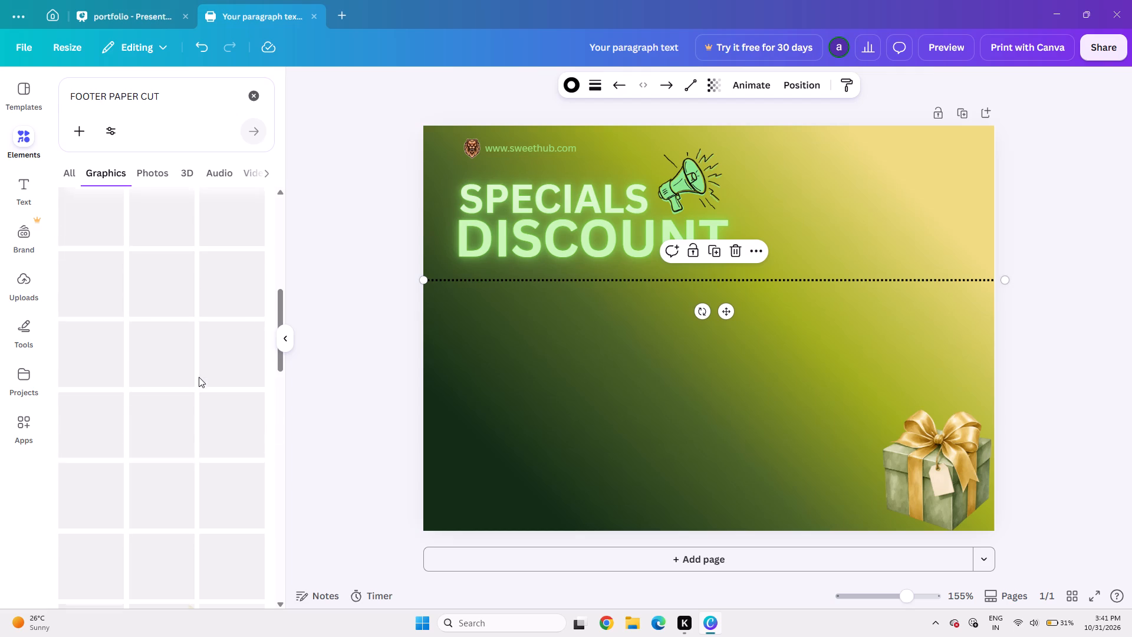
scroll(199, 377, "up", 1)
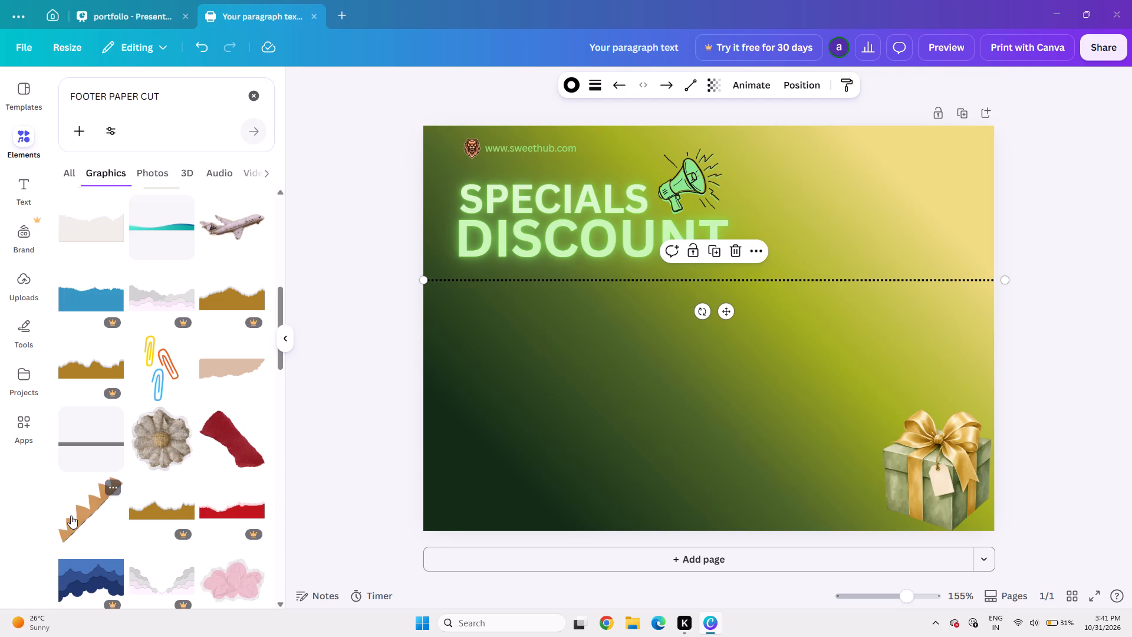
Browse the suggested gift certificate templates for layout ideas.
left_click(19, 83)
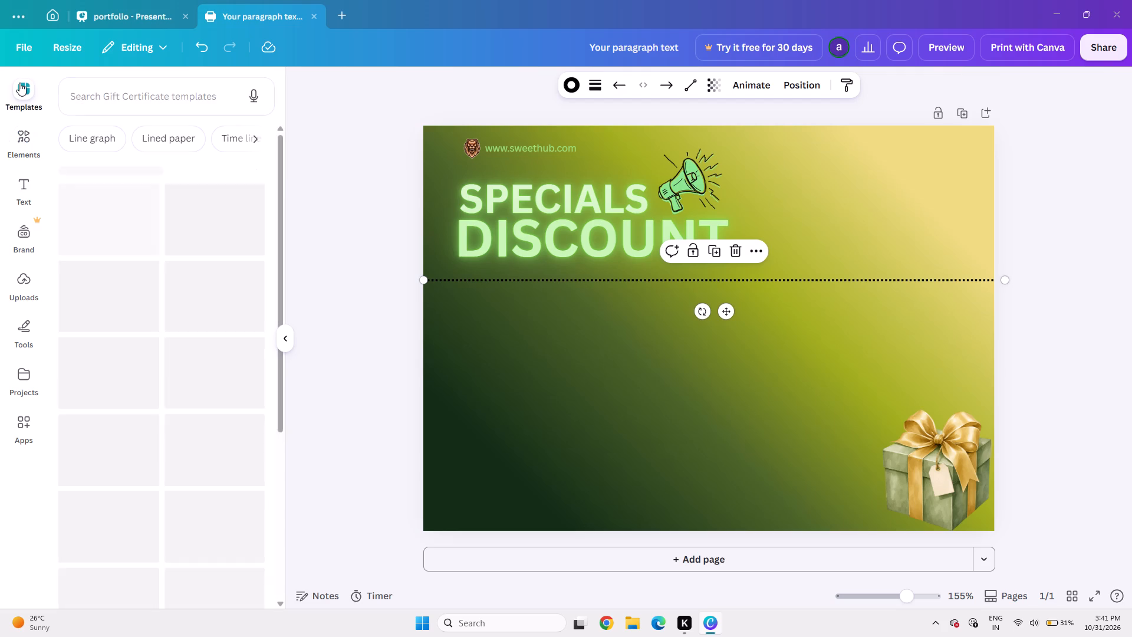
left_click(19, 83)
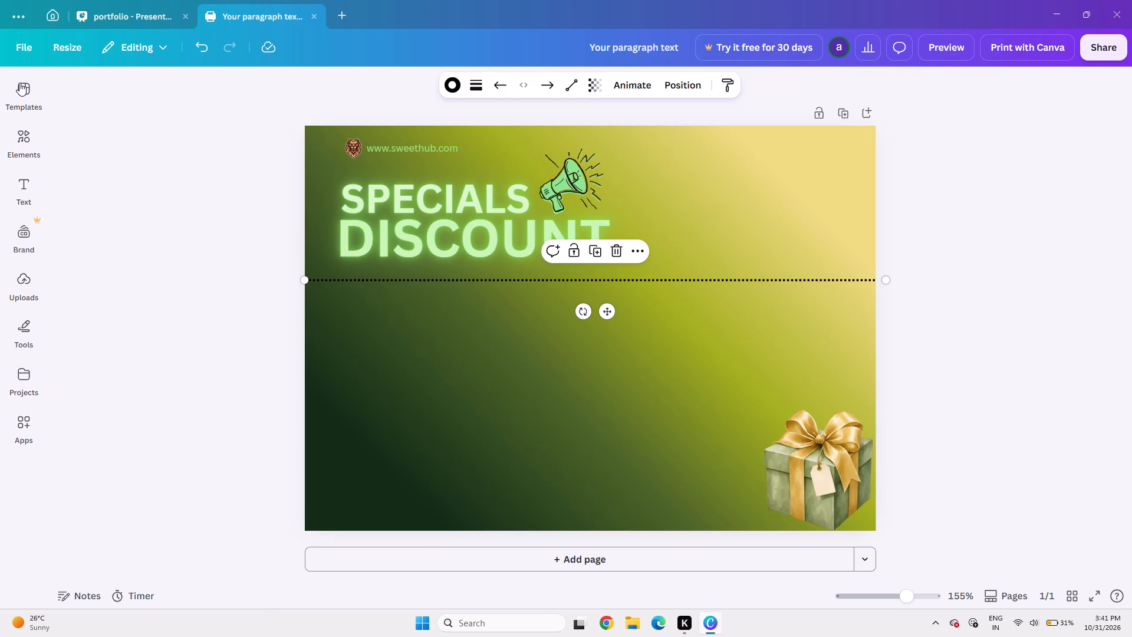
double_click(19, 83)
left_click(19, 83)
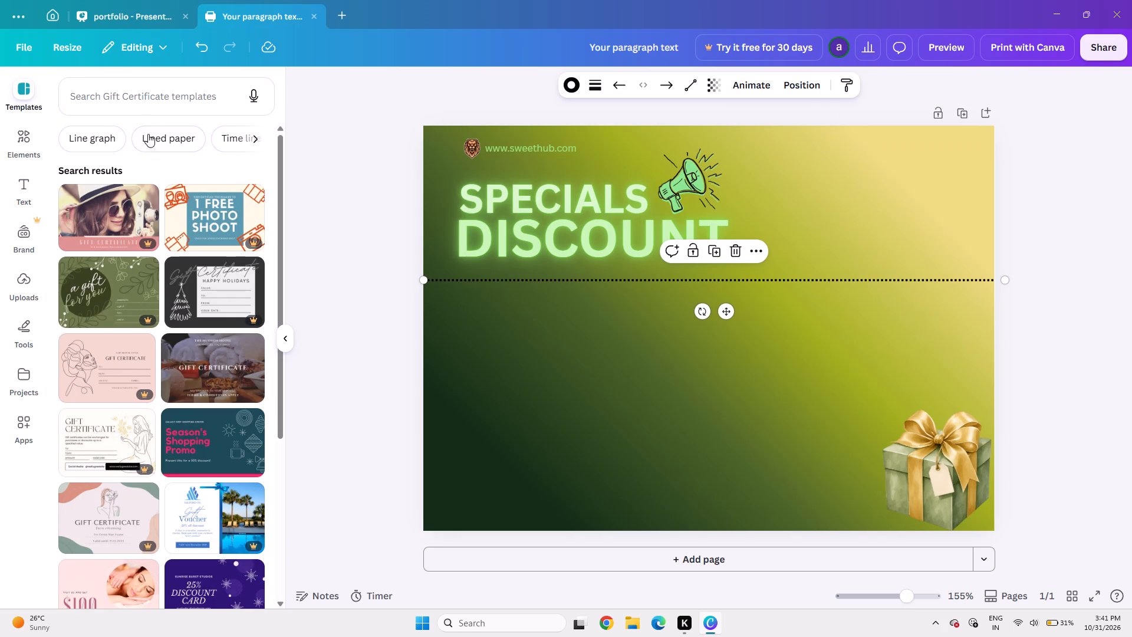
scroll(58, 267, "down", 3)
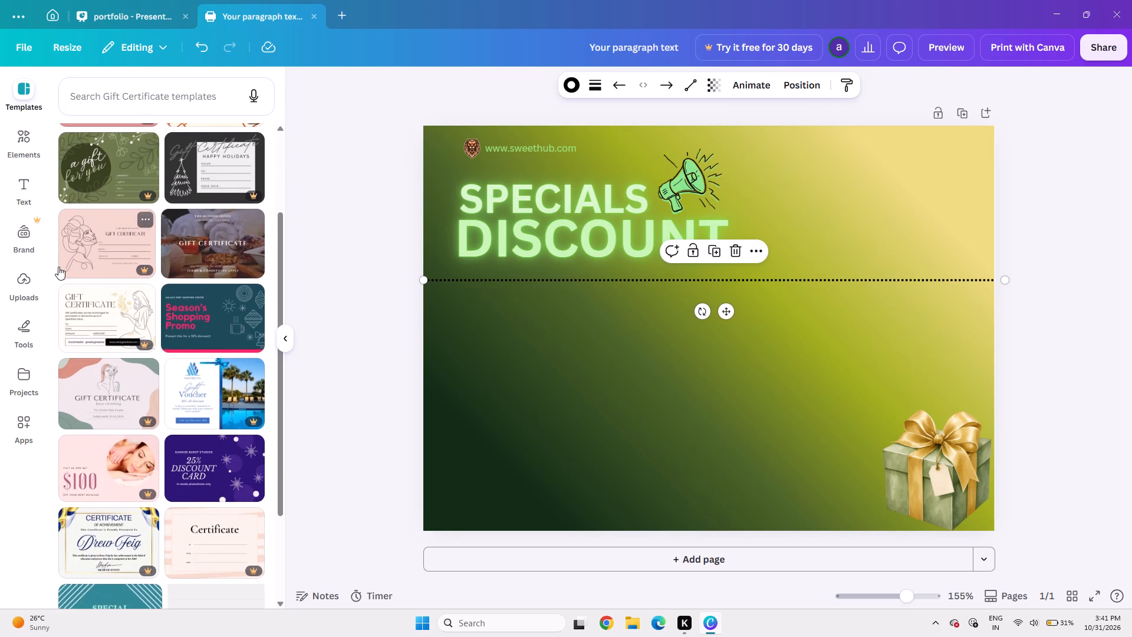
scroll(58, 267, "down", 2)
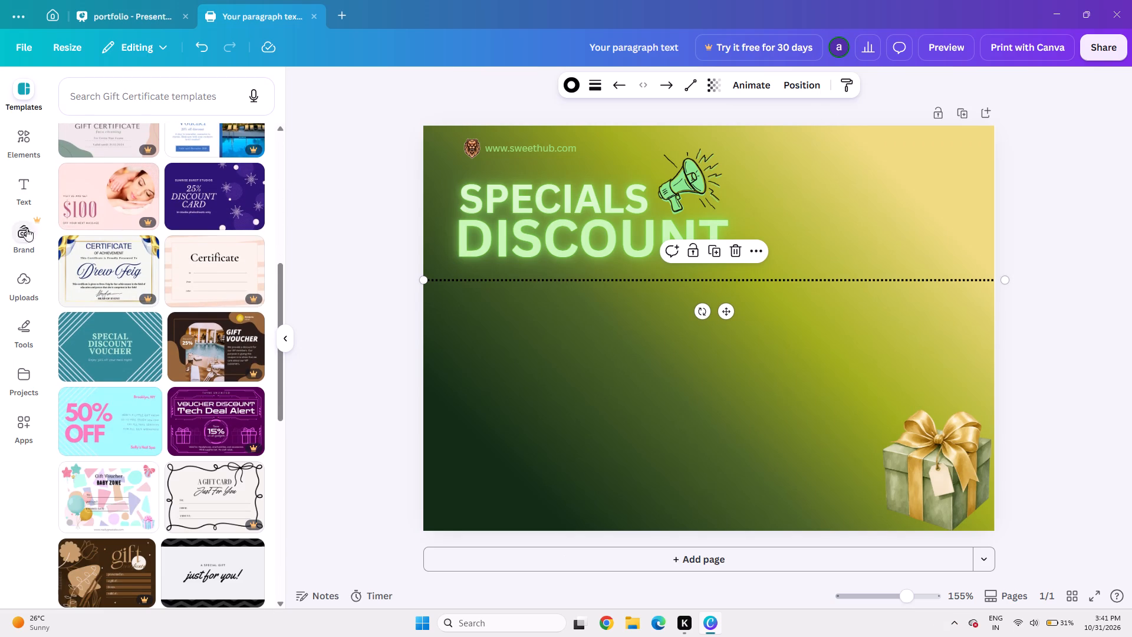
Look further through the FOOTER PAPER CUT graphics results for a suitable decorative footer element.
left_click(23, 178)
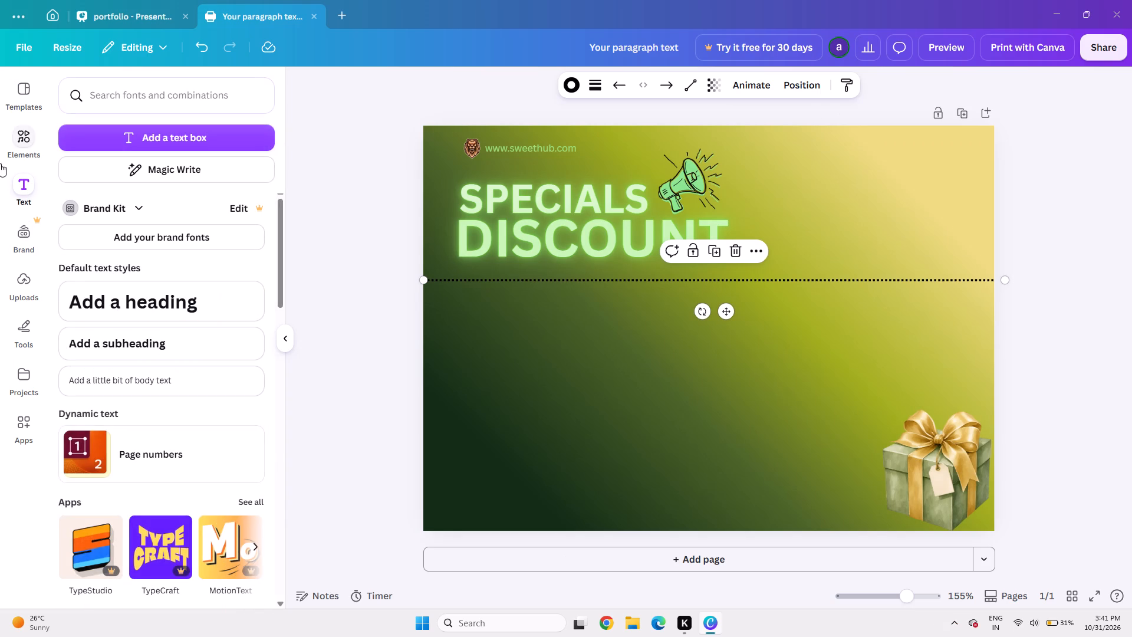
left_click(15, 139)
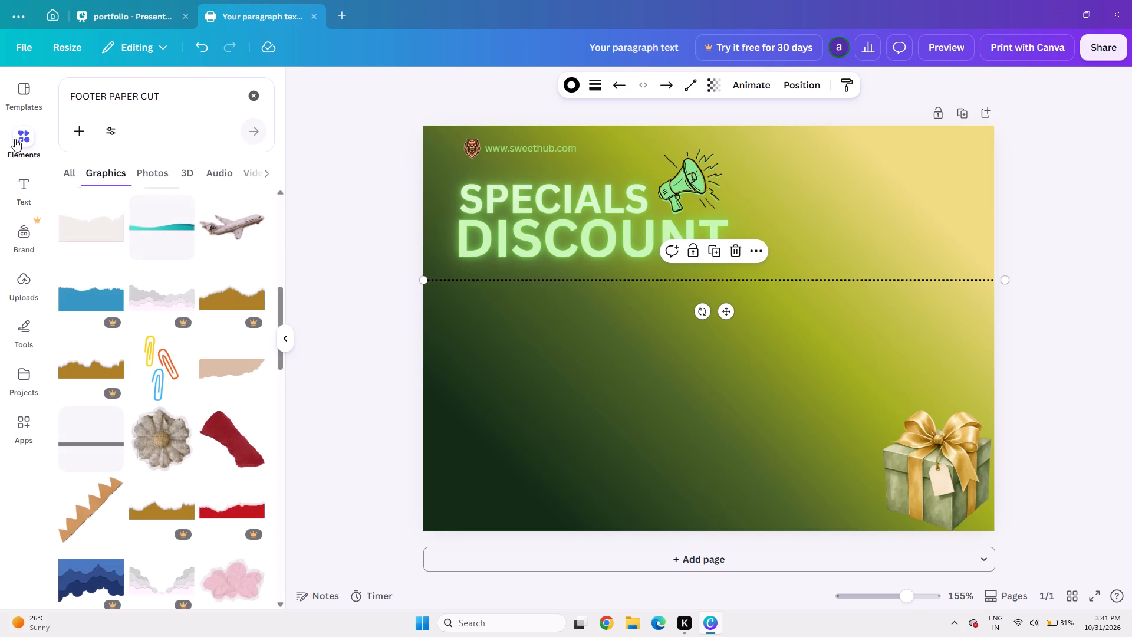
scroll(122, 396, "down", 2)
scroll(154, 454, "down", 2)
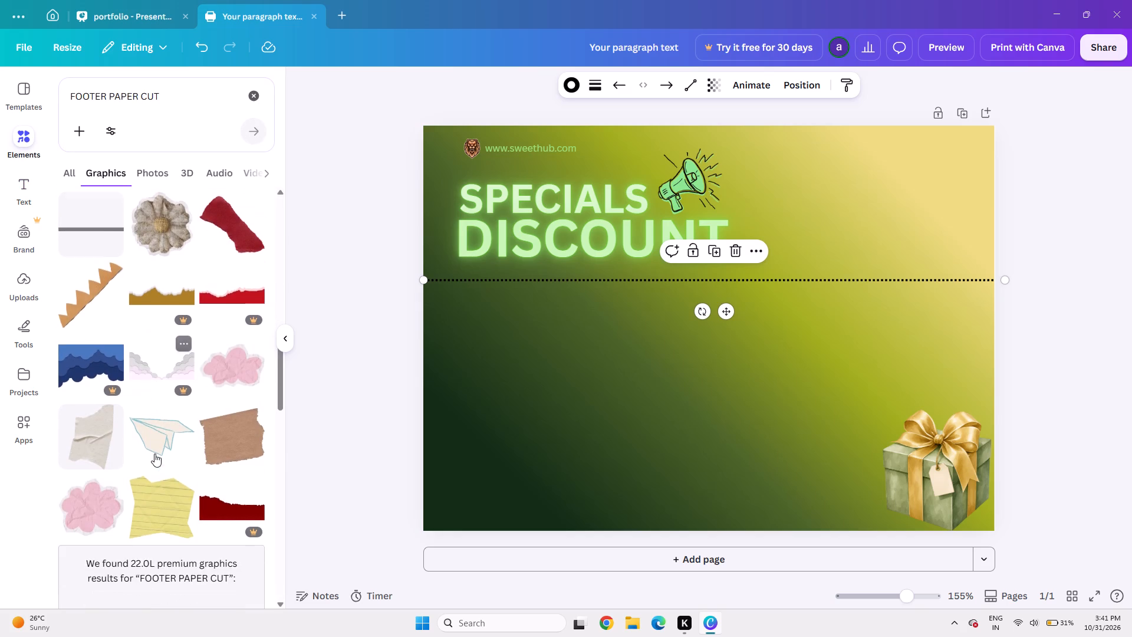
scroll(154, 454, "down", 9)
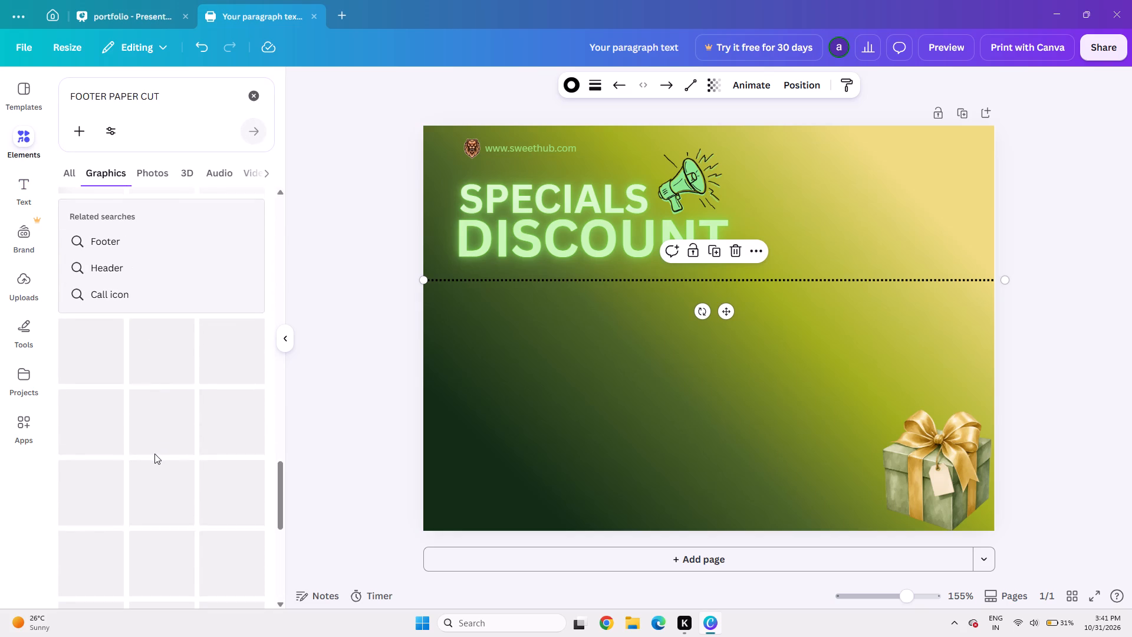
scroll(154, 454, "down", 3)
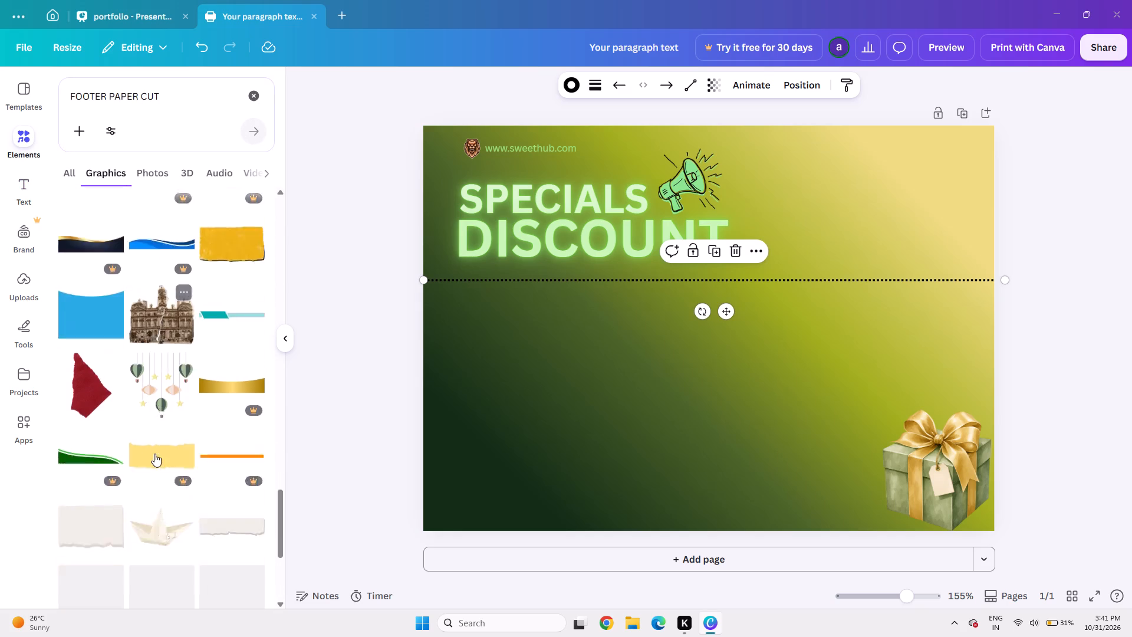
scroll(154, 454, "down", 4)
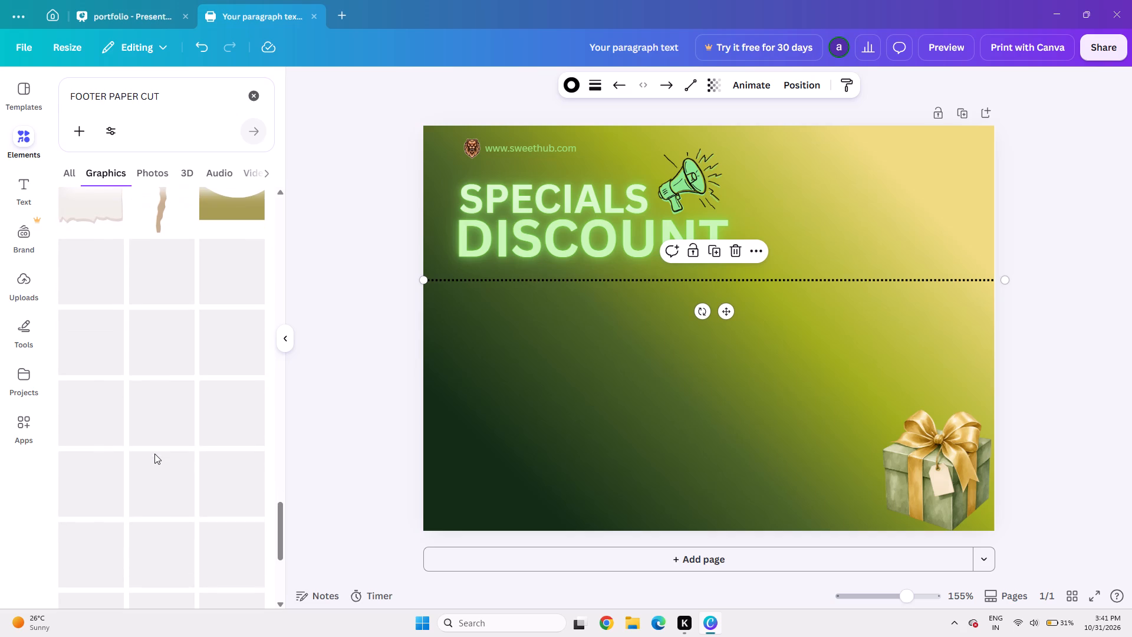
scroll(154, 454, "down", 2)
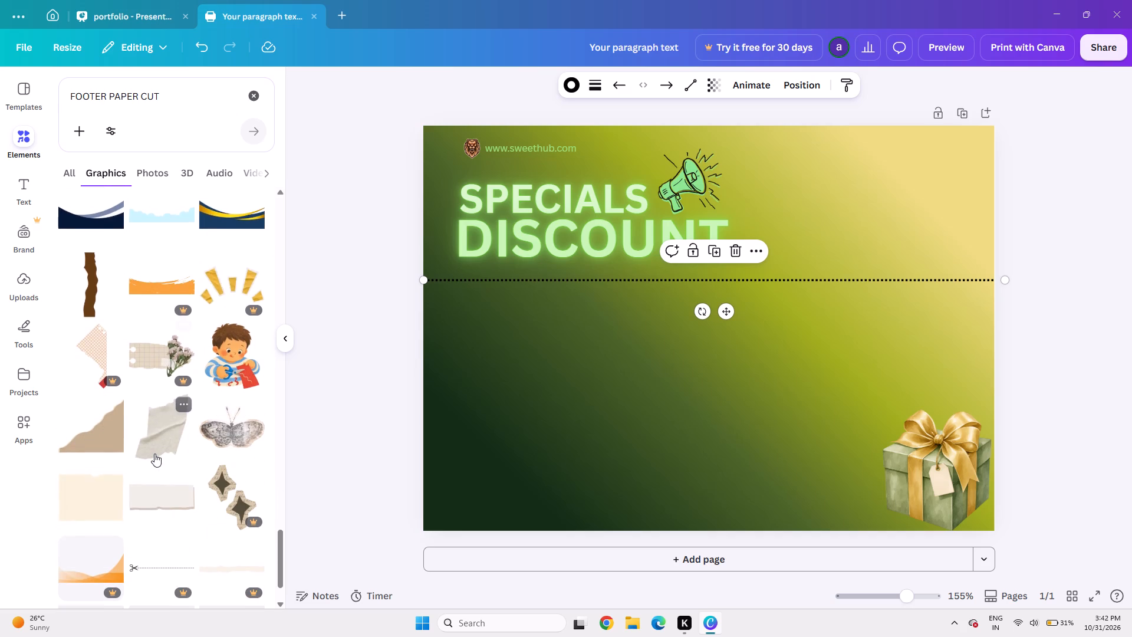
scroll(154, 454, "down", 4)
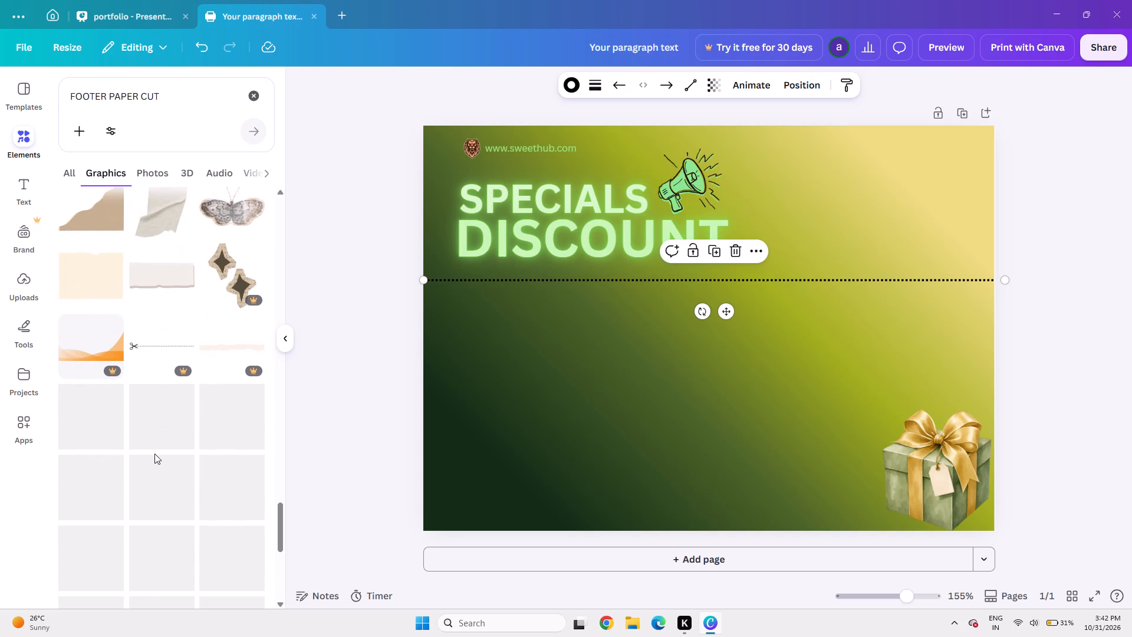
scroll(154, 454, "down", 2)
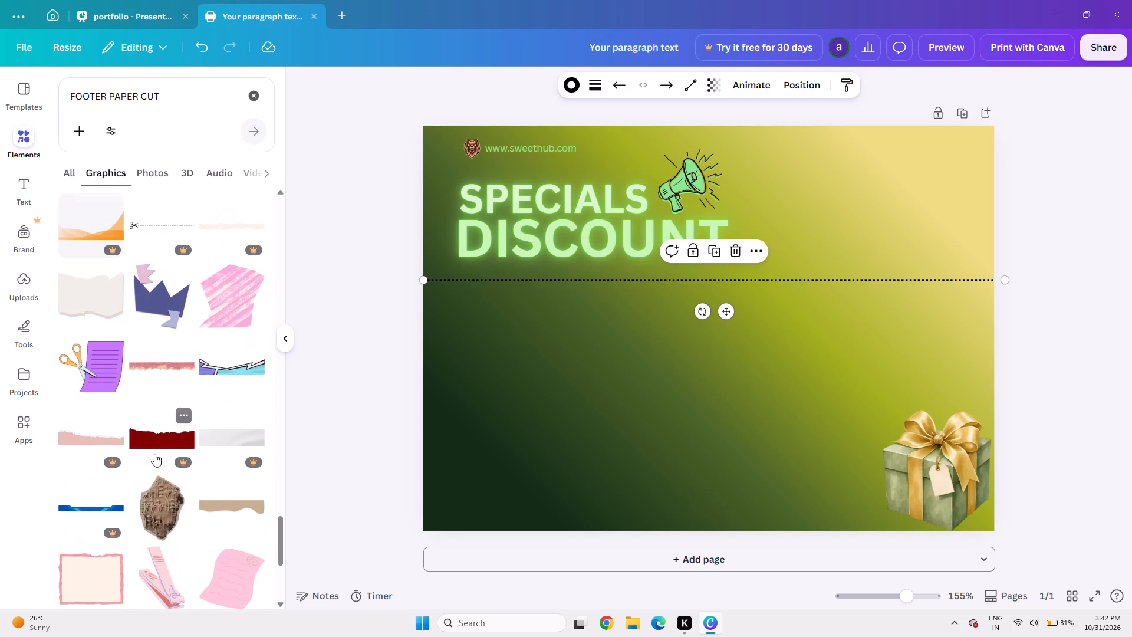
scroll(154, 454, "down", 6)
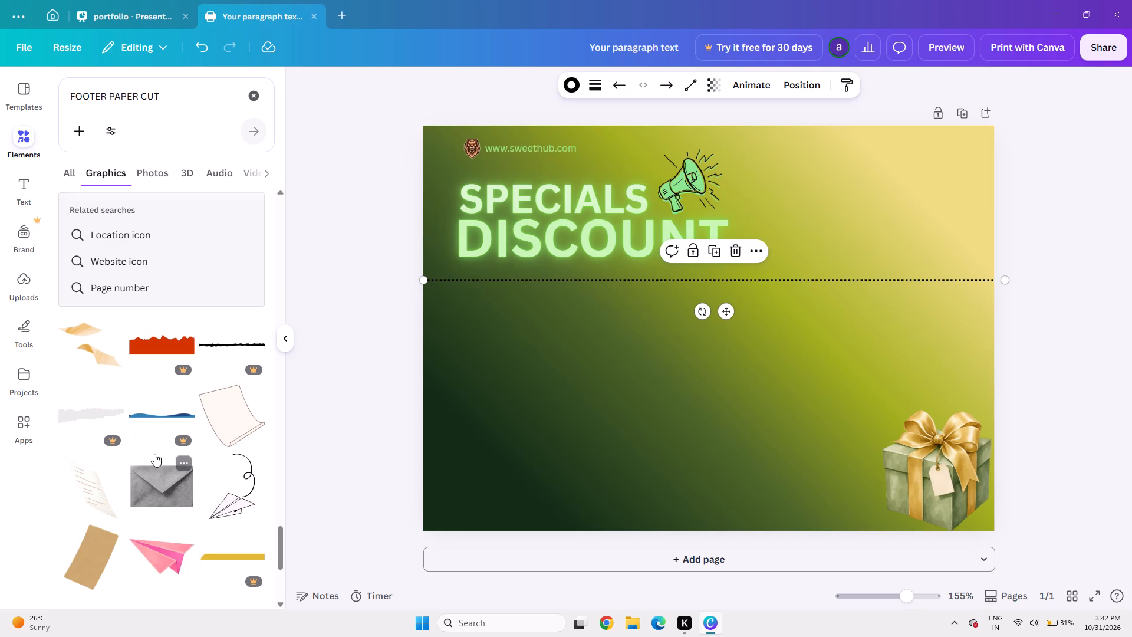
scroll(180, 413, "down", 1)
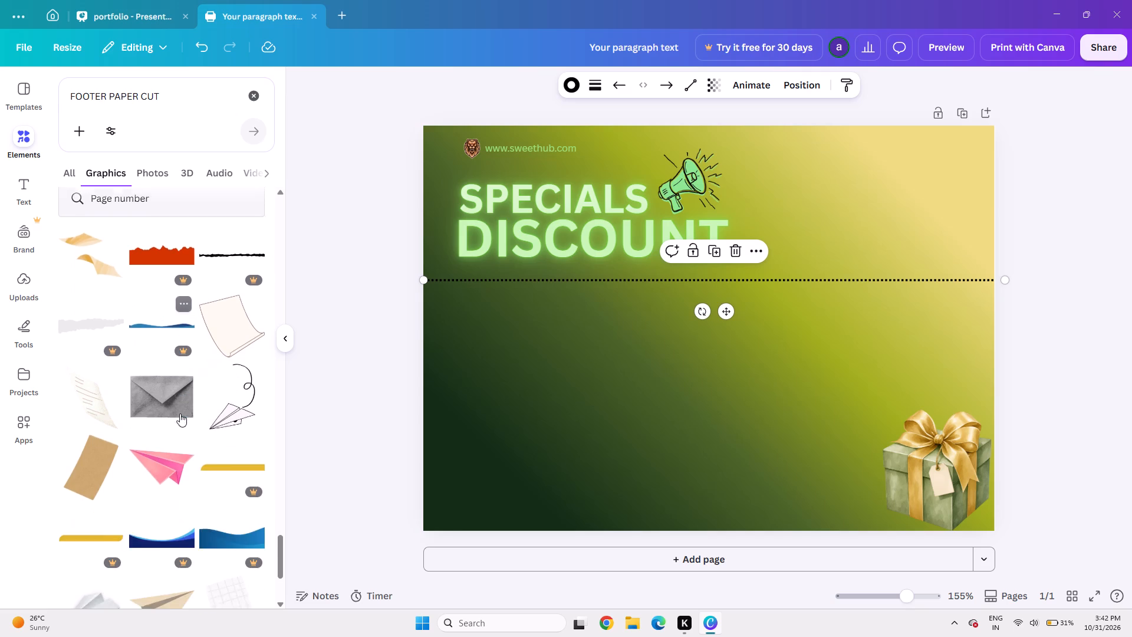
scroll(180, 413, "down", 5)
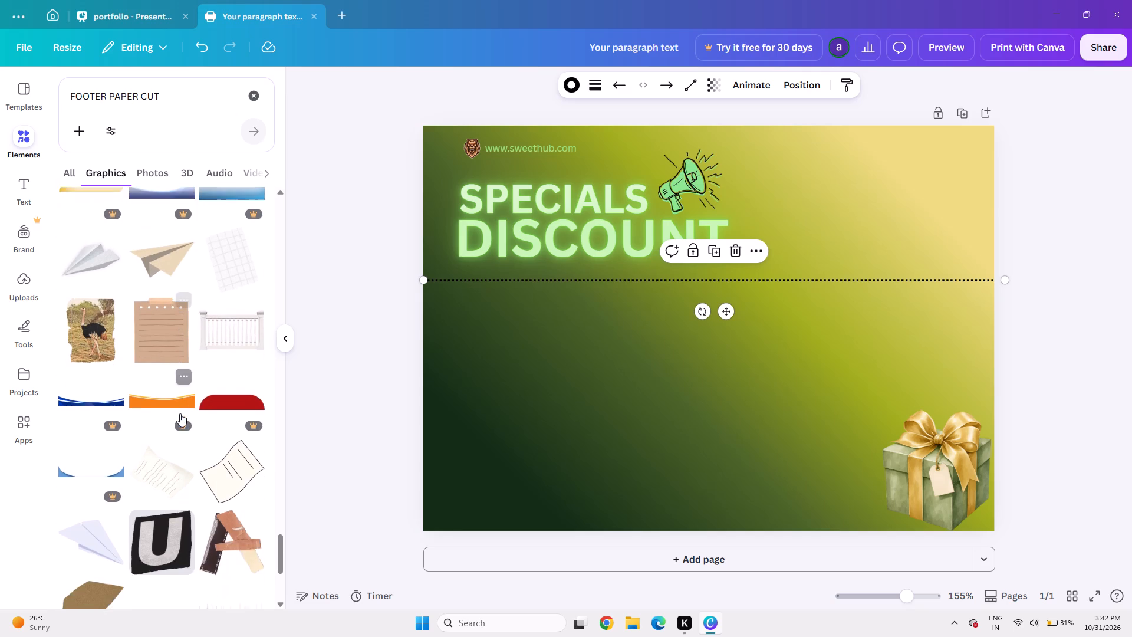
scroll(180, 413, "down", 2)
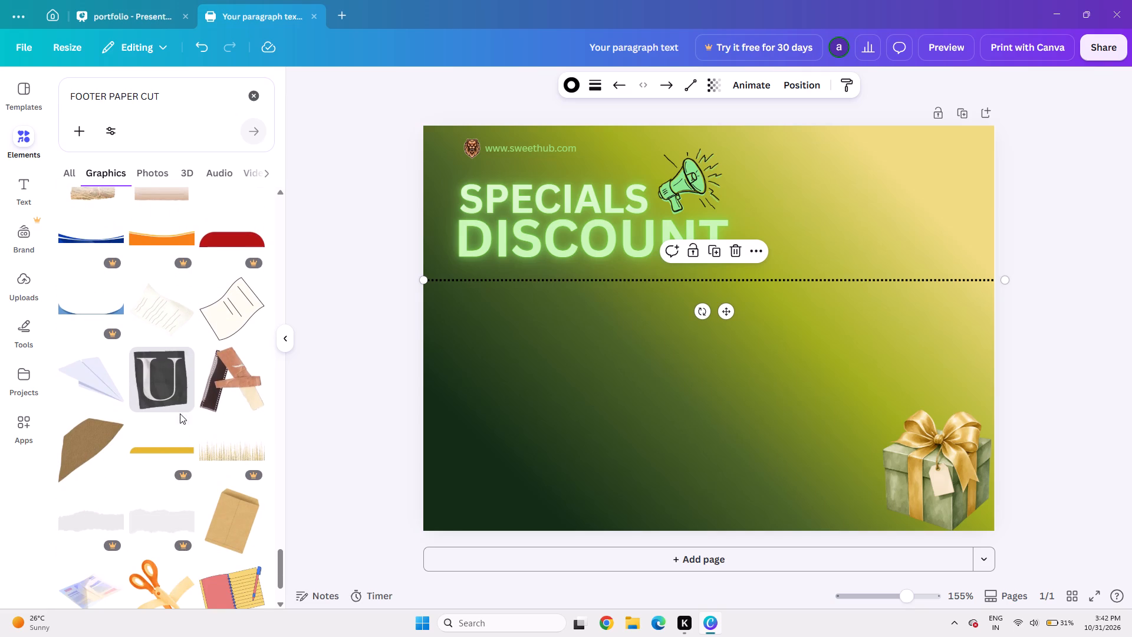
scroll(223, 447, "down", 1)
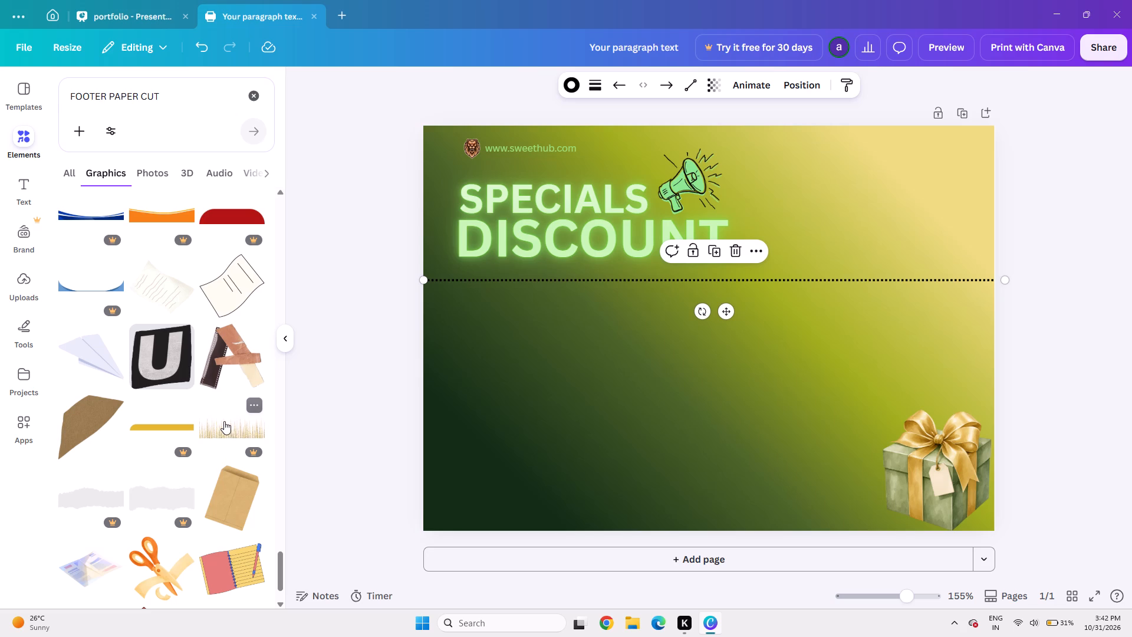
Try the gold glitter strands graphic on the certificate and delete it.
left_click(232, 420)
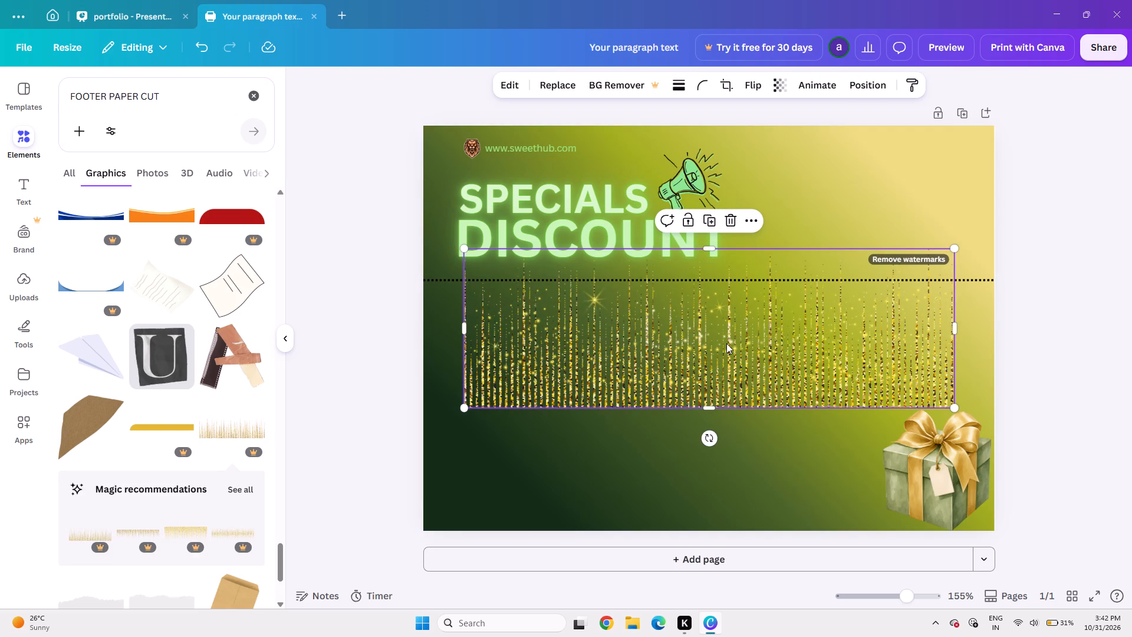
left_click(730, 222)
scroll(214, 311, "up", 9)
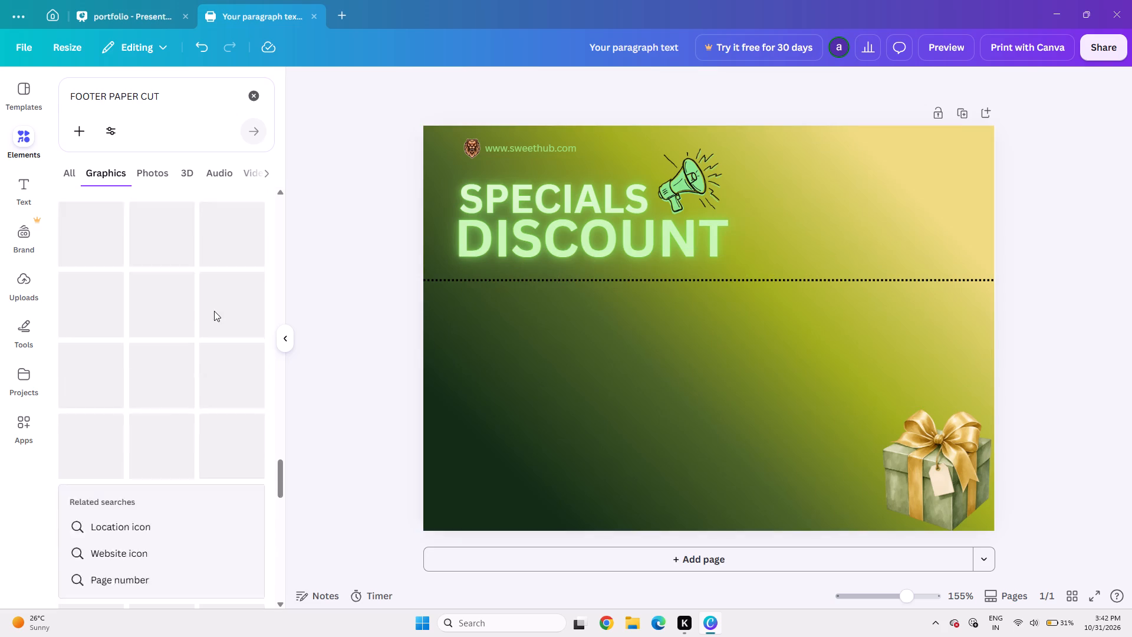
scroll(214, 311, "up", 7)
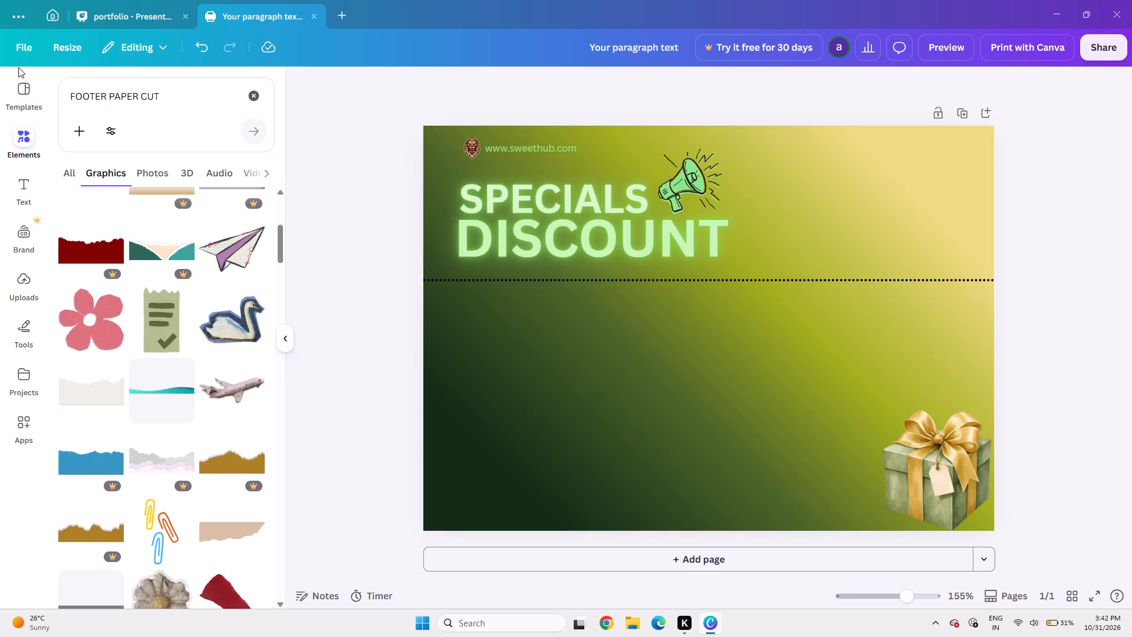
Search the templates for GIFT CERTIFICATE and review the designs for layout ideas.
left_click(14, 88)
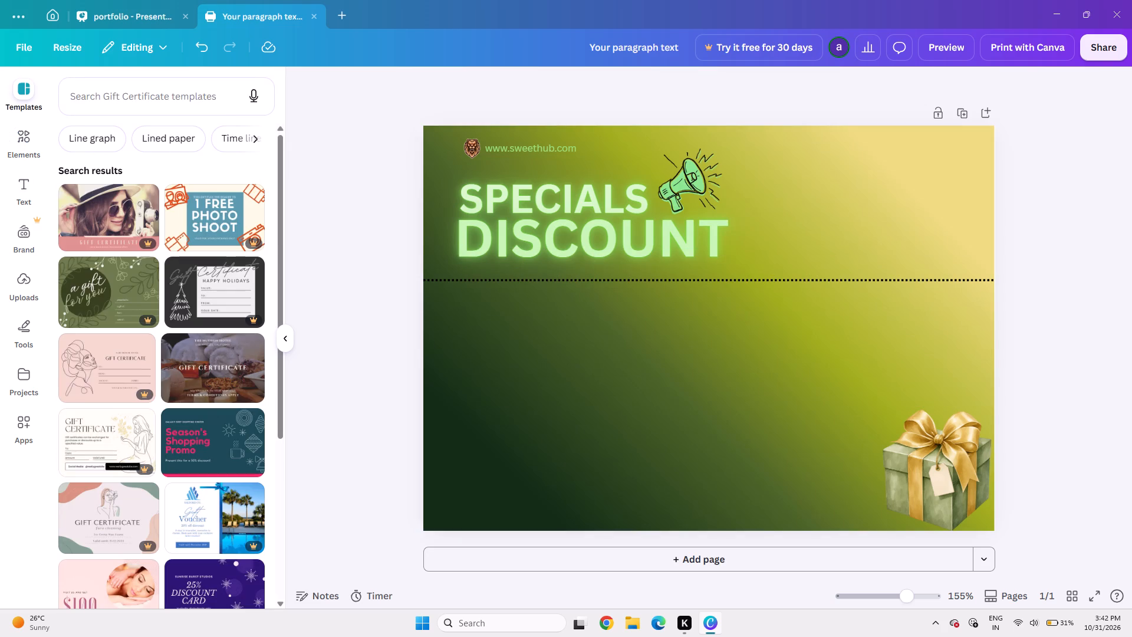
left_click(130, 97)
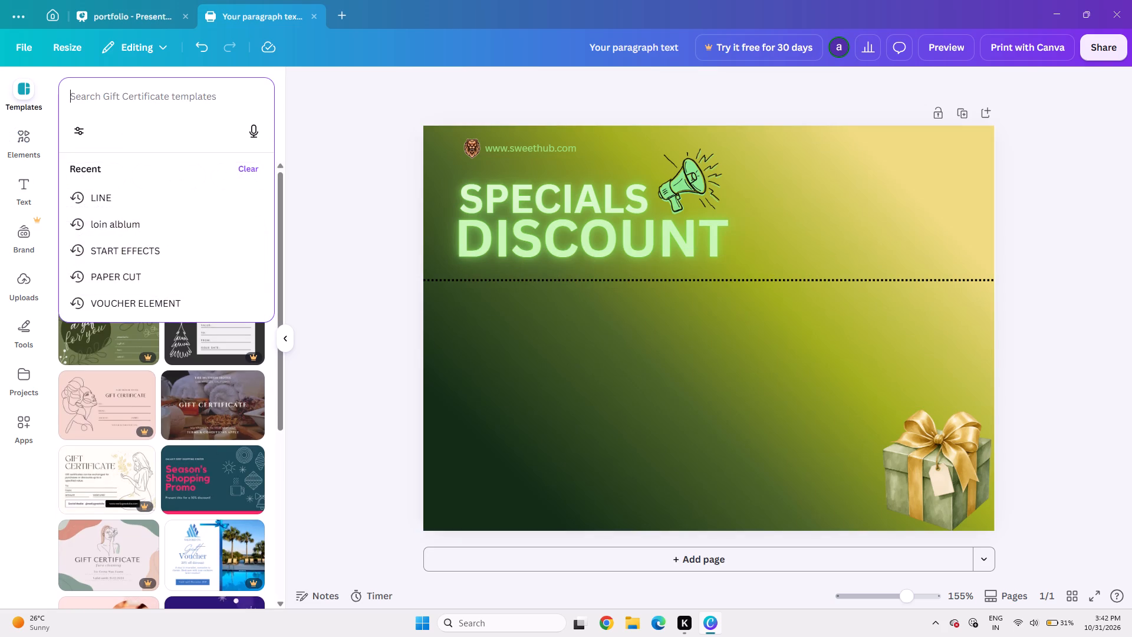
type("GIFT CERTIFICATE")
key("Return")
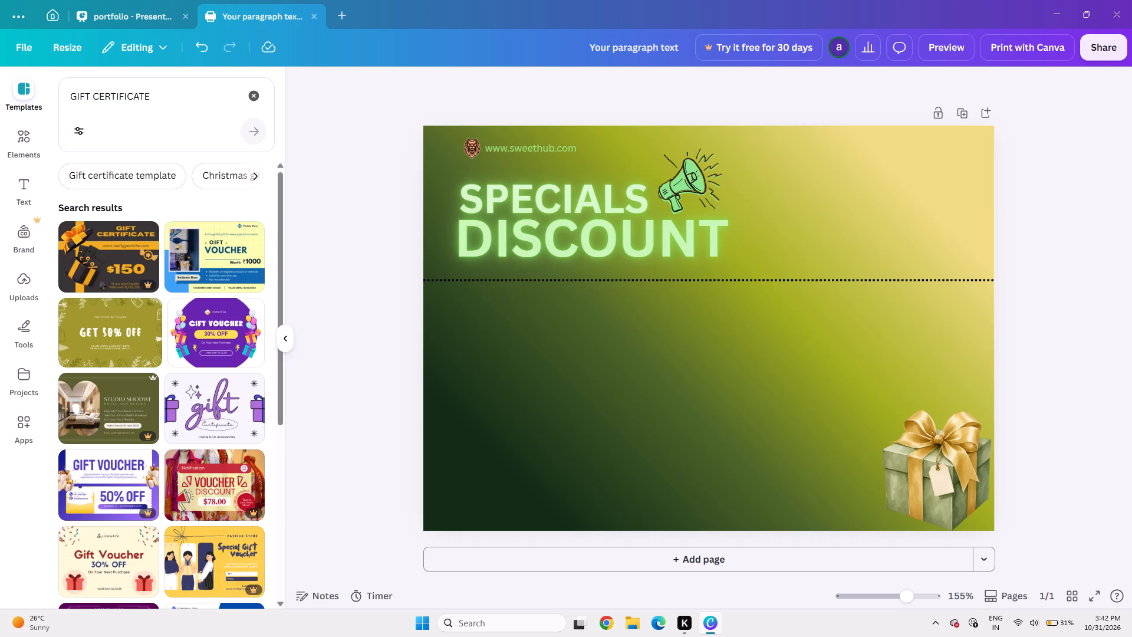
scroll(130, 97, "left", 1)
Replace the elements search term with SHAPES and run the search.
left_click(31, 142)
left_click(173, 91)
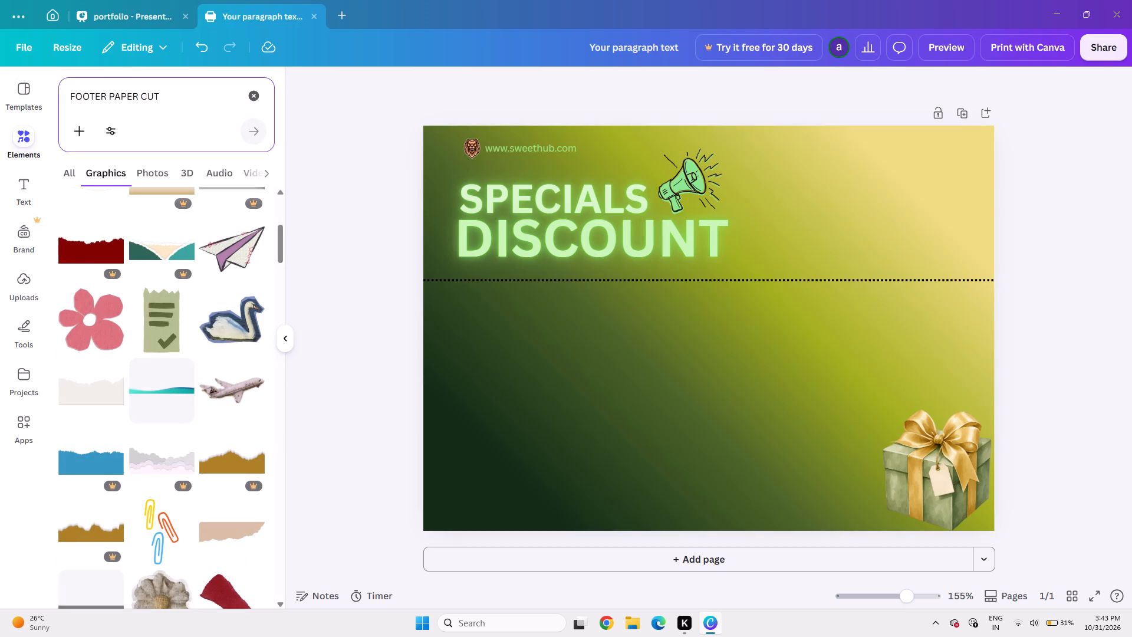
key("BackSpace")
key("BackSpace")
key("BackSpace")
key("BackSpace")
key("BackSpace")
key("BackSpace")
key("BackSpace")
key("BackSpace")
key("BackSpace")
key("BackSpace")
key("BackSpace")
key("BackSpace")
key("BackSpace")
key("BackSpace")
key("BackSpace")
key("BackSpace")
key("BackSpace")
key("BackSpace")
key("BackSpace")
key("BackSpace")
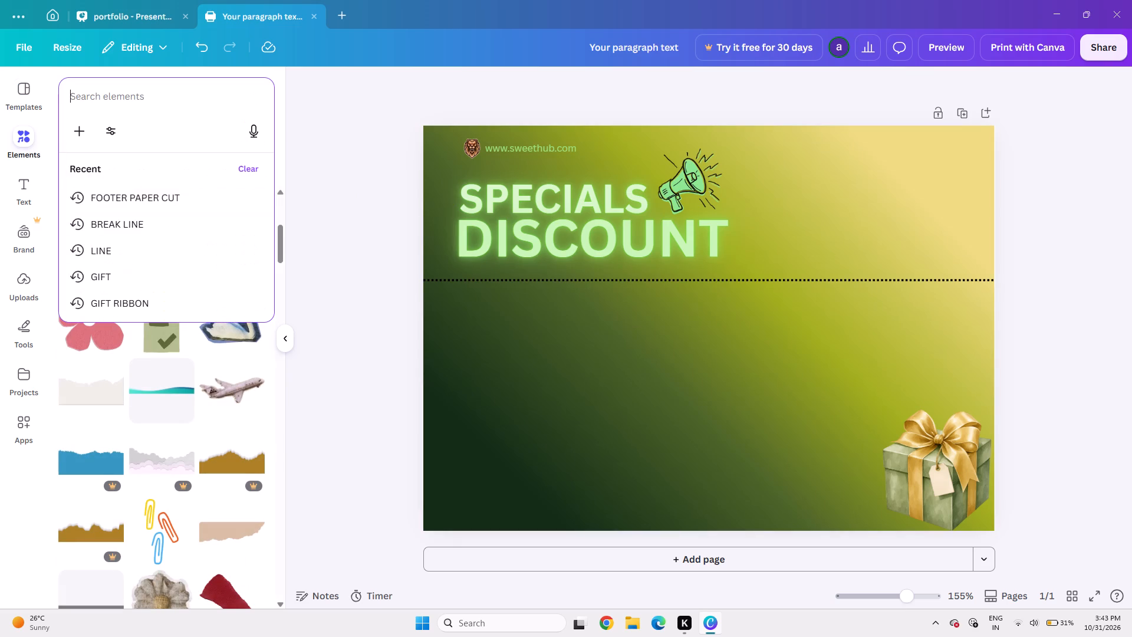
type("SHAPES")
key("Return")
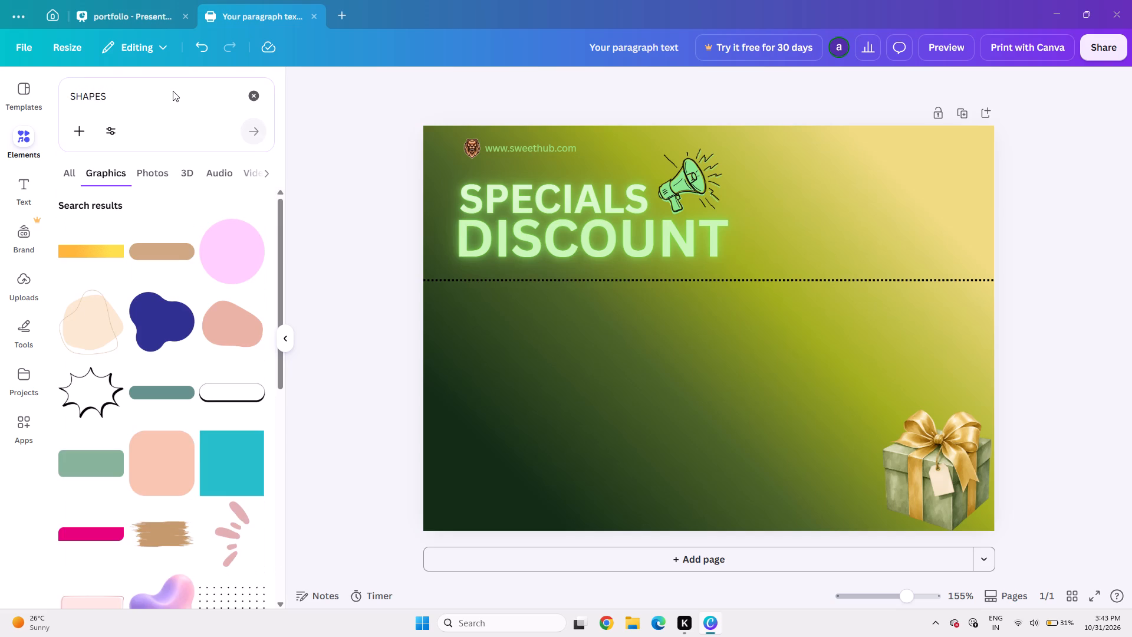
Browse the SHAPES results across all element categories for something to add to the certificate.
left_click(71, 173)
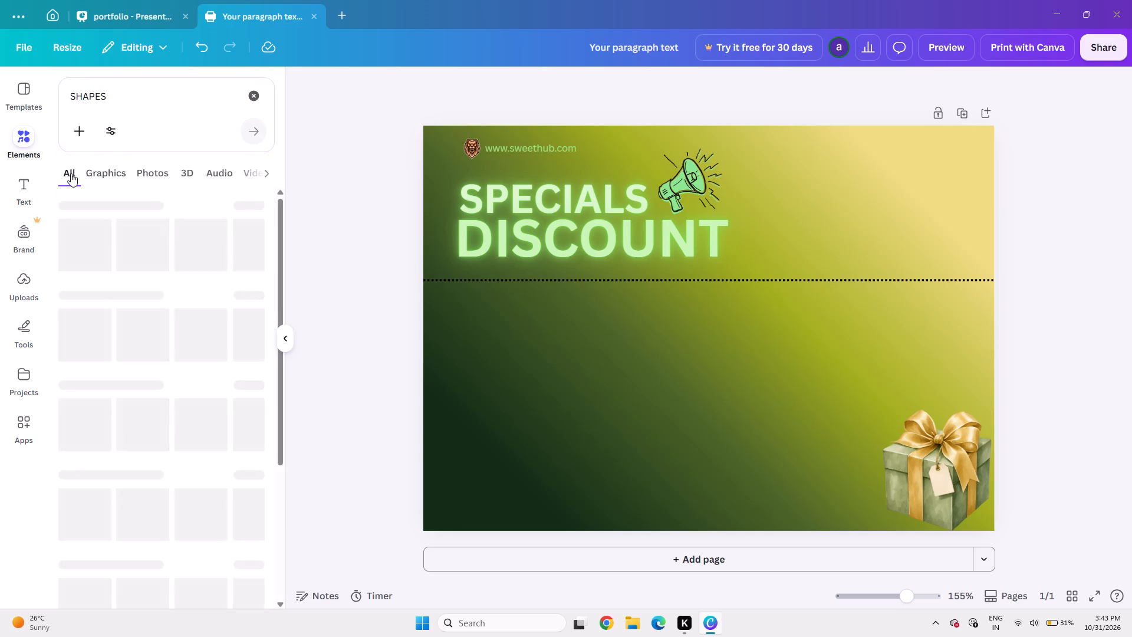
scroll(71, 173, "down", 1)
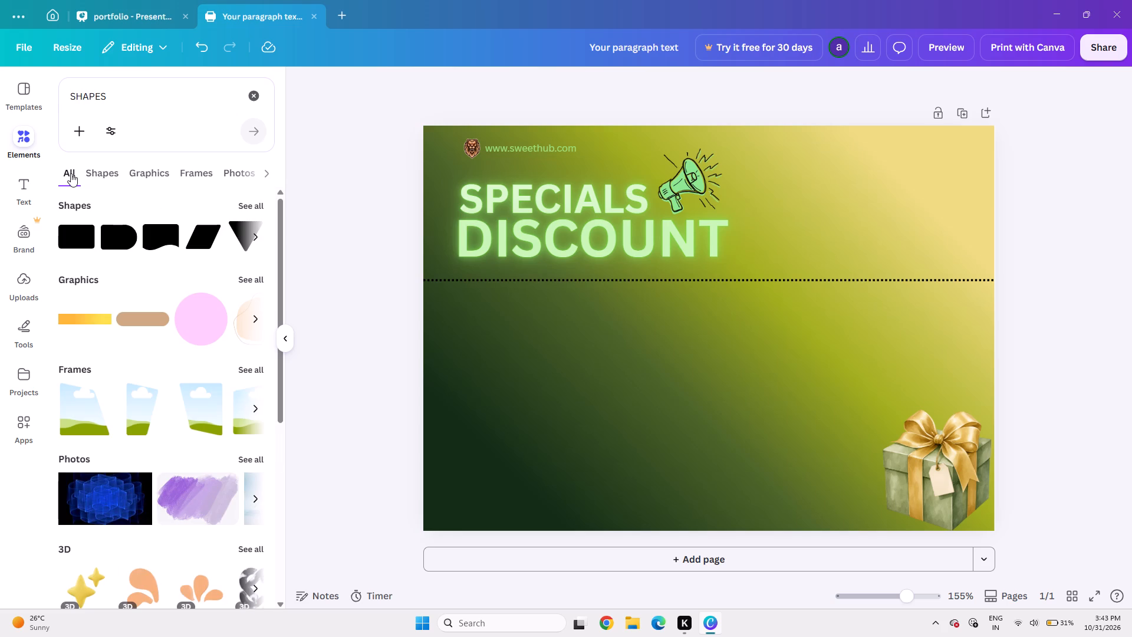
scroll(71, 173, "down", 1)
scroll(153, 377, "down", 1)
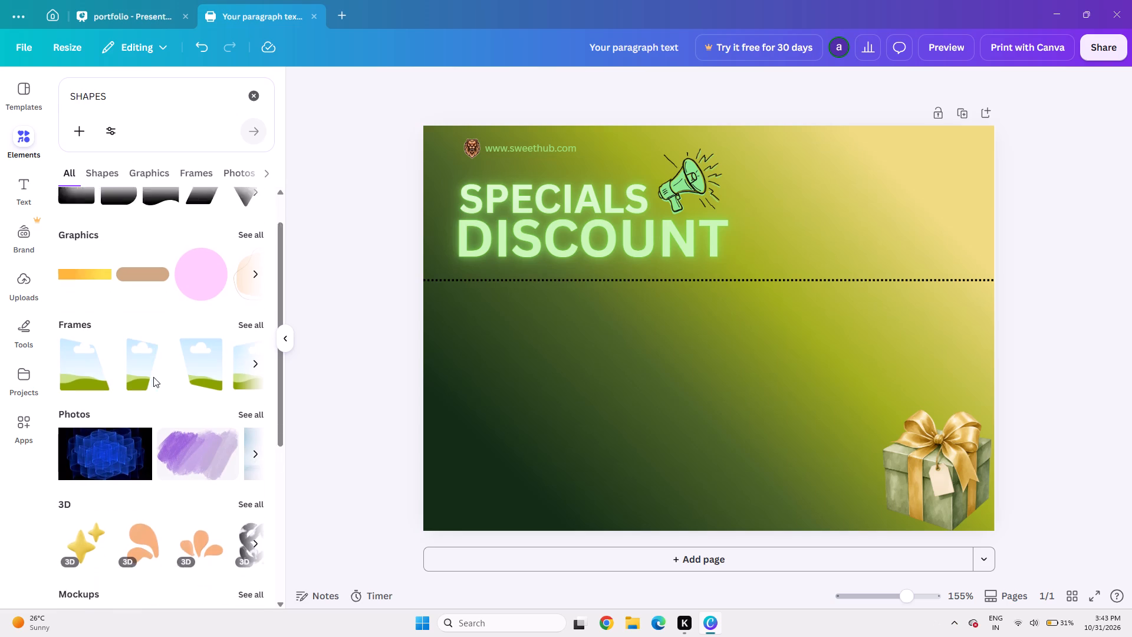
scroll(153, 377, "down", 3)
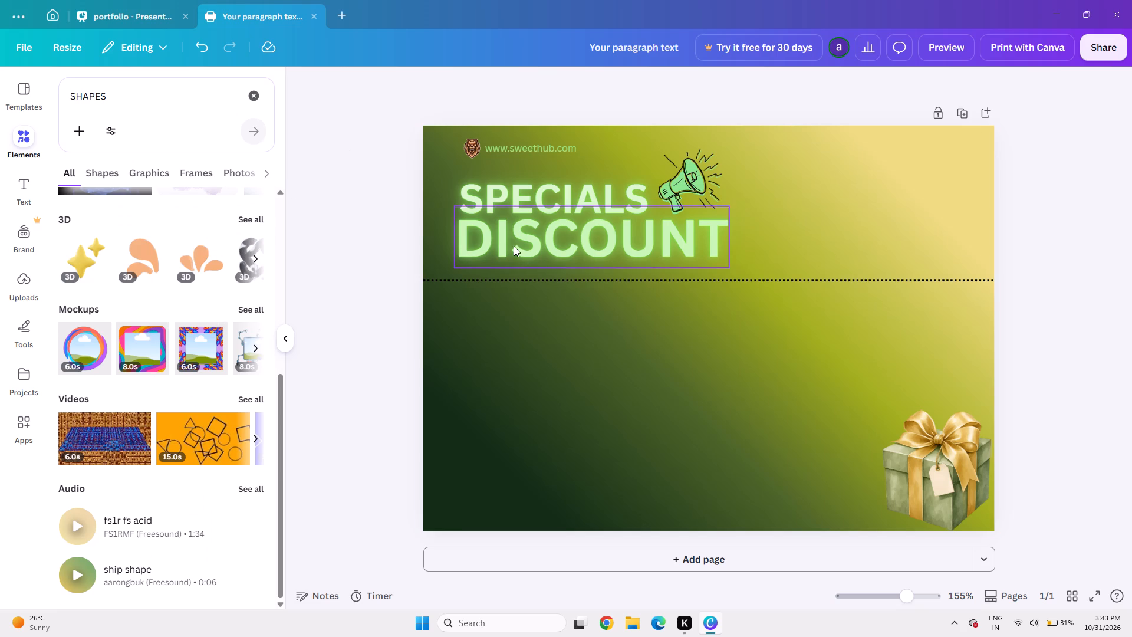
left_click(607, 351)
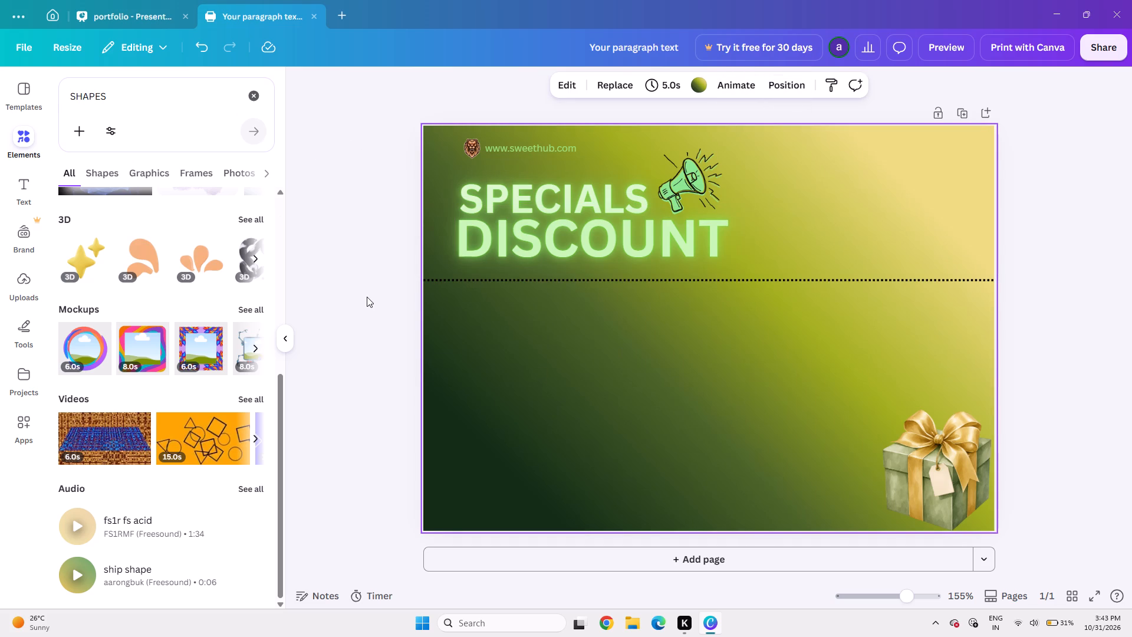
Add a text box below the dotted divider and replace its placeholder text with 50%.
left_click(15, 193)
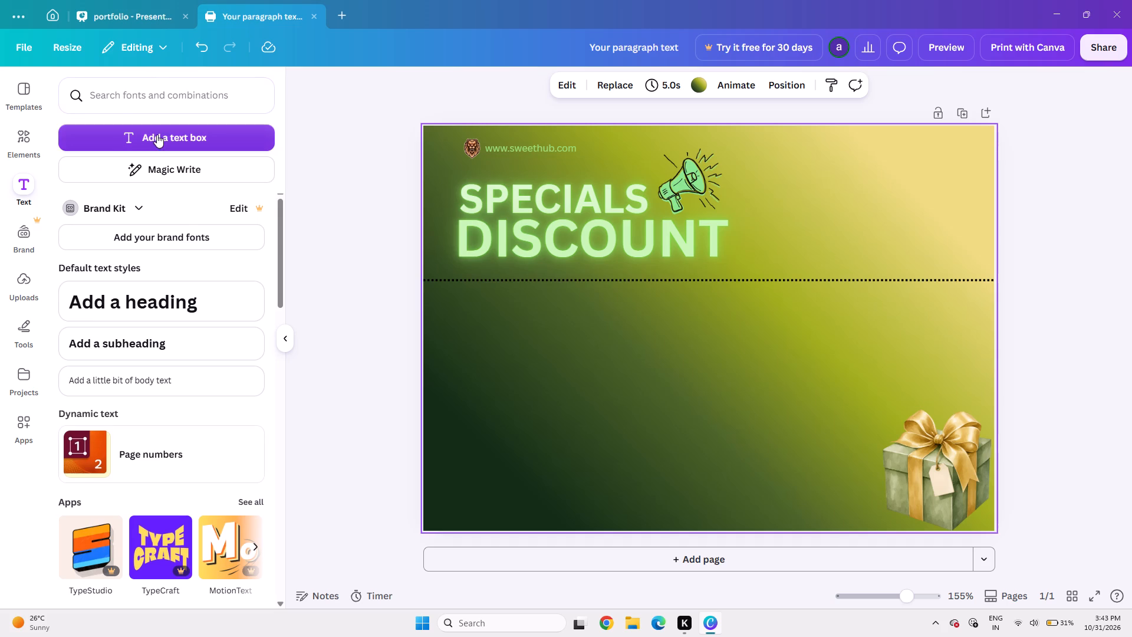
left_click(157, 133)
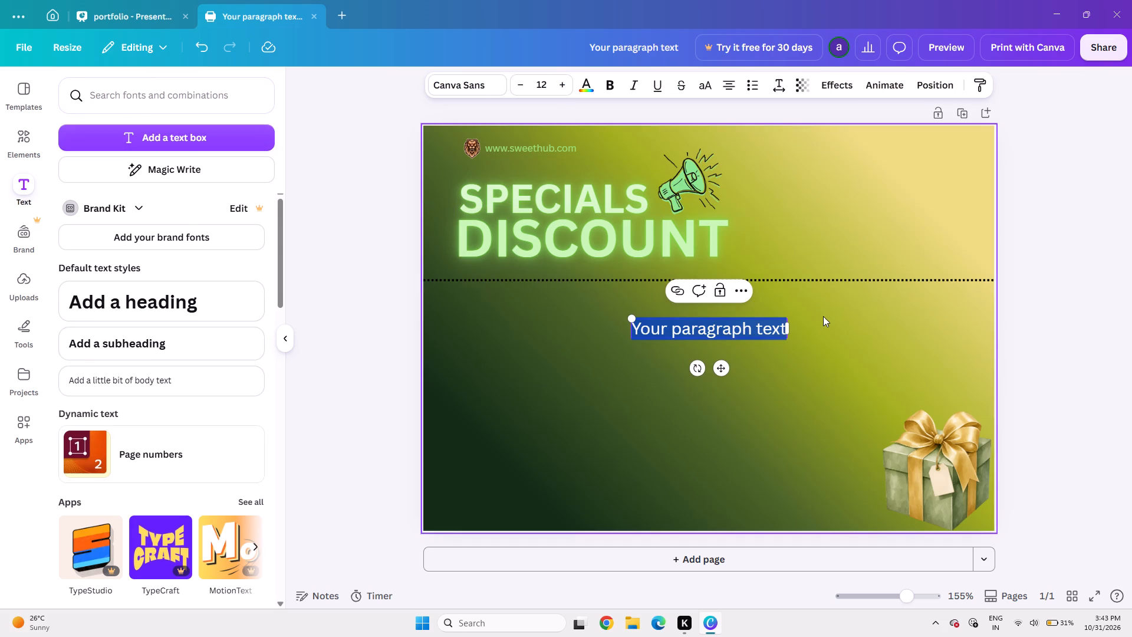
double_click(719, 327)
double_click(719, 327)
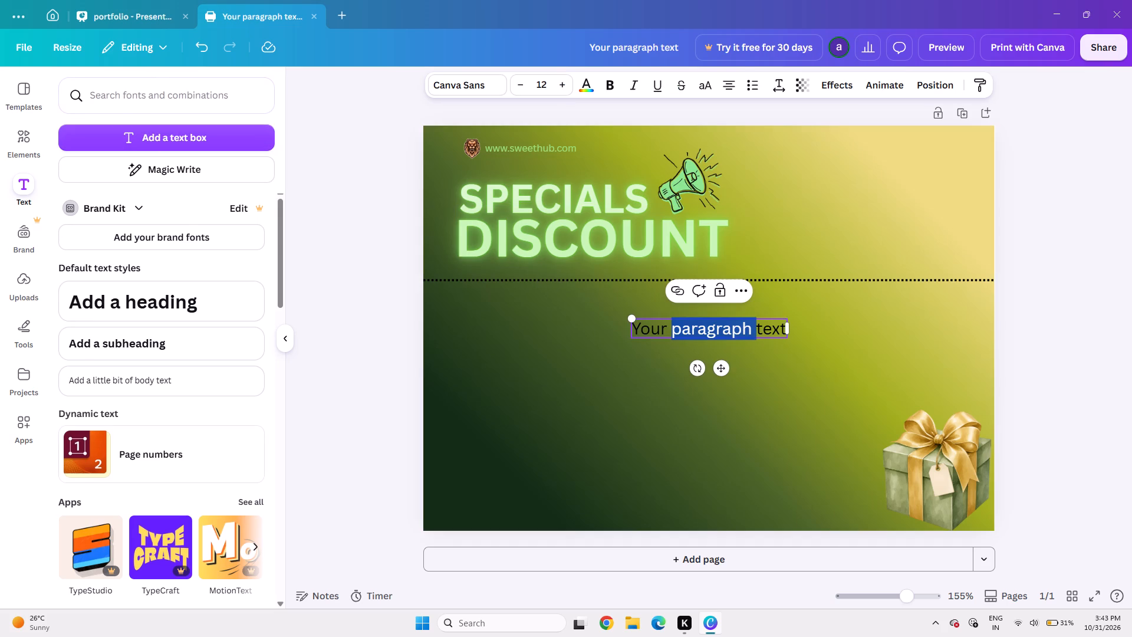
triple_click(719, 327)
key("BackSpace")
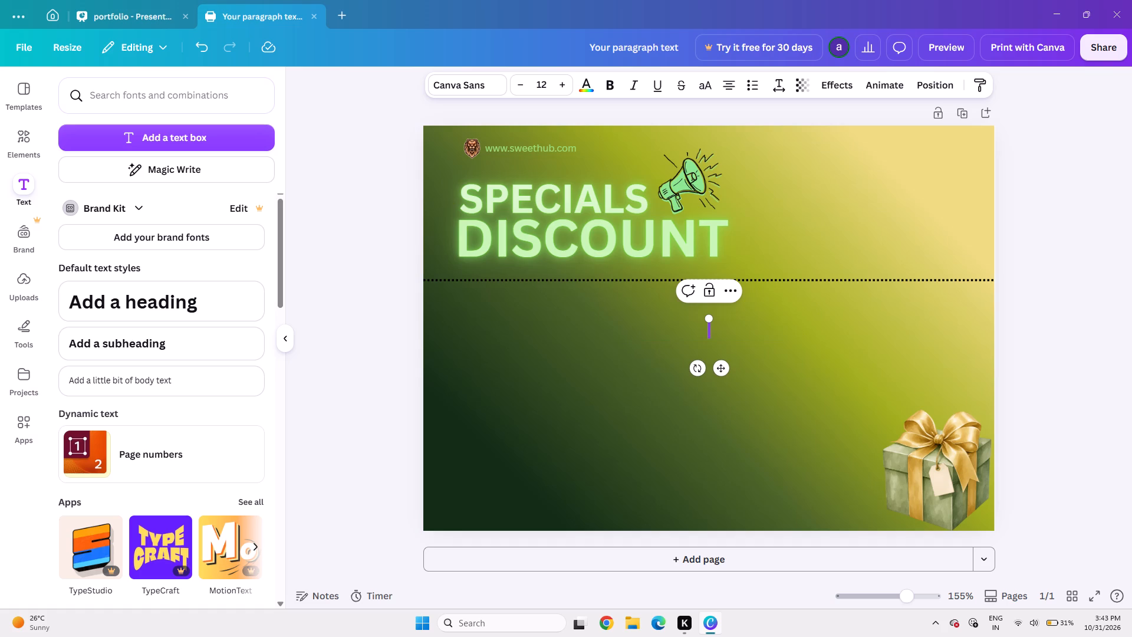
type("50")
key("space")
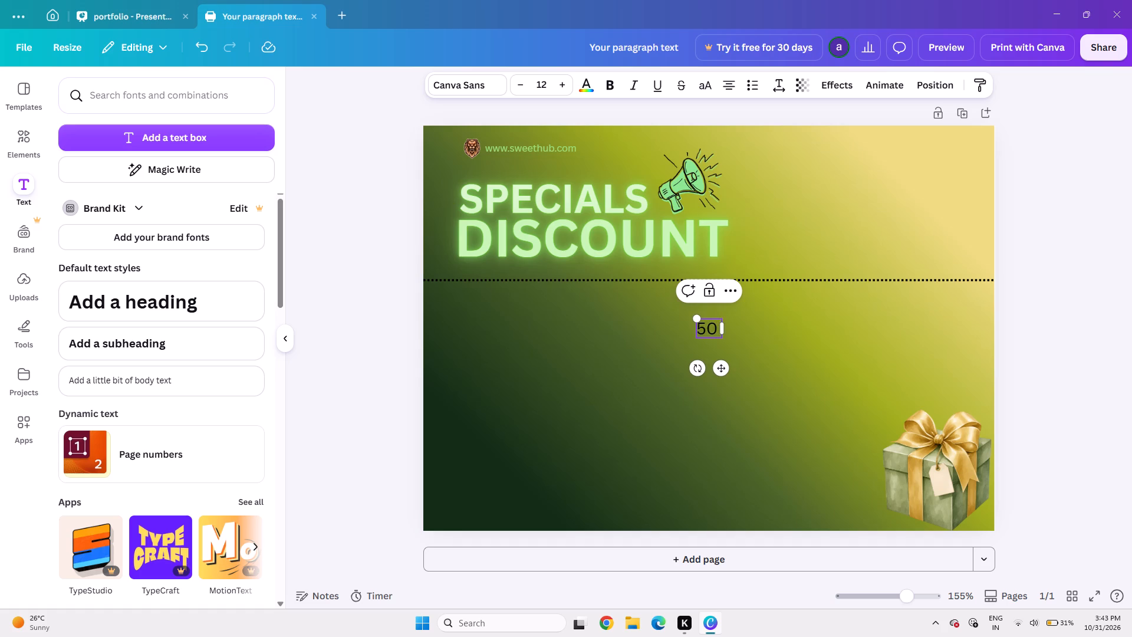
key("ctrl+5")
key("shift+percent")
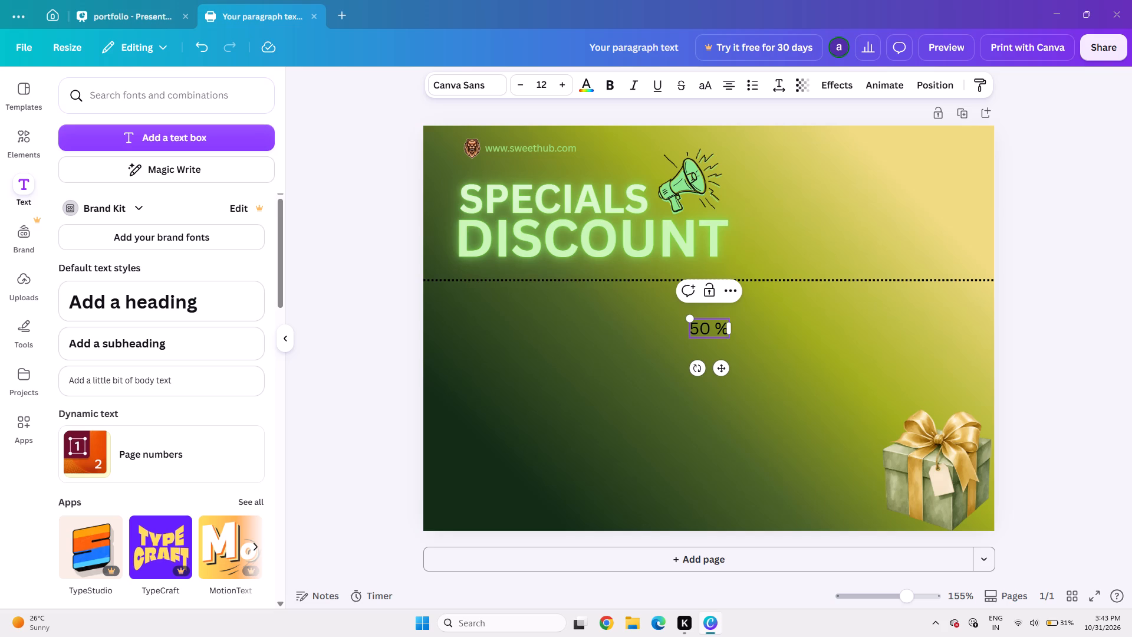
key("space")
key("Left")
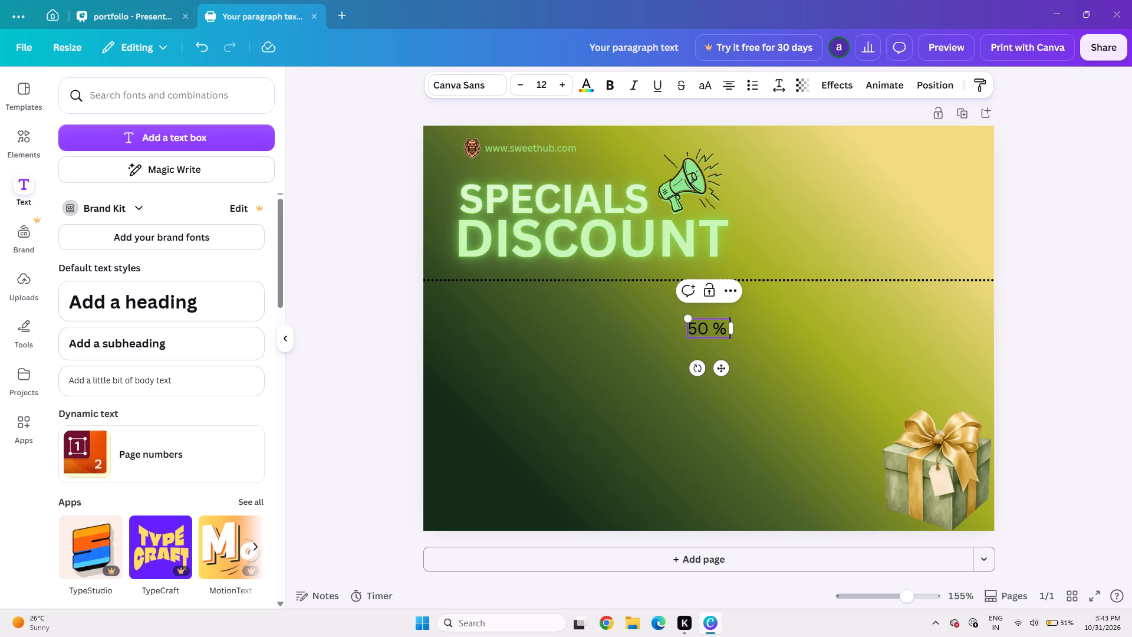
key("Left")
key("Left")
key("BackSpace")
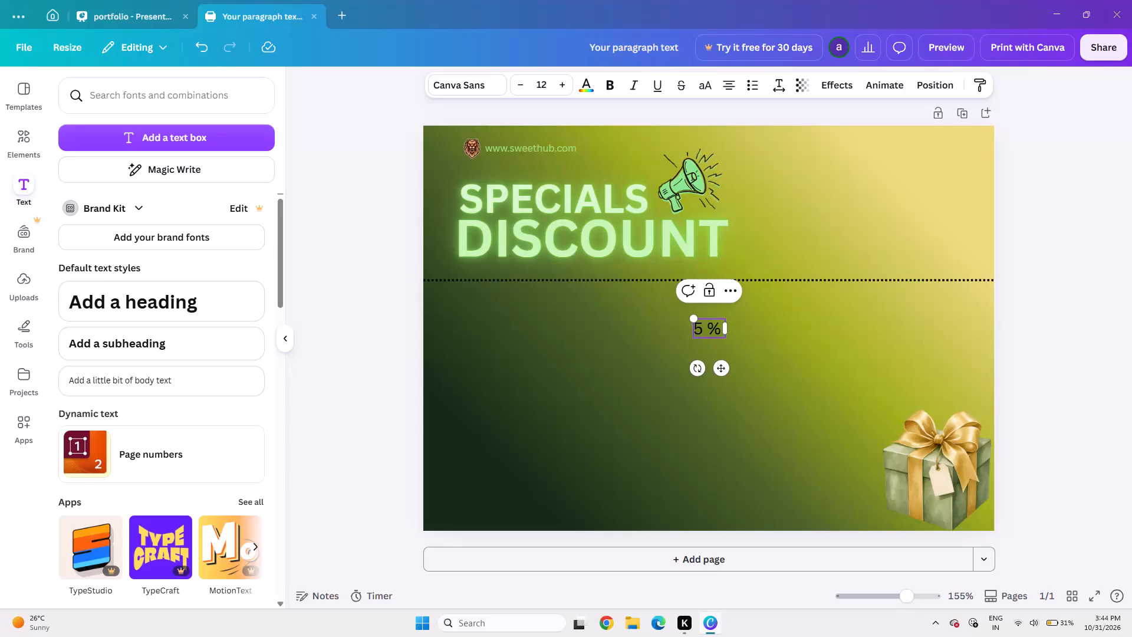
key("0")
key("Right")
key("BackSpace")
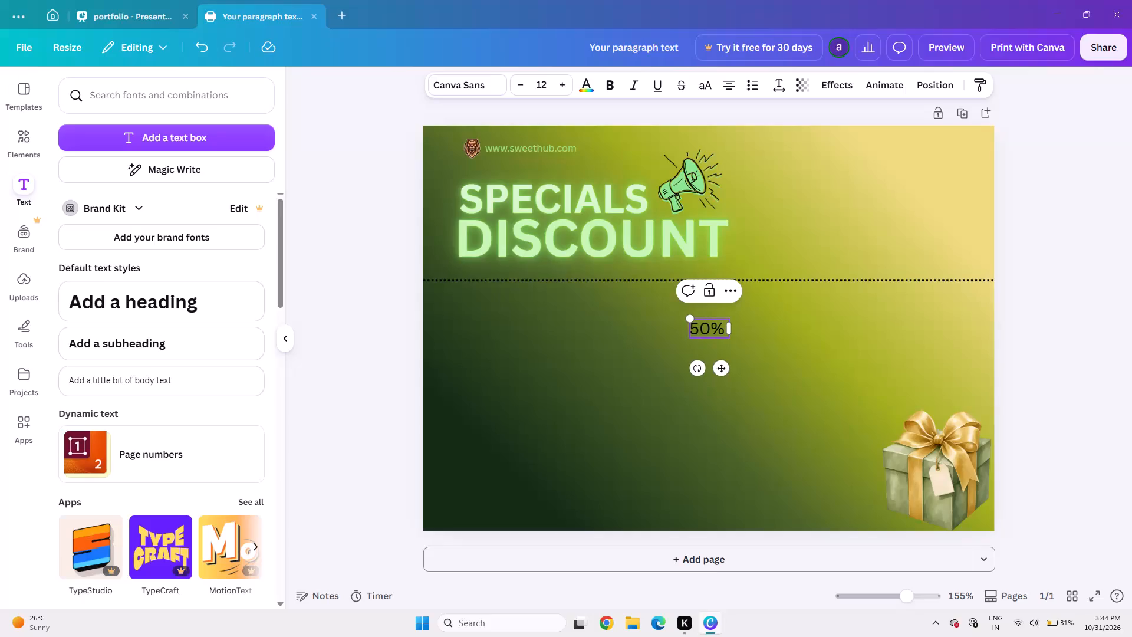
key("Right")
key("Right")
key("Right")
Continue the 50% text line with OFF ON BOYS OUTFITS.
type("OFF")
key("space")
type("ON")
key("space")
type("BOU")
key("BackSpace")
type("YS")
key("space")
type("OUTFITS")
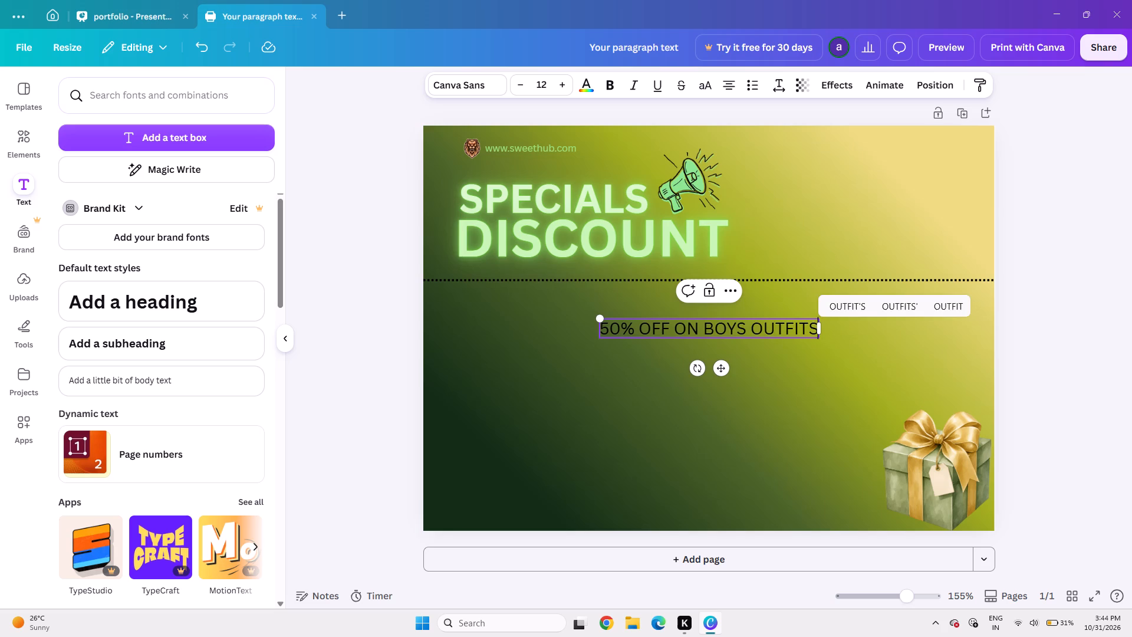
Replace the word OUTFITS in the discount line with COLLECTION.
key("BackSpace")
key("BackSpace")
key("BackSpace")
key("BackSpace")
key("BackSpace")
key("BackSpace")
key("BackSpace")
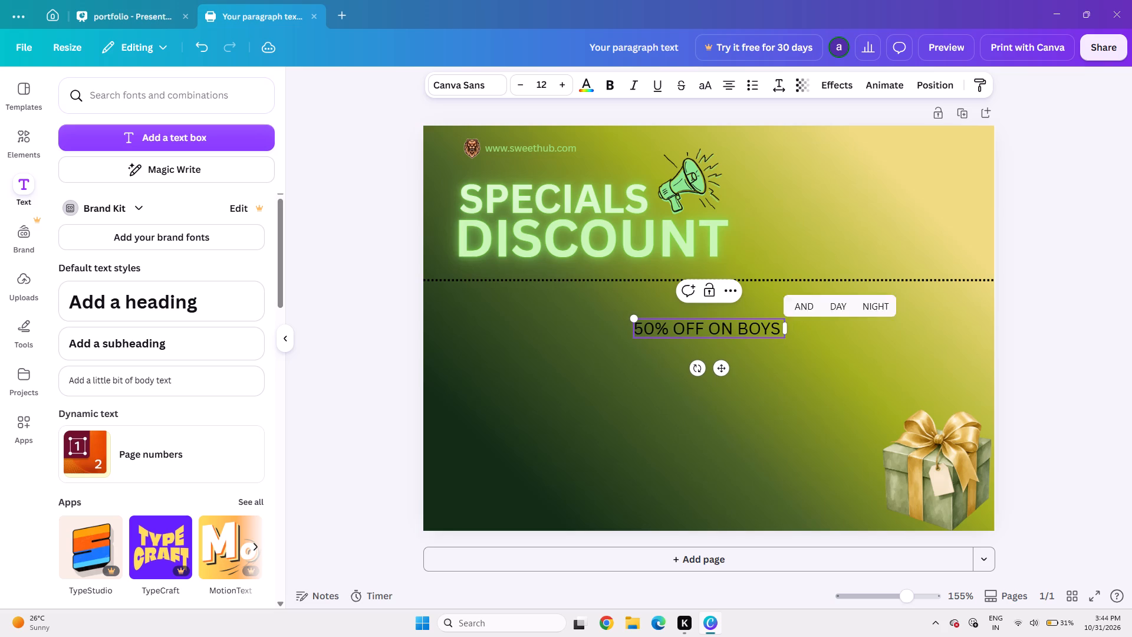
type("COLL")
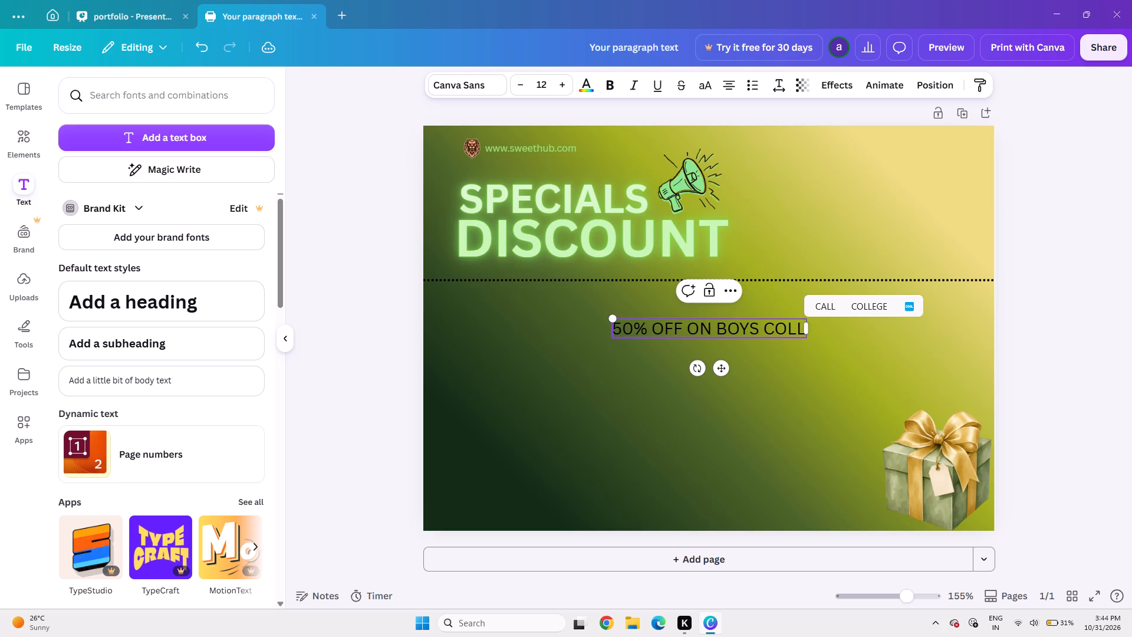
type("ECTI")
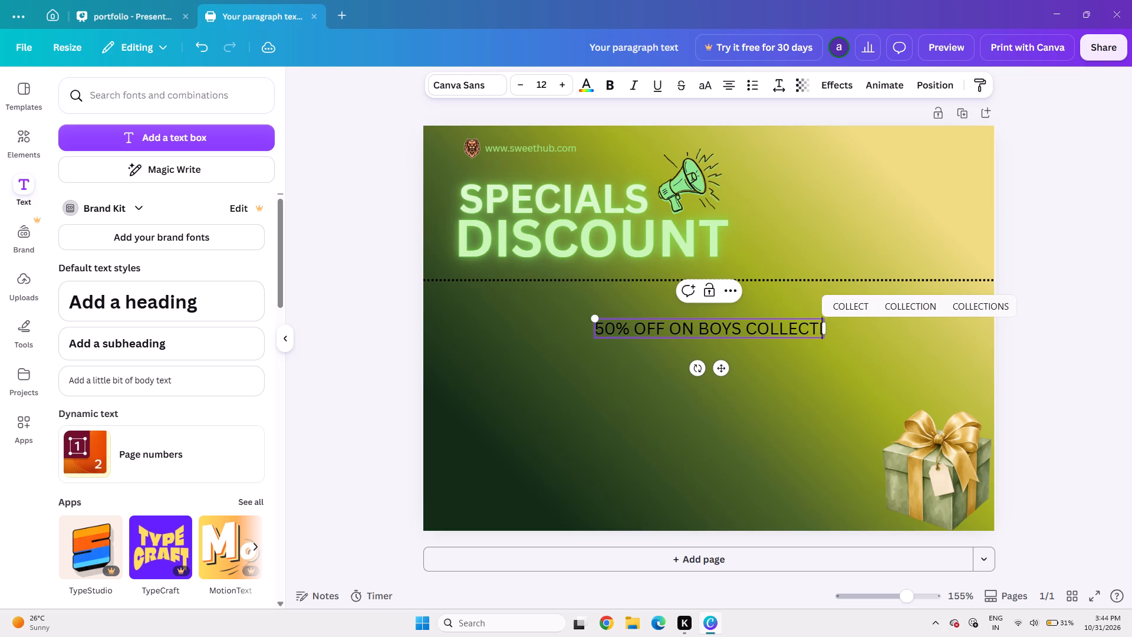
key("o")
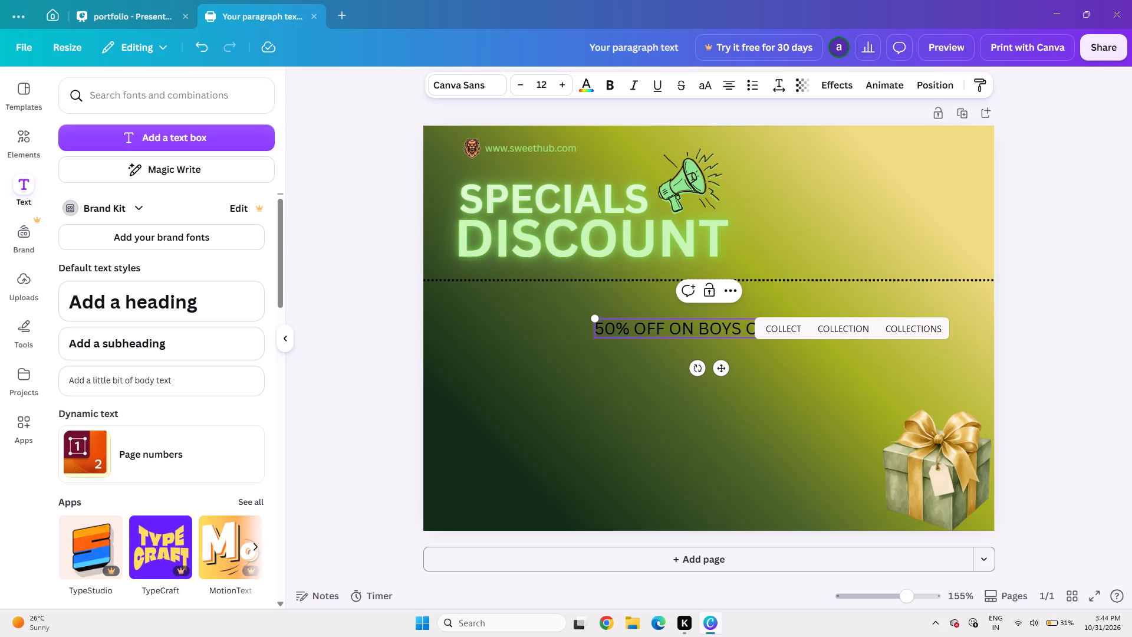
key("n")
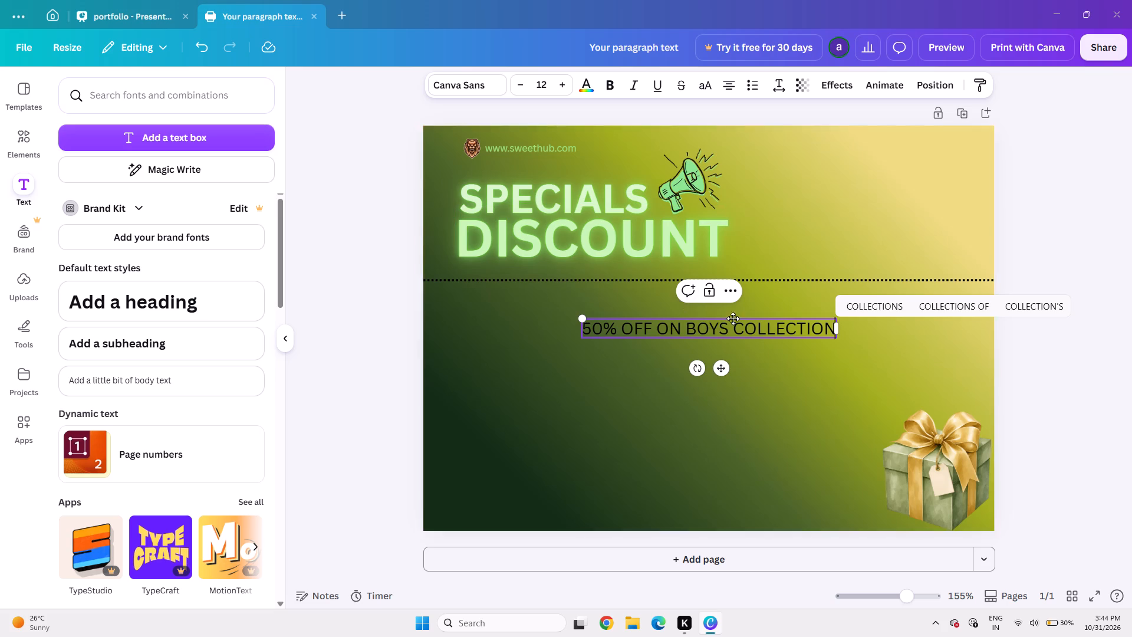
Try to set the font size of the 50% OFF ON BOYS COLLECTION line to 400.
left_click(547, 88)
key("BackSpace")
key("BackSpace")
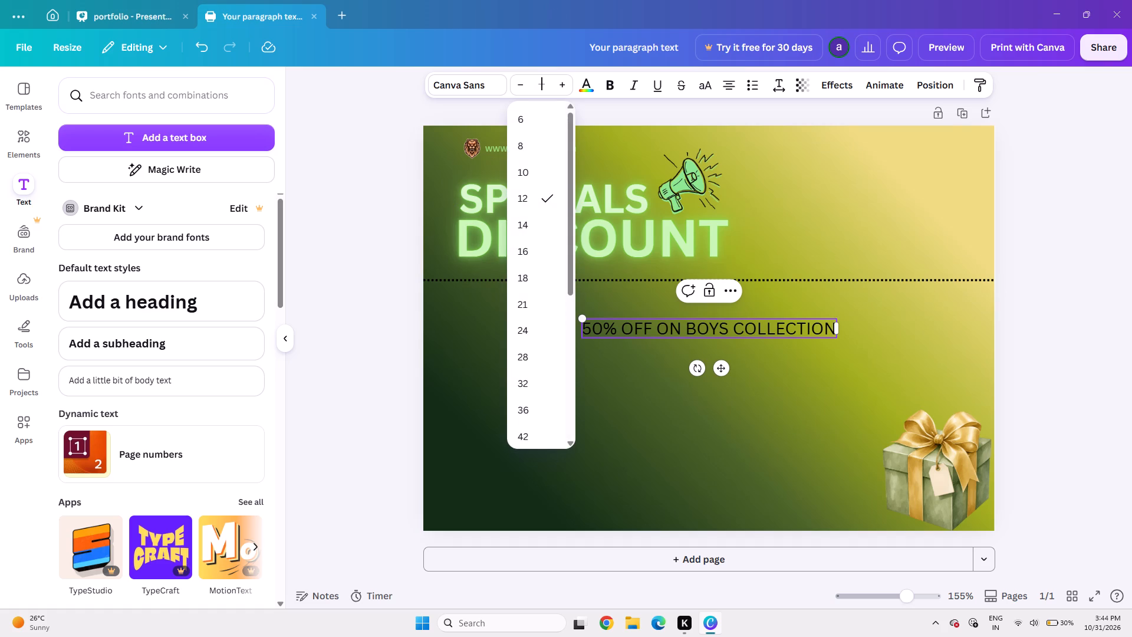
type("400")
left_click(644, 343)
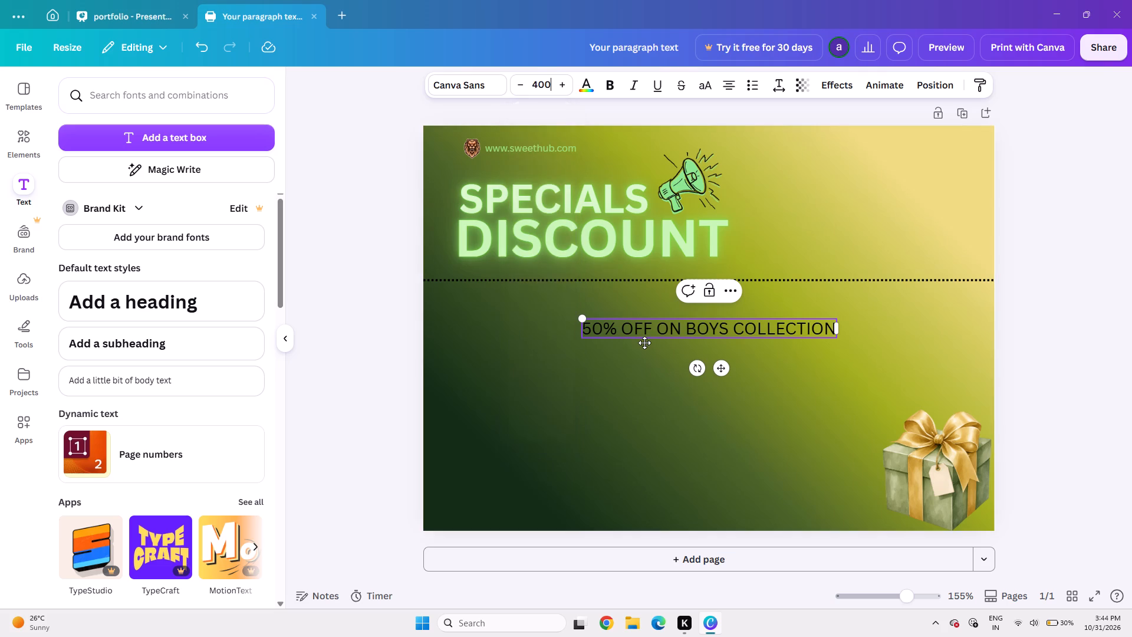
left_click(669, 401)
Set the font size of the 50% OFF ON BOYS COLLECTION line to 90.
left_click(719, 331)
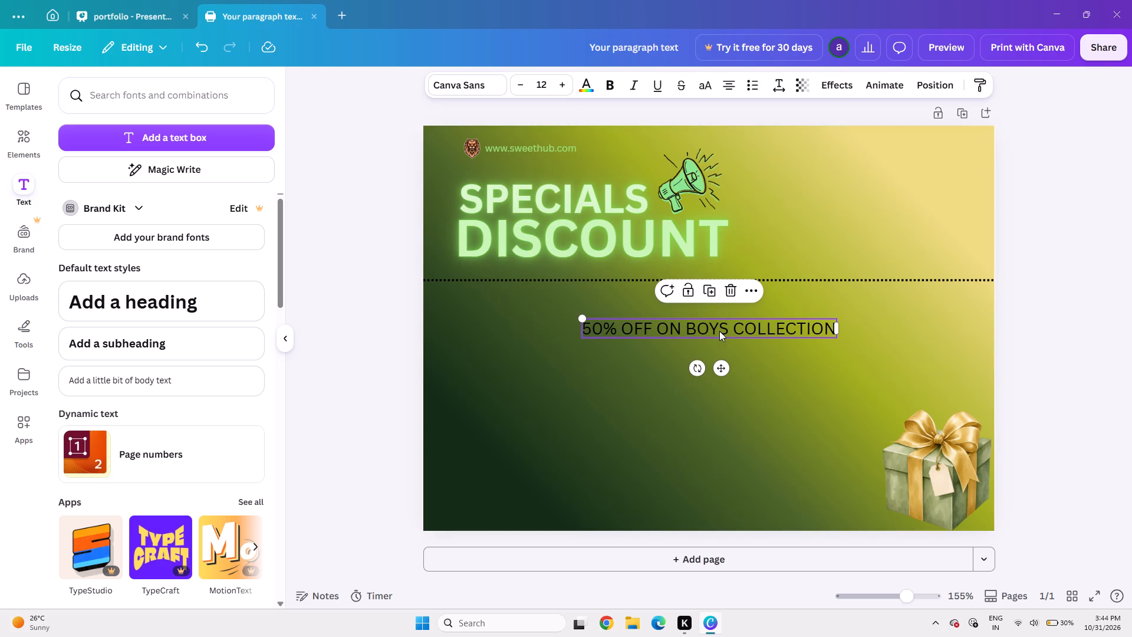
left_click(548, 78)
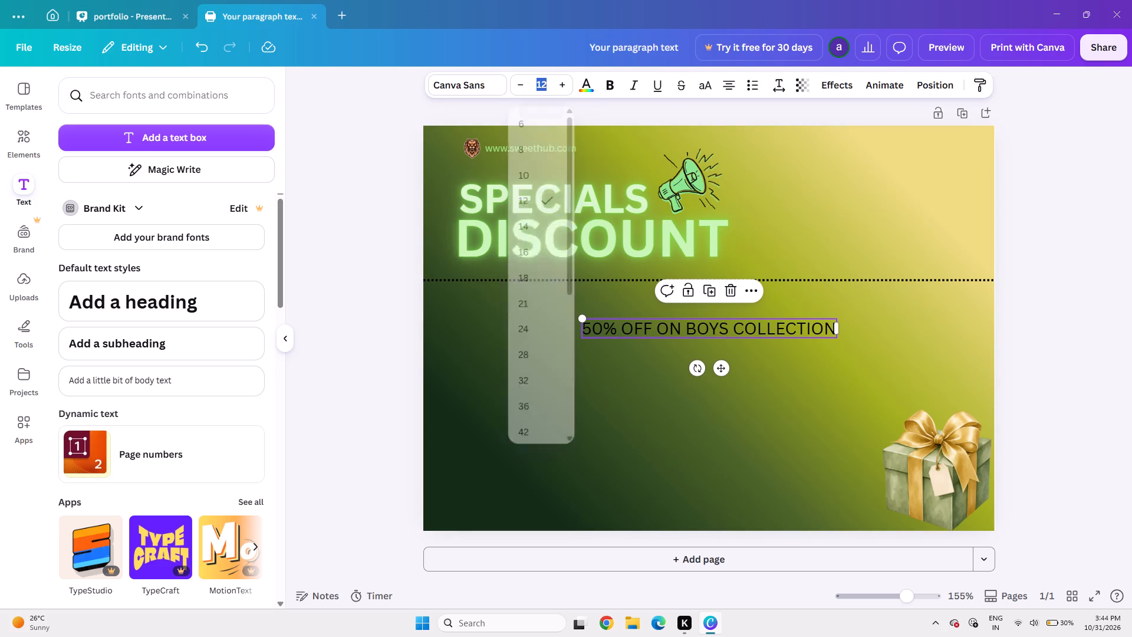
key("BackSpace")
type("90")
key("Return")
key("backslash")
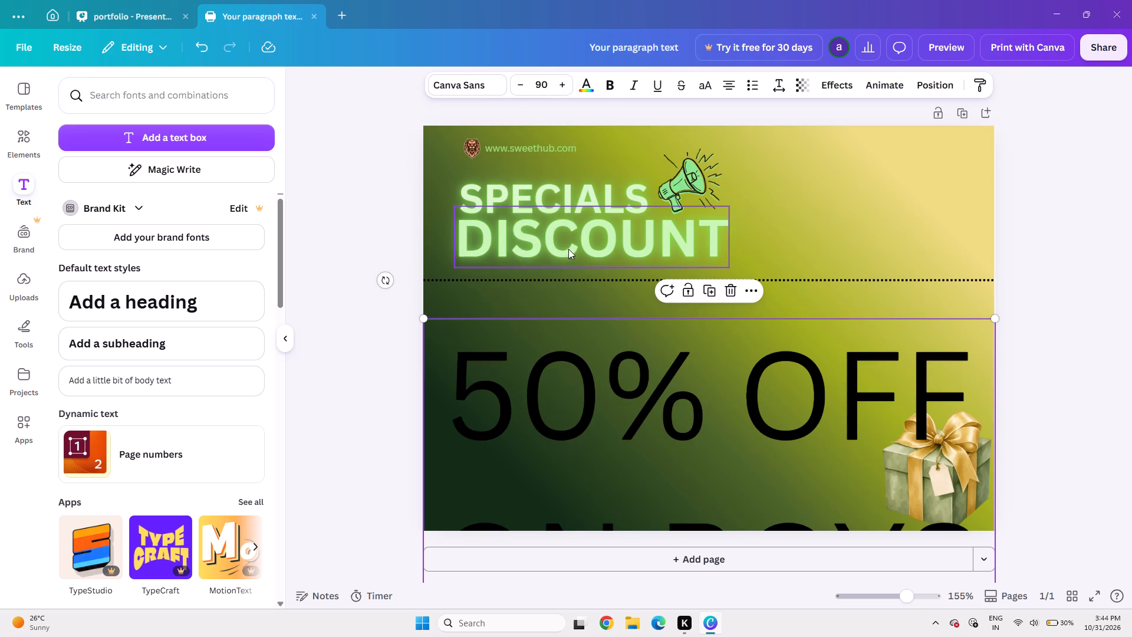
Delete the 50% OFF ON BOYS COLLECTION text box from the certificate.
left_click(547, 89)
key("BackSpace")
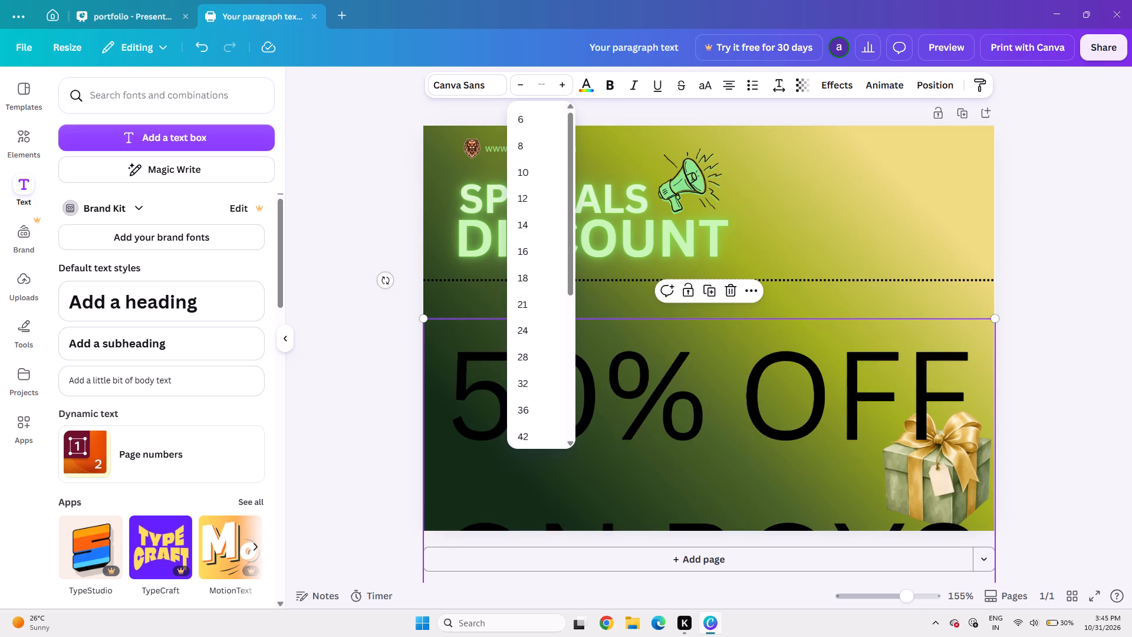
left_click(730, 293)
Find the glowing script "Now Open!" font combination and add it to the certificate.
scroll(220, 423, "down", 3)
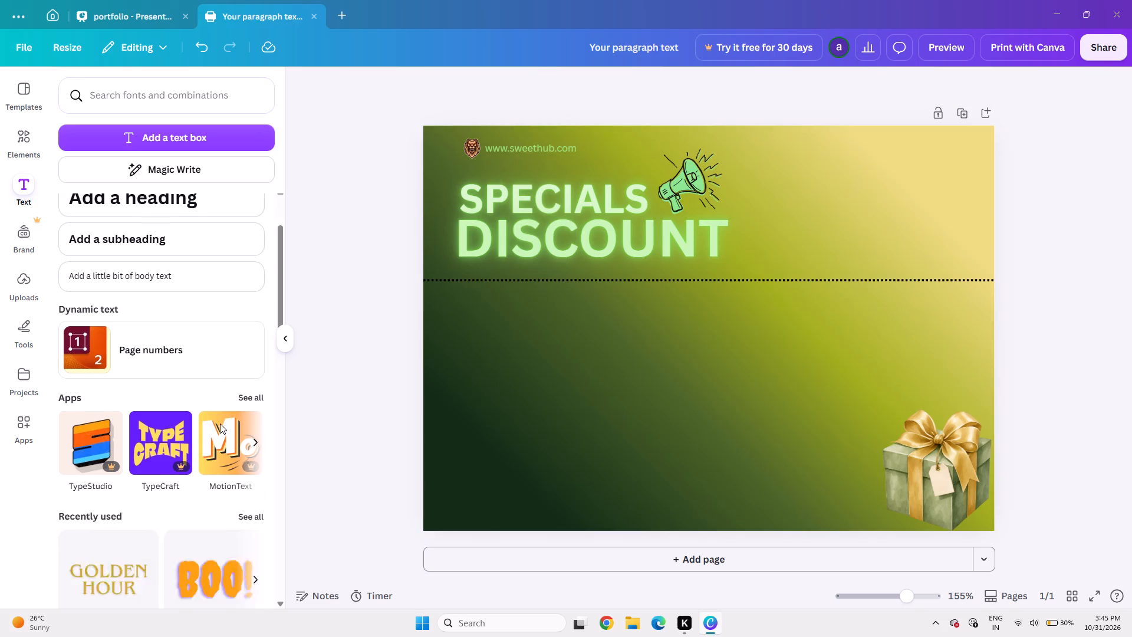
scroll(220, 423, "down", 4)
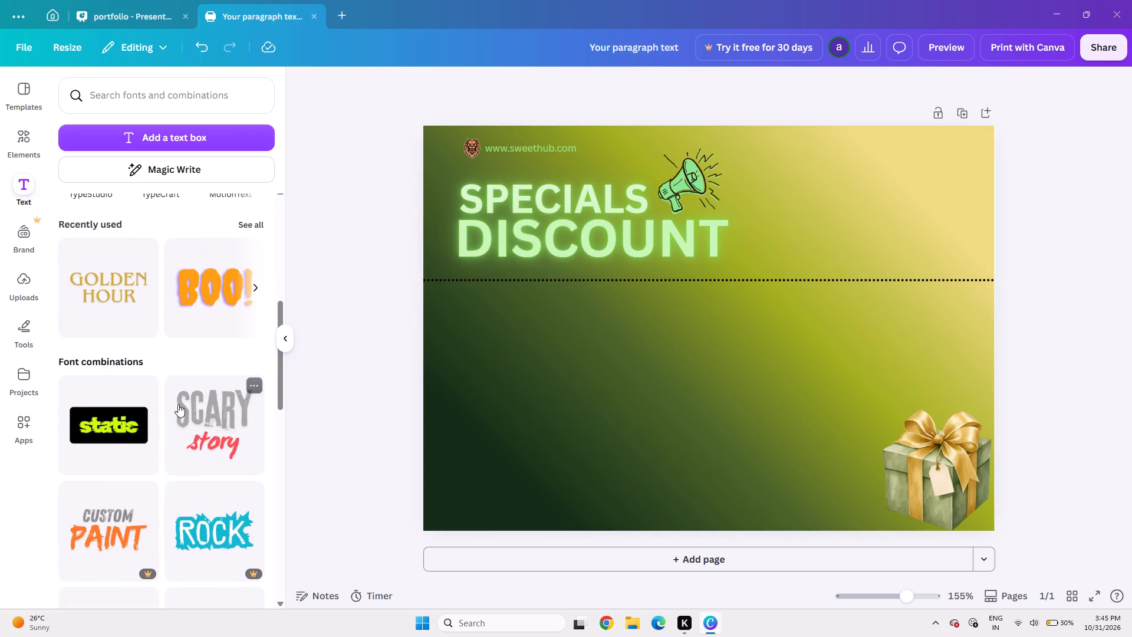
scroll(223, 393, "down", 4)
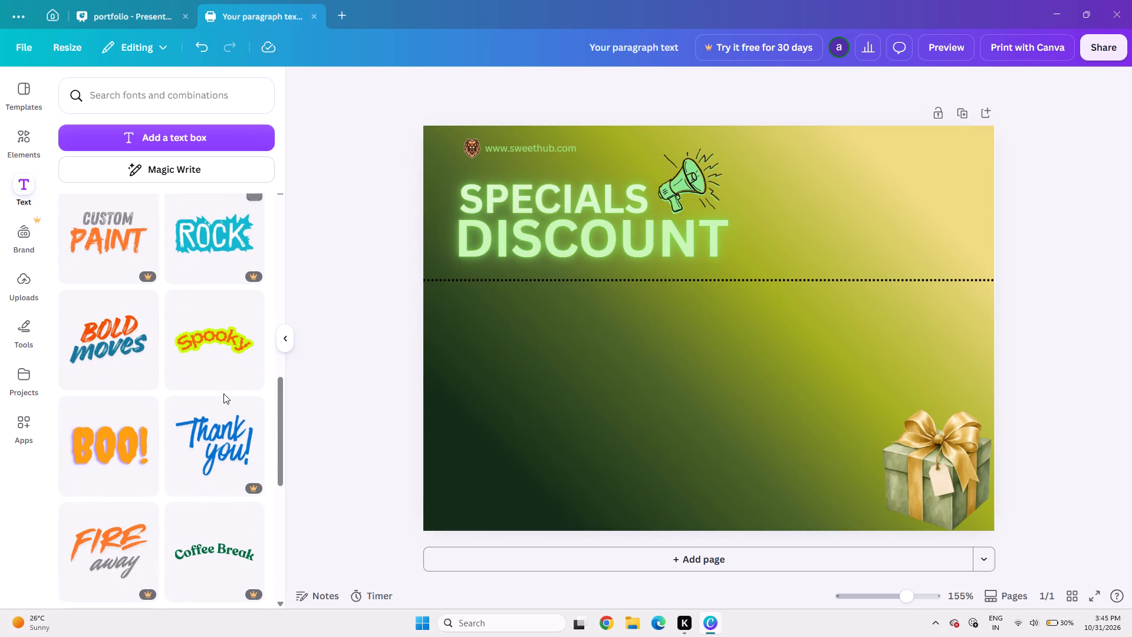
scroll(223, 393, "down", 4)
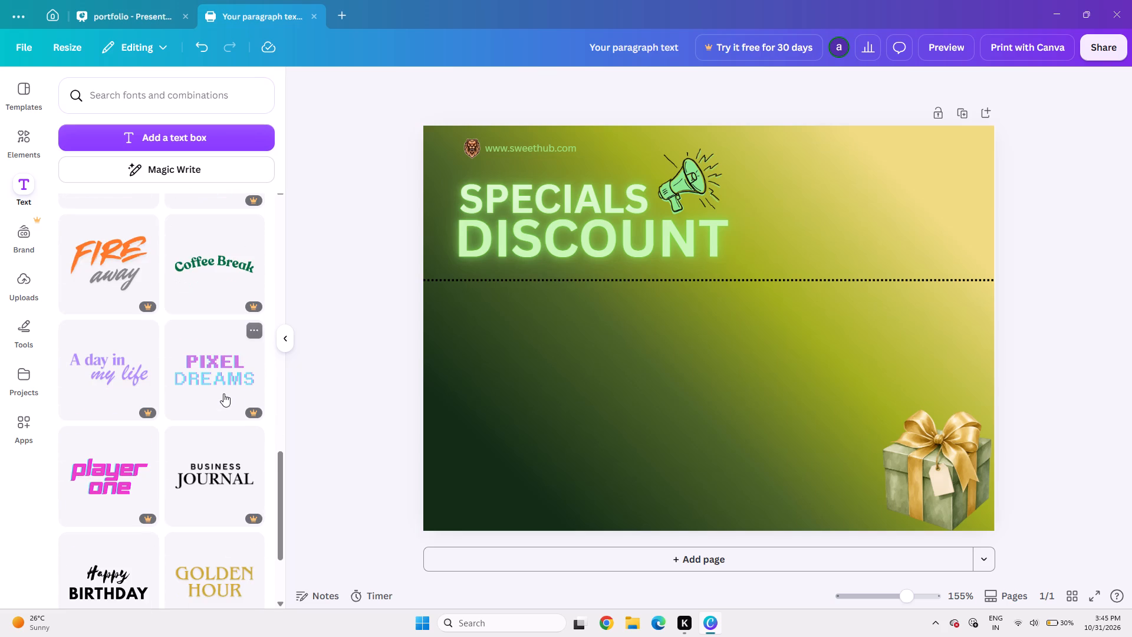
scroll(223, 393, "down", 3)
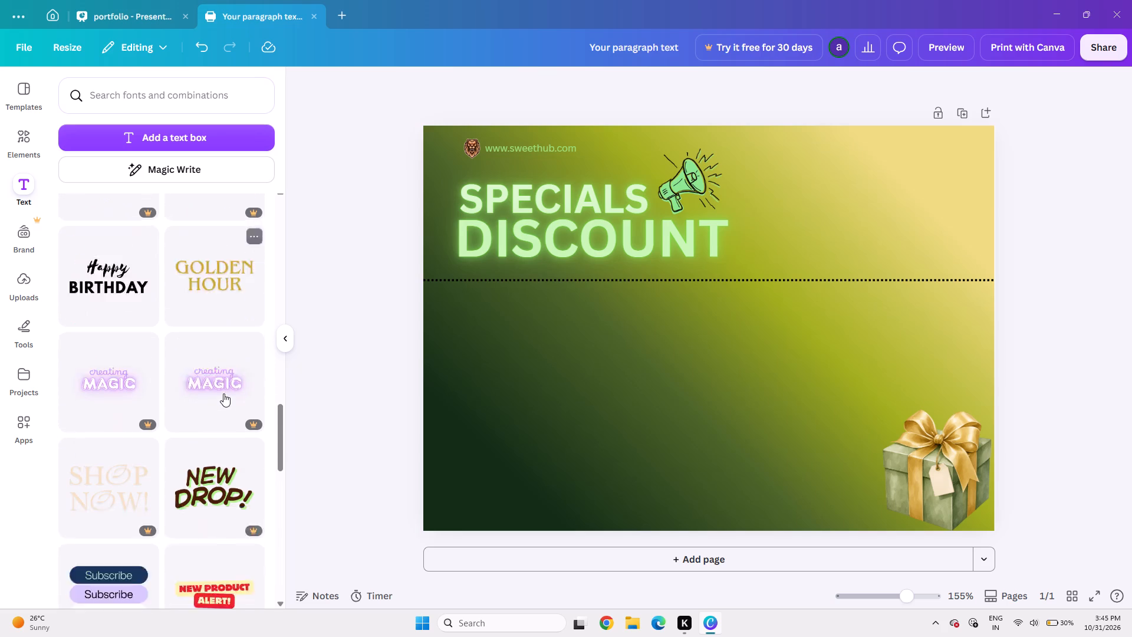
scroll(223, 393, "down", 5)
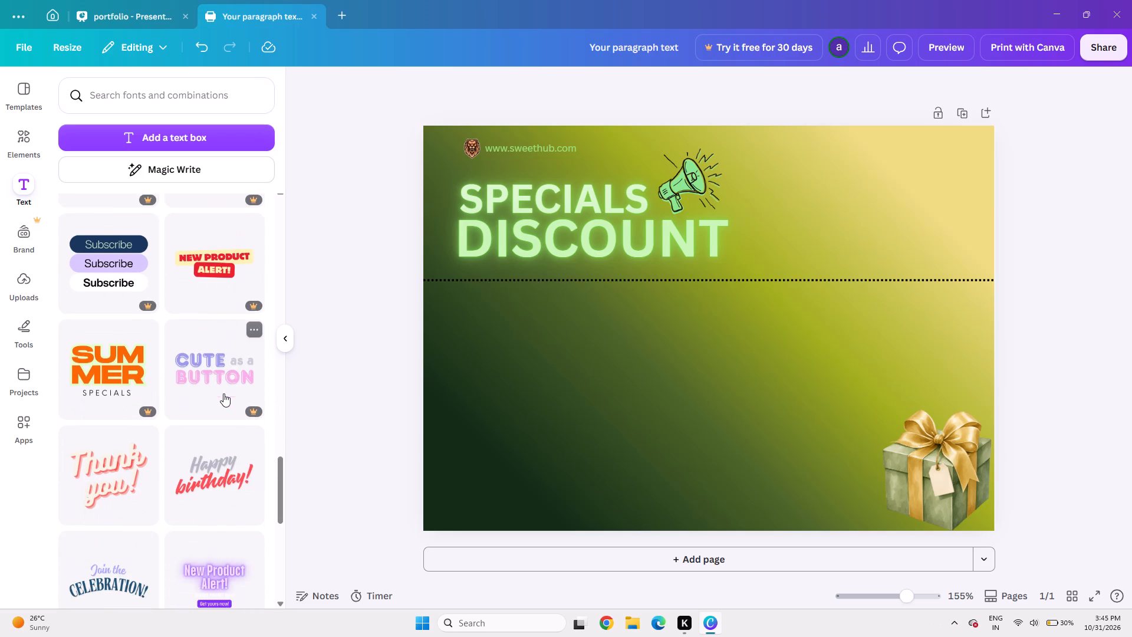
scroll(223, 393, "down", 3)
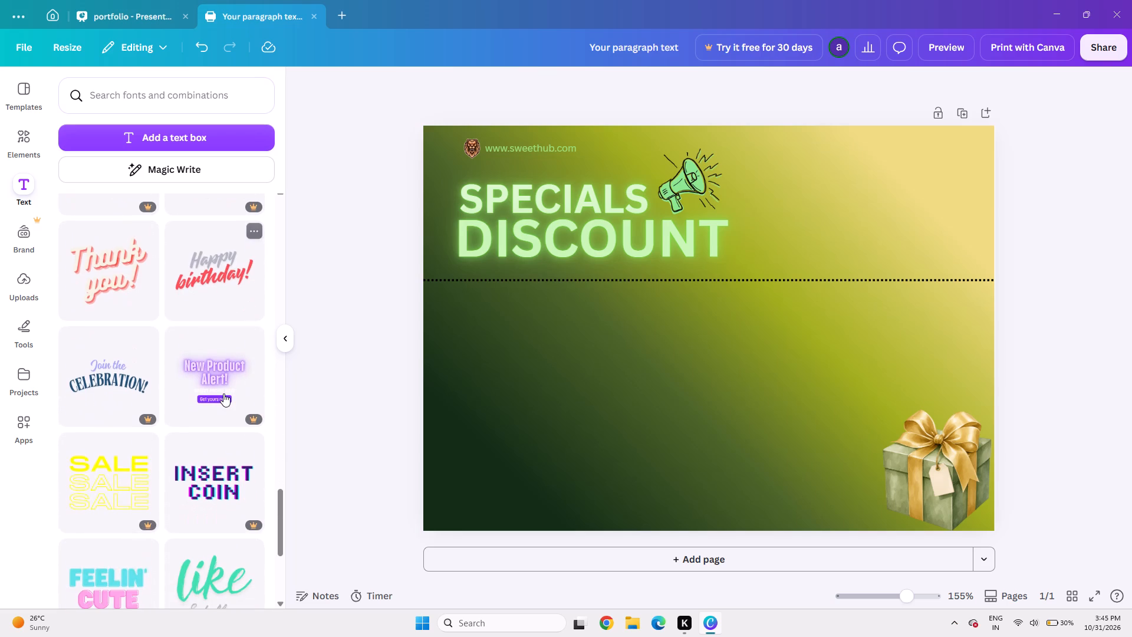
scroll(223, 393, "down", 5)
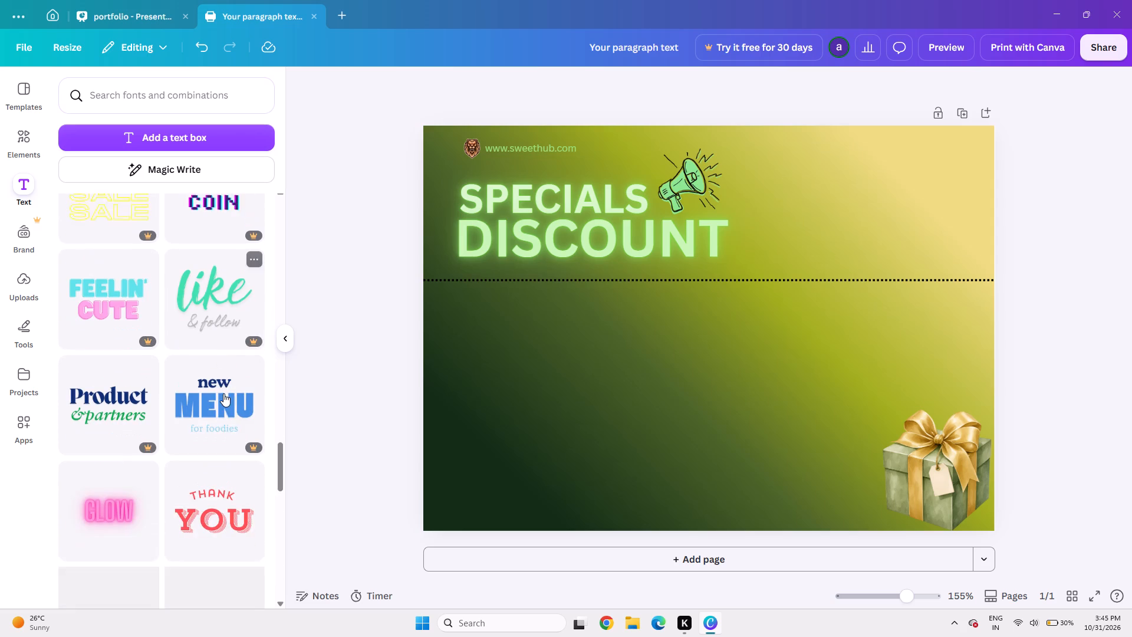
scroll(223, 393, "down", 2)
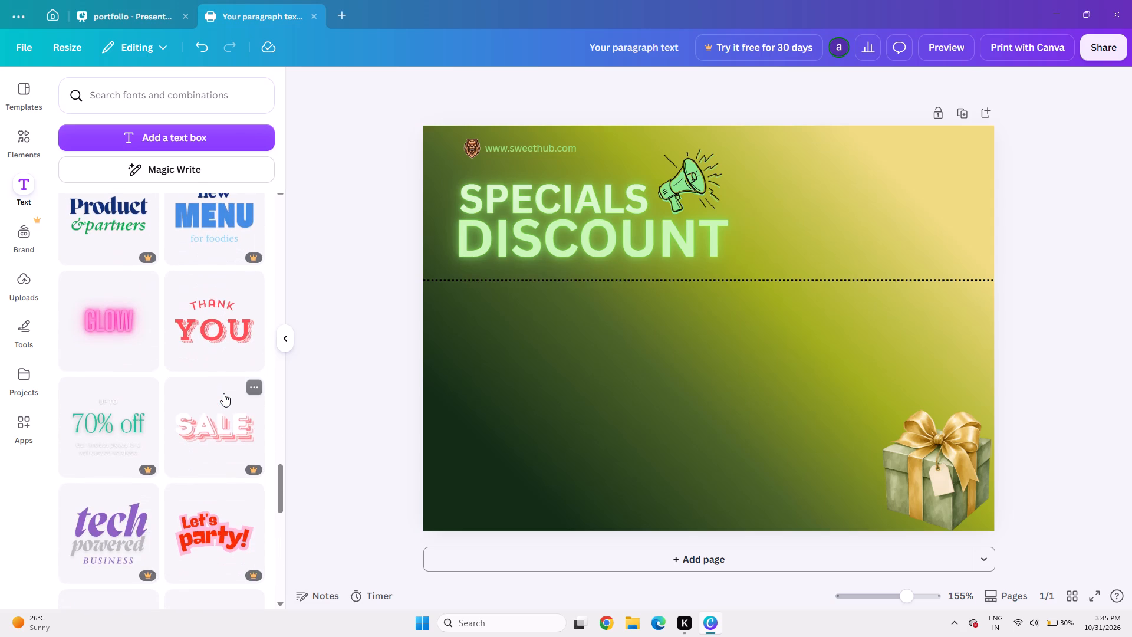
scroll(223, 393, "down", 1)
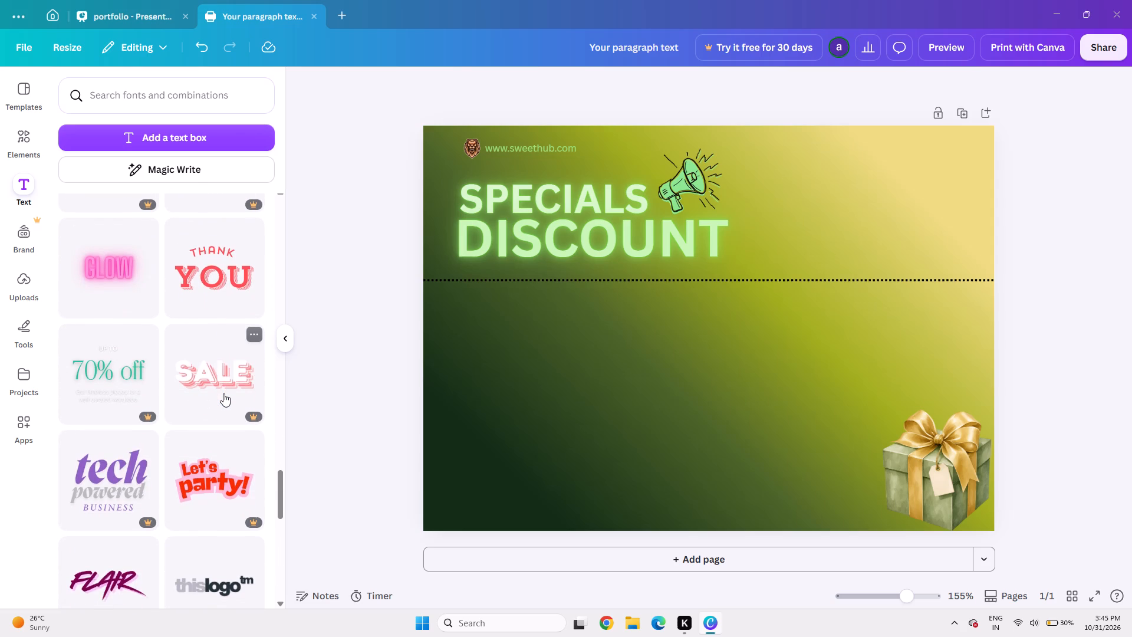
scroll(223, 393, "down", 2)
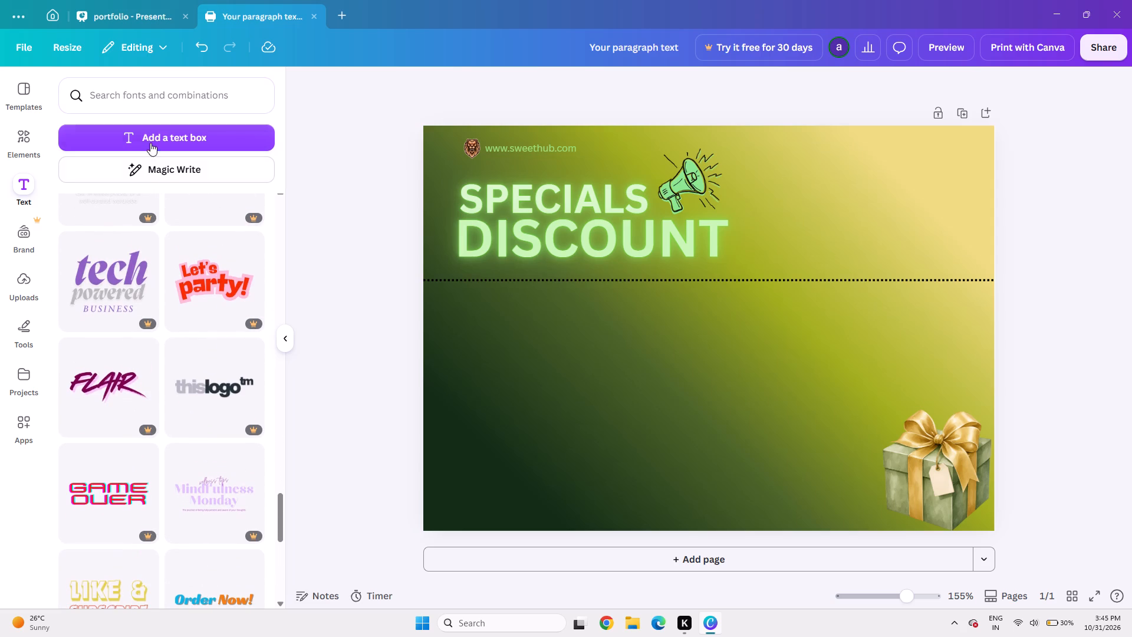
scroll(225, 398, "down", 4)
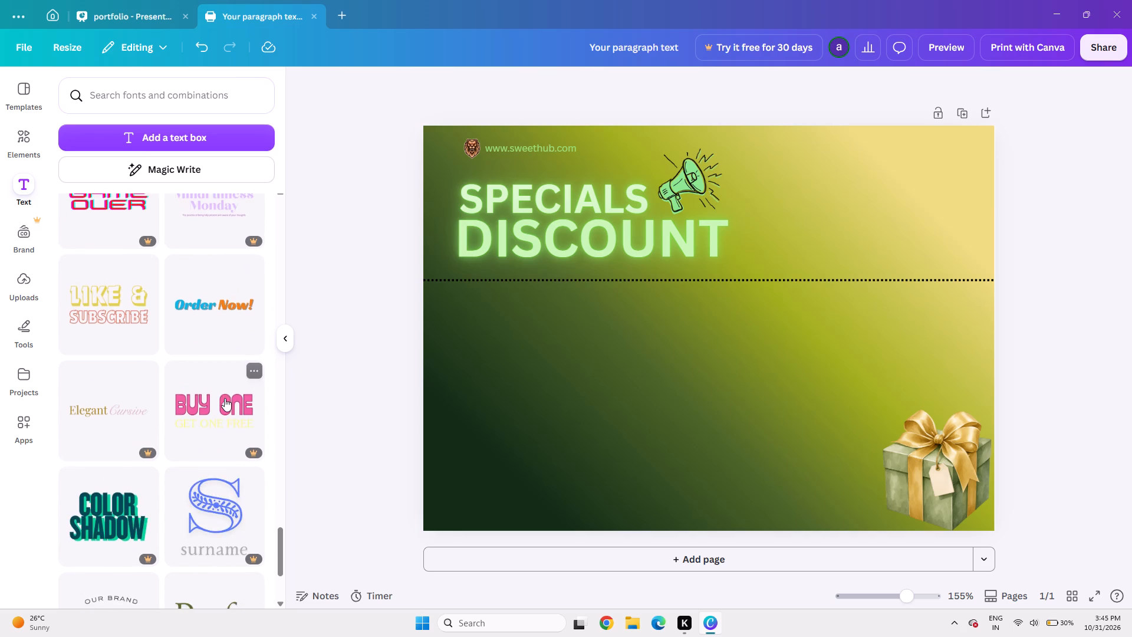
scroll(225, 398, "down", 4)
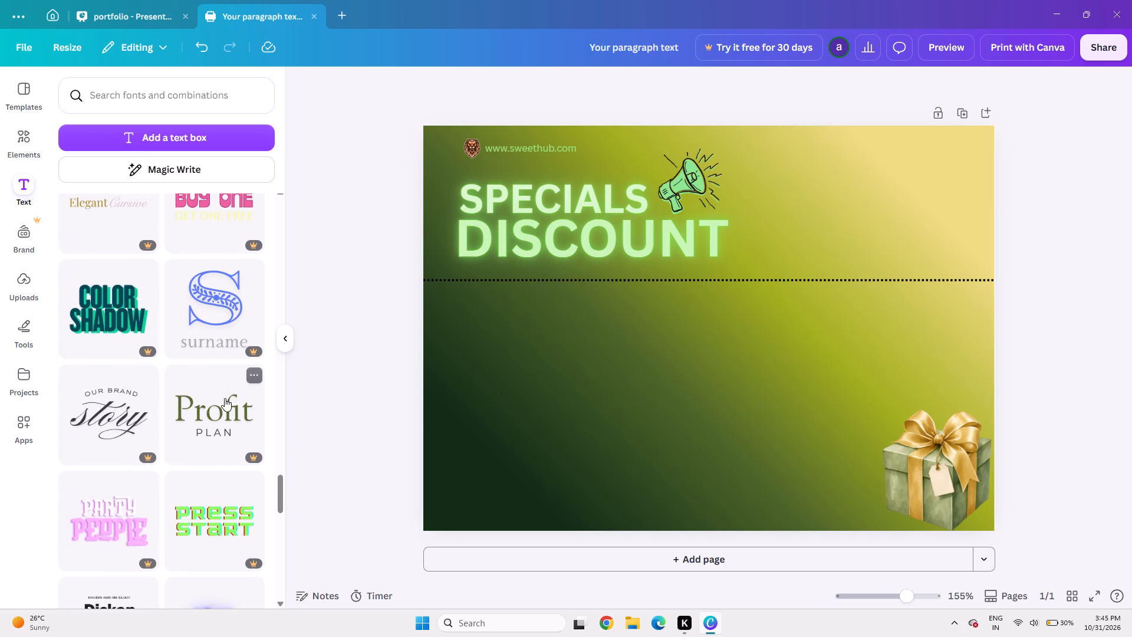
scroll(225, 398, "down", 3)
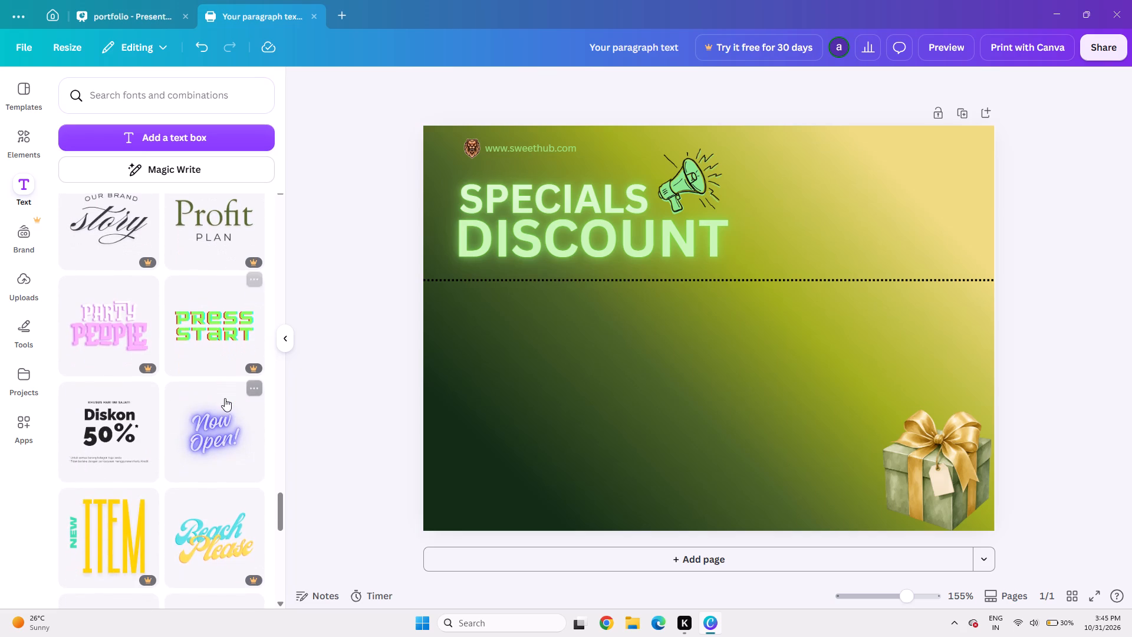
left_click(206, 410)
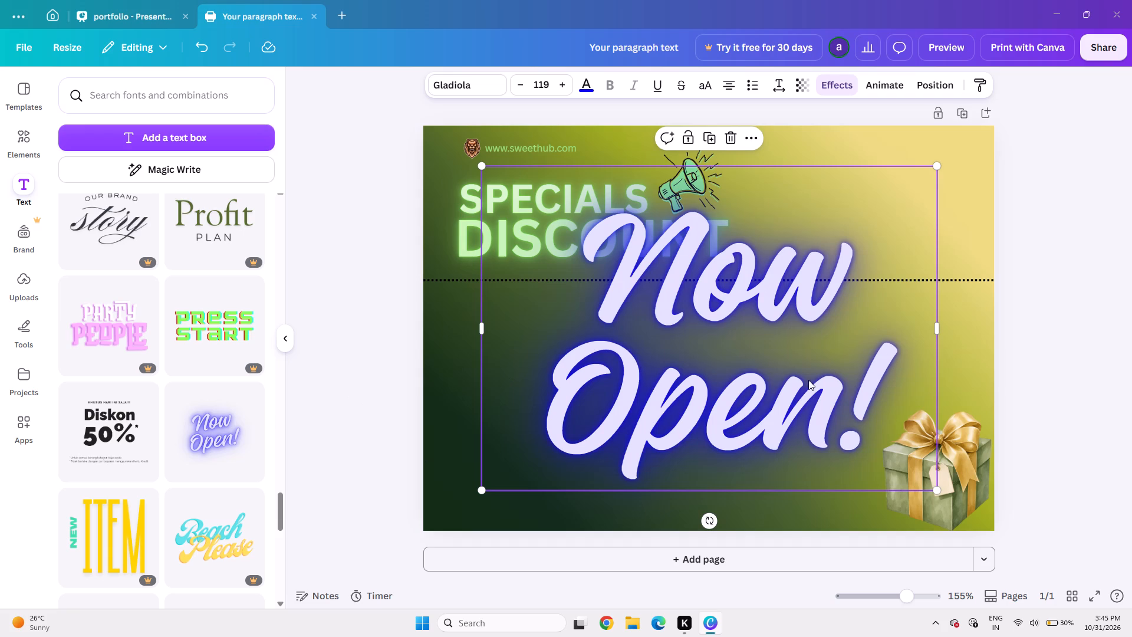
Clear all of the "Now Open!" placeholder wording from the glowing script text box.
double_click(541, 379)
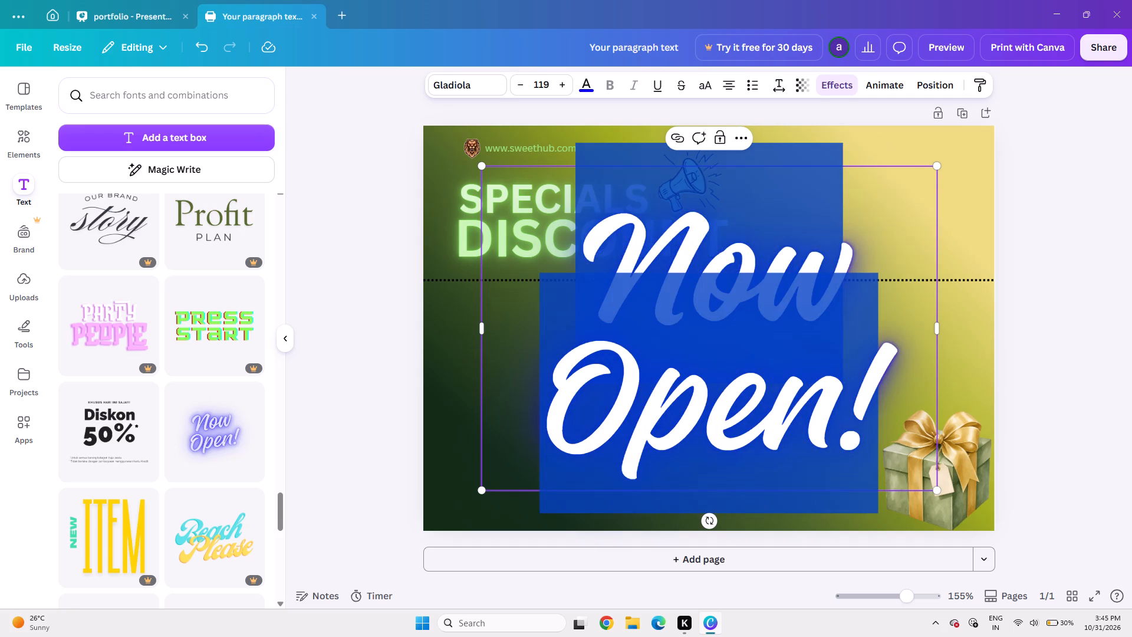
left_click(541, 379)
left_click(541, 379)
left_click(541, 379)
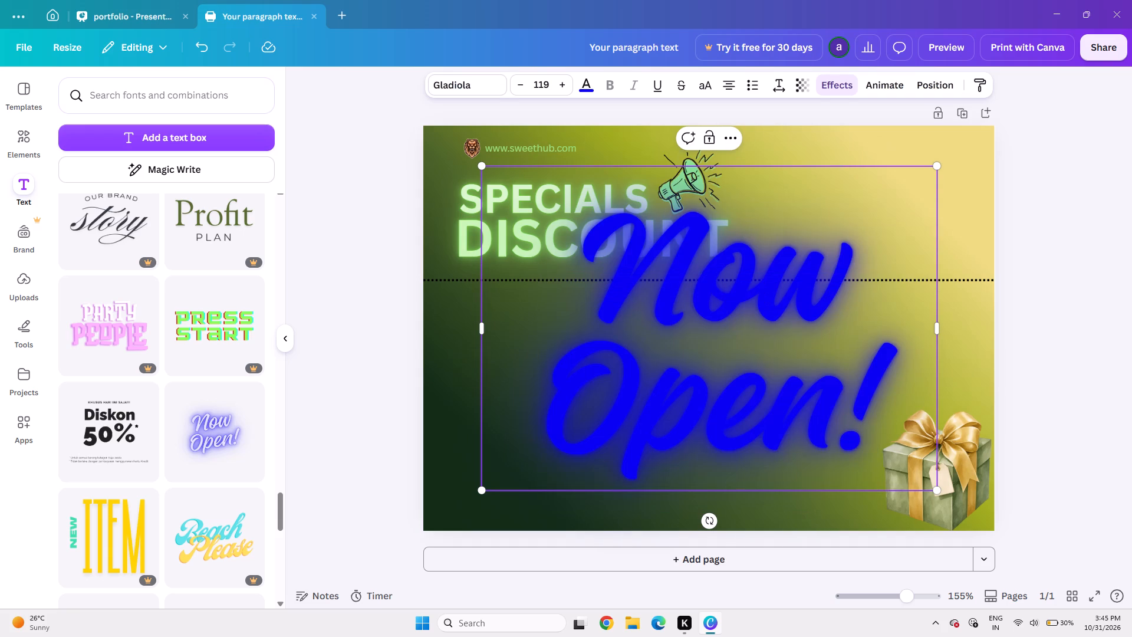
key("BackSpace")
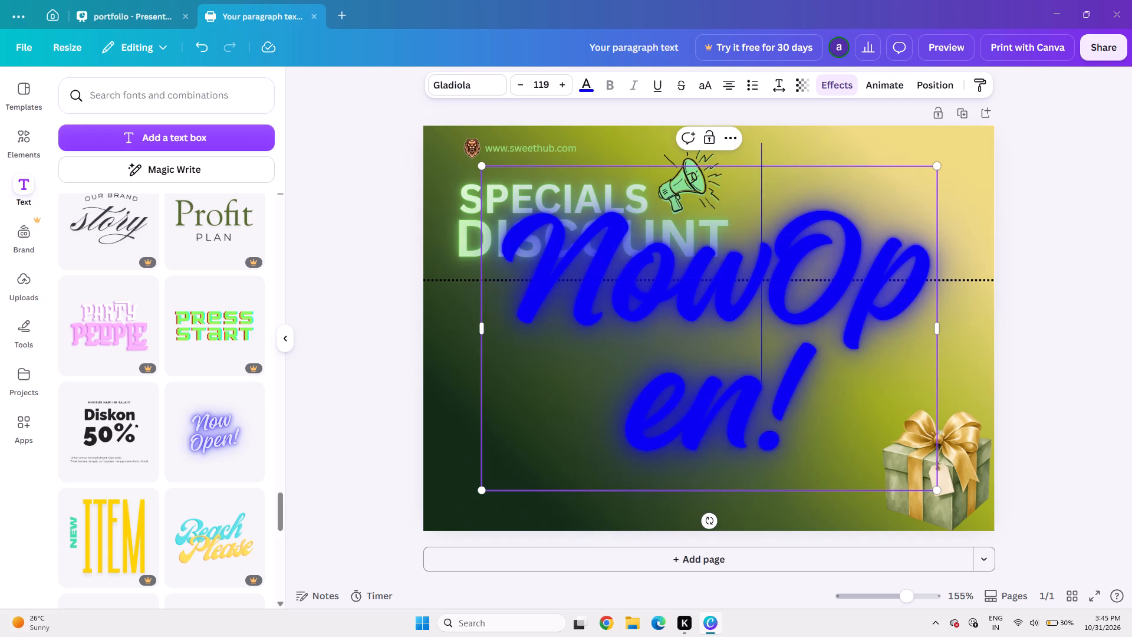
key("BackSpace")
key("w")
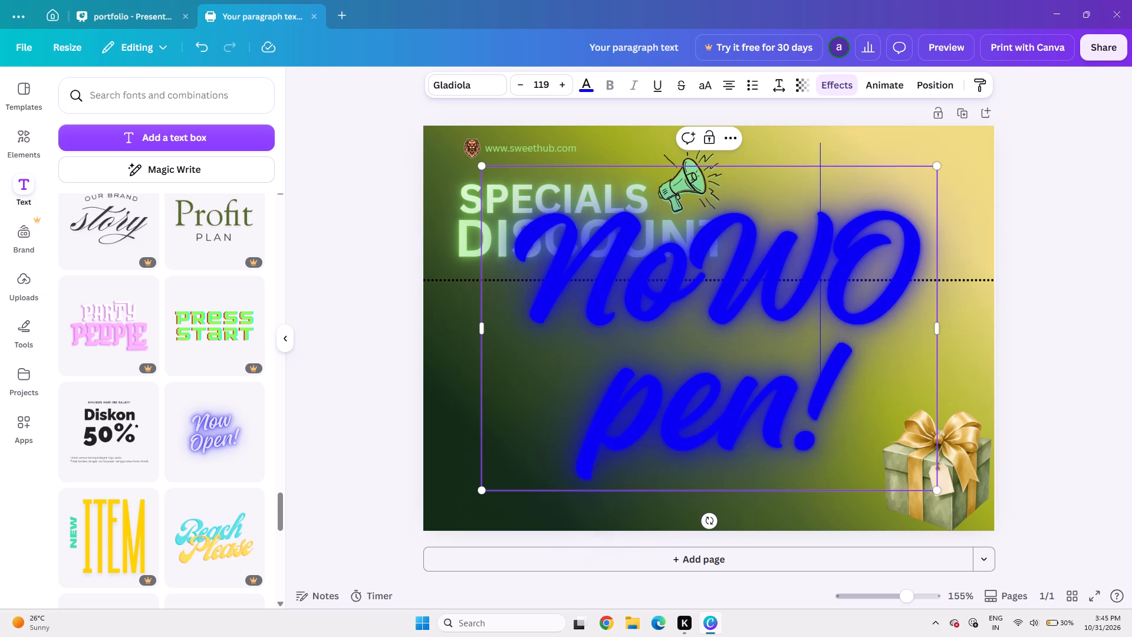
left_click(564, 403)
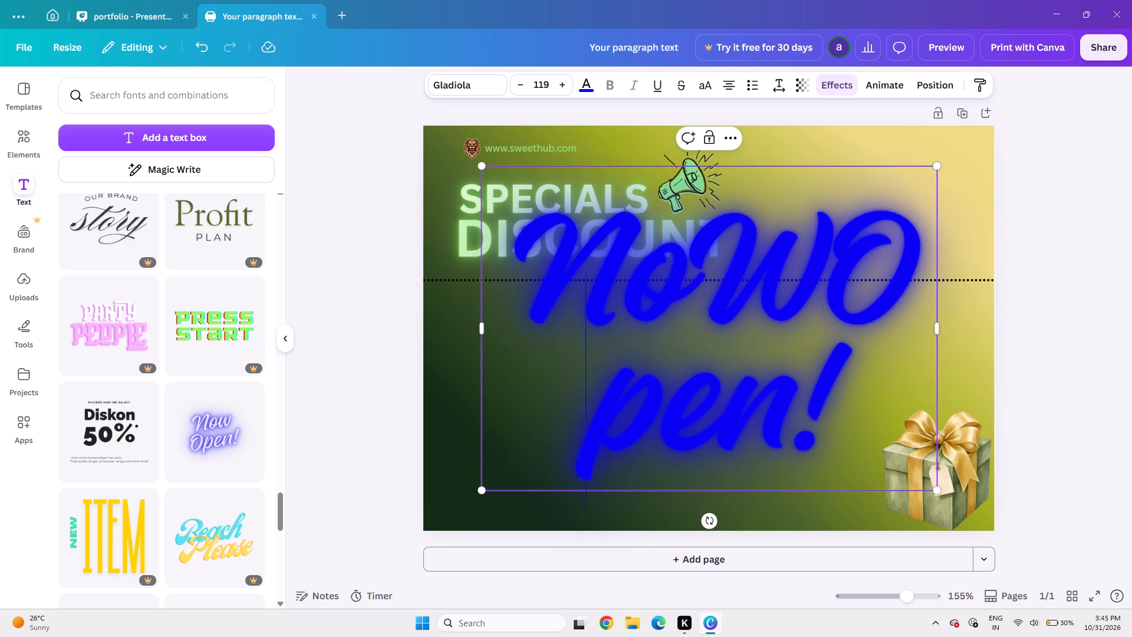
key("BackSpace")
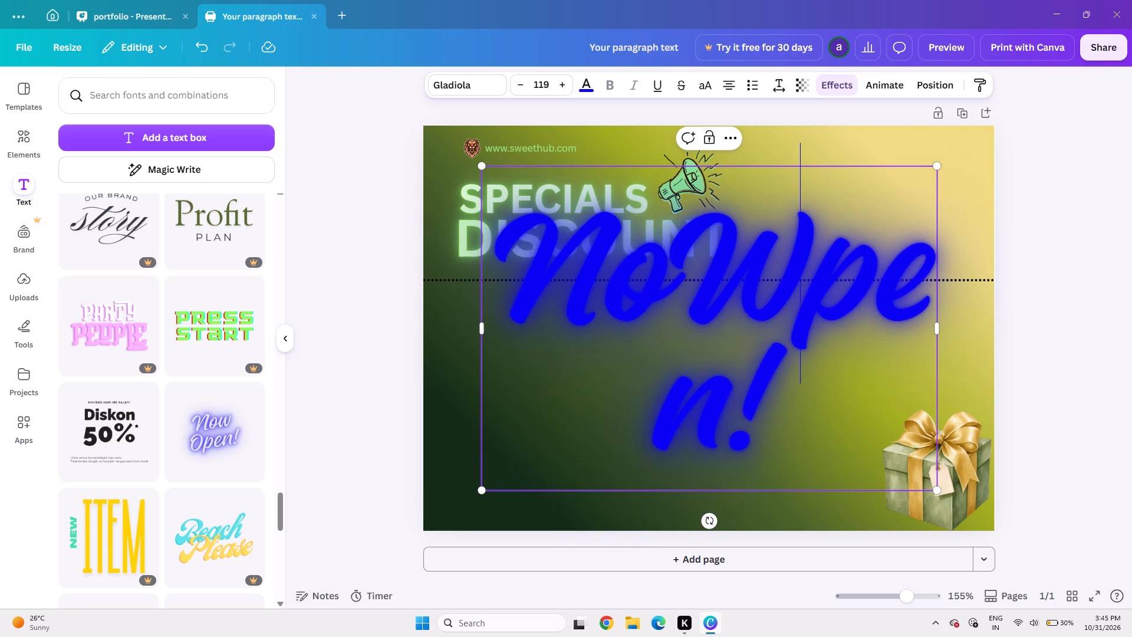
key("Down")
key("Left")
key("Left")
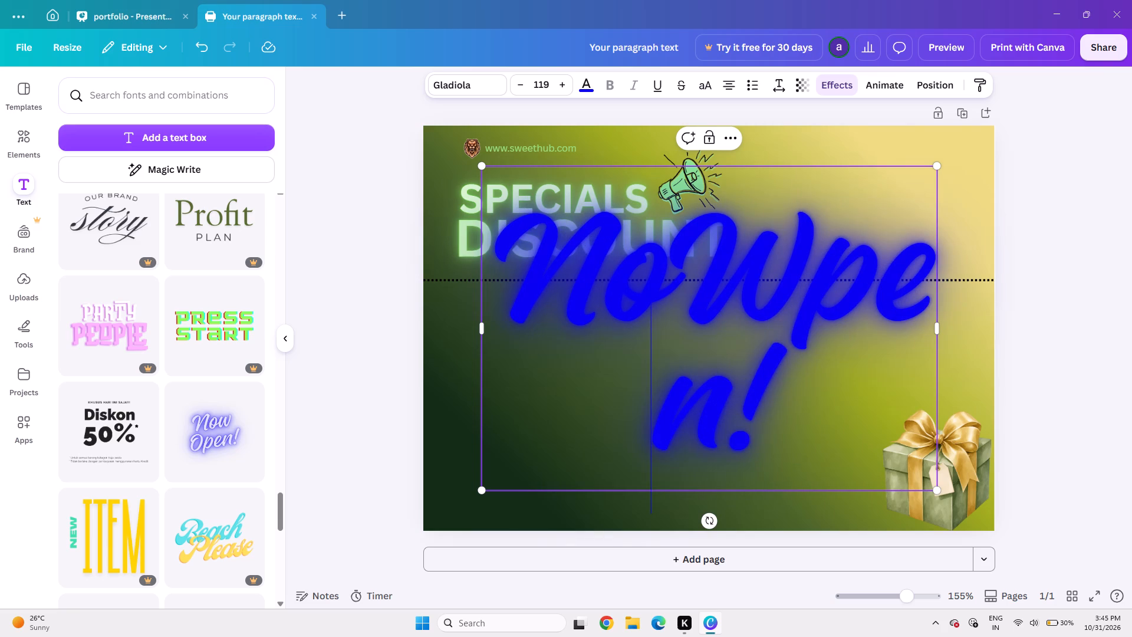
key("BackSpace")
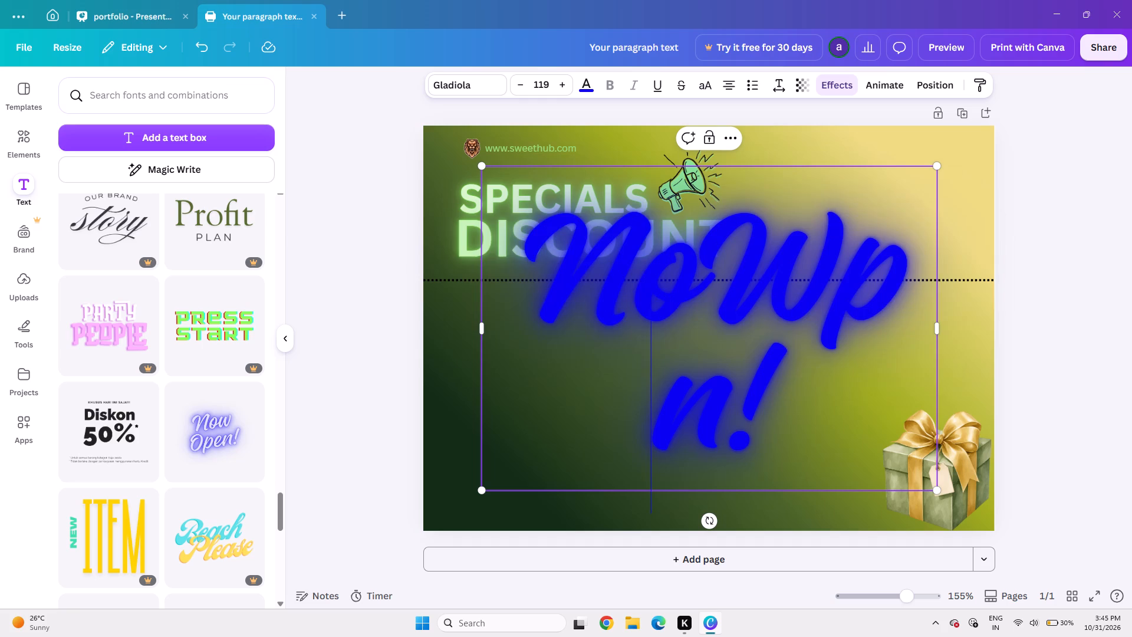
key("ctrl+z")
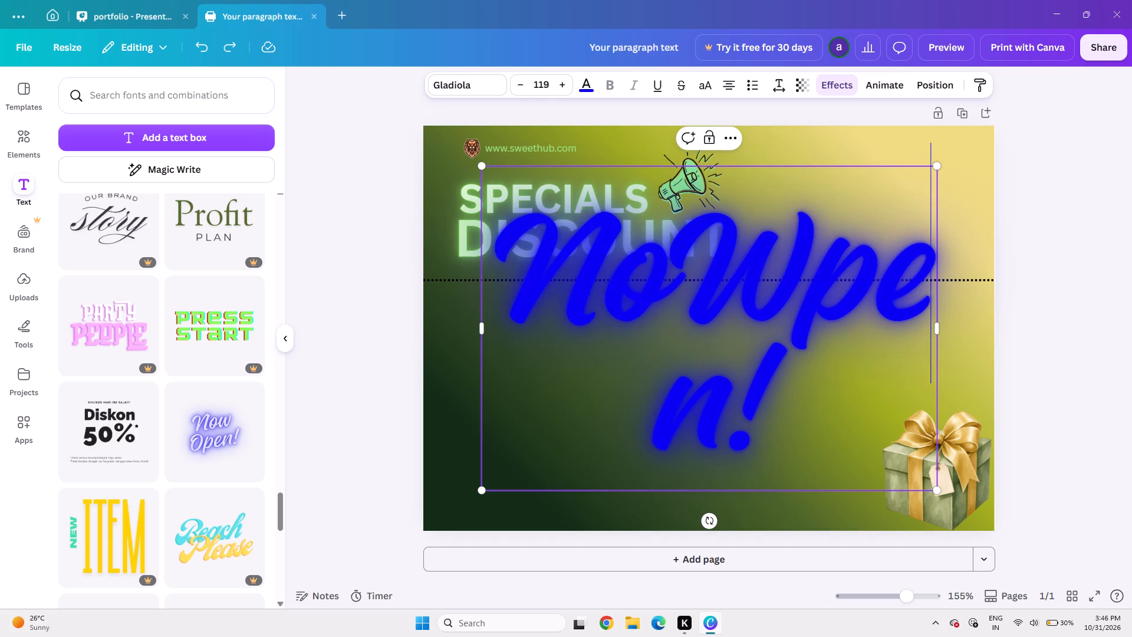
key("Left")
key("Left")
key("o")
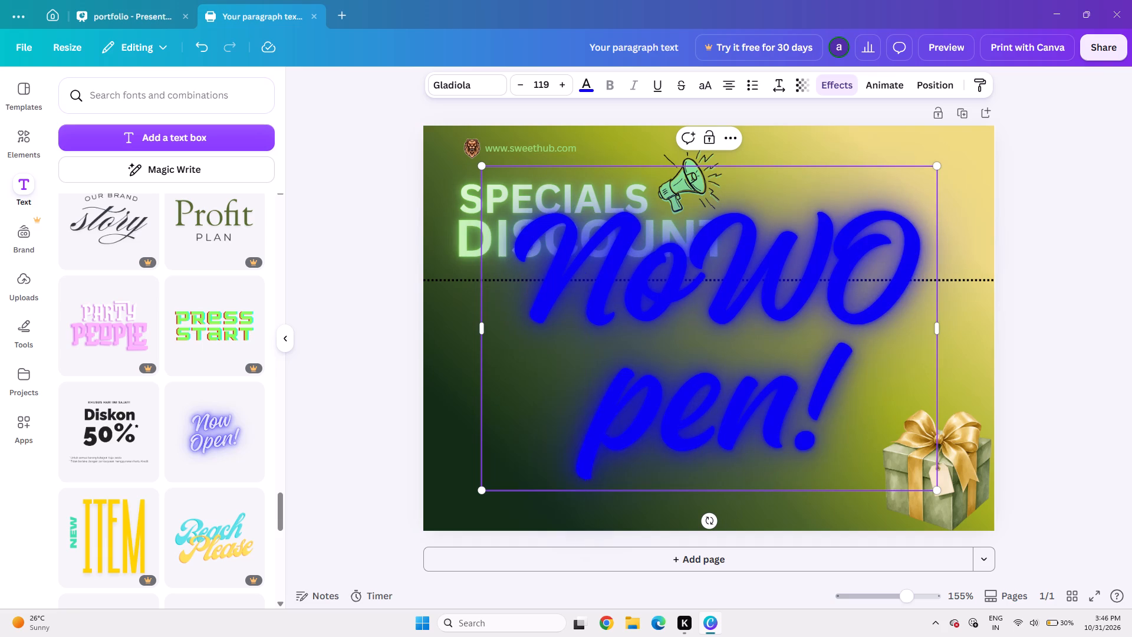
key("BackSpace")
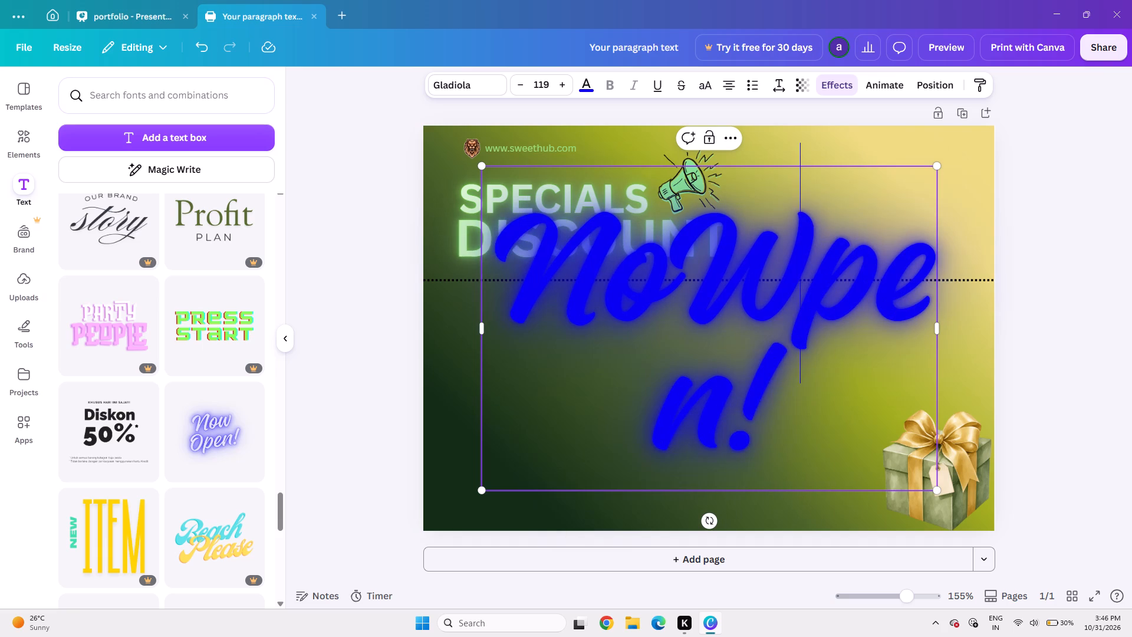
key("BackSpace")
key("BackSpace")
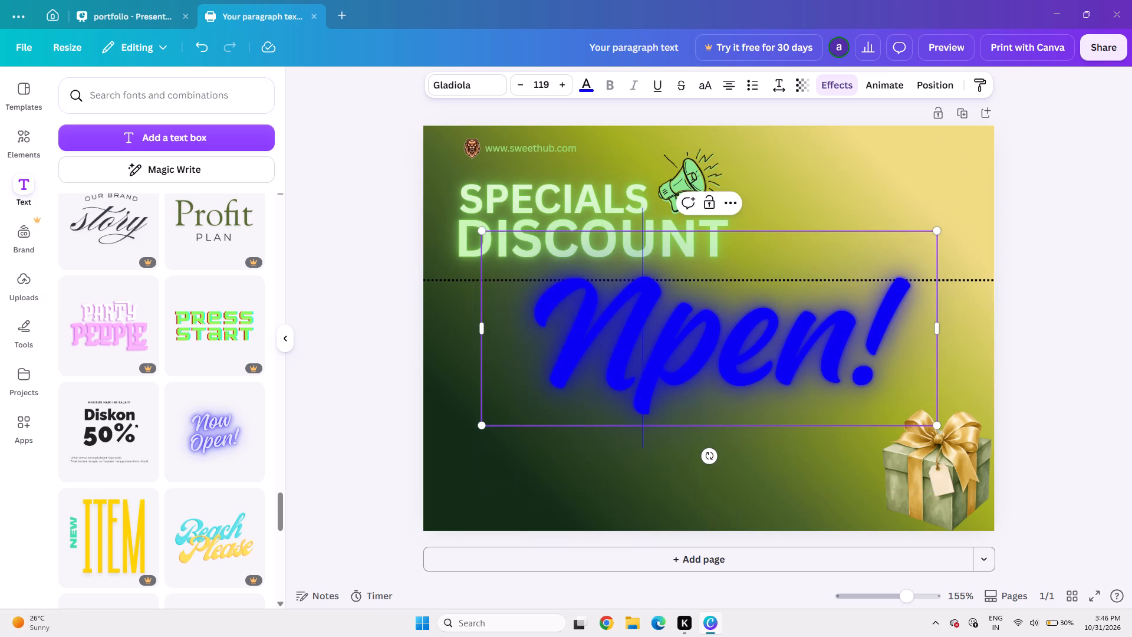
left_click(933, 344)
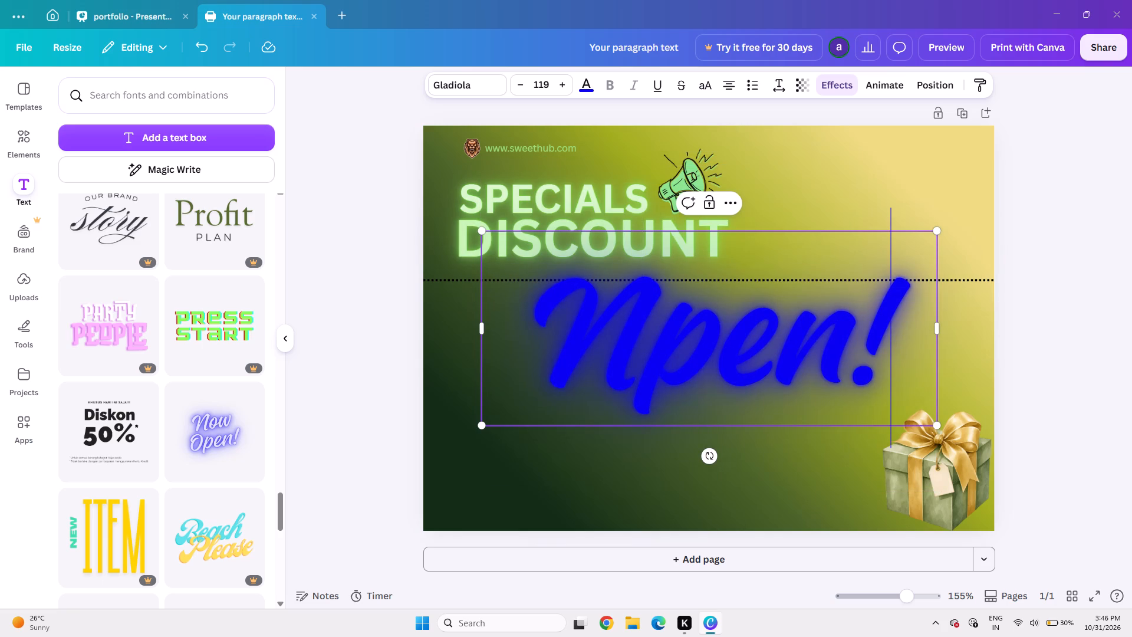
key("BackSpace")
key("BackSpace")
key("BackSpace")
key("BackSpace")
key("BackSpace")
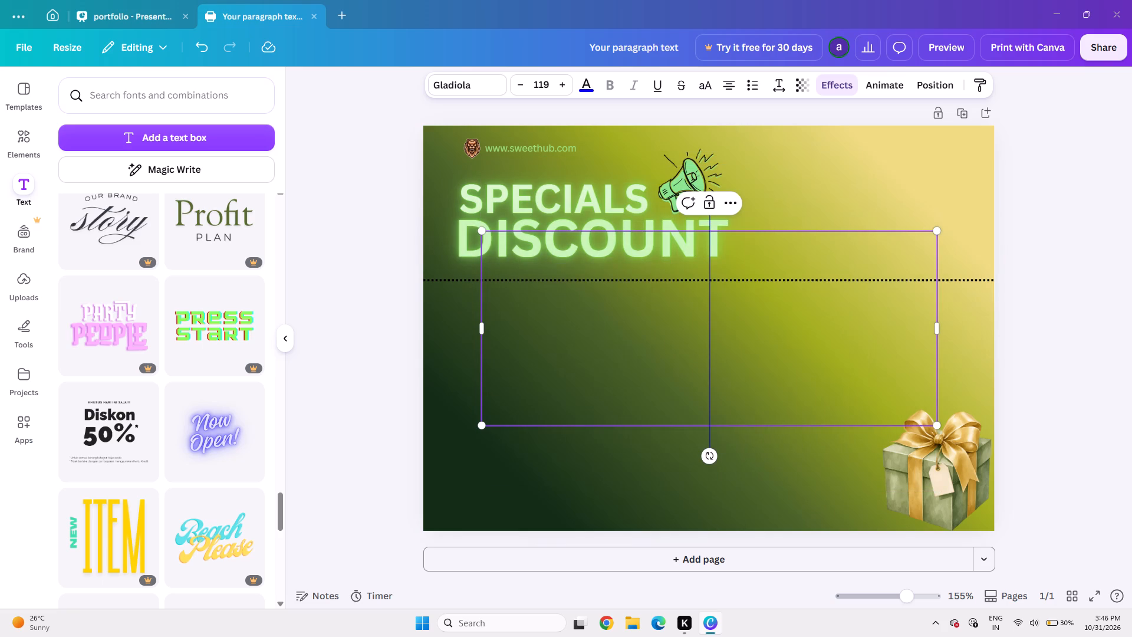
Enter 50%OFF as the wording of the empty glowing script text box.
type("50")
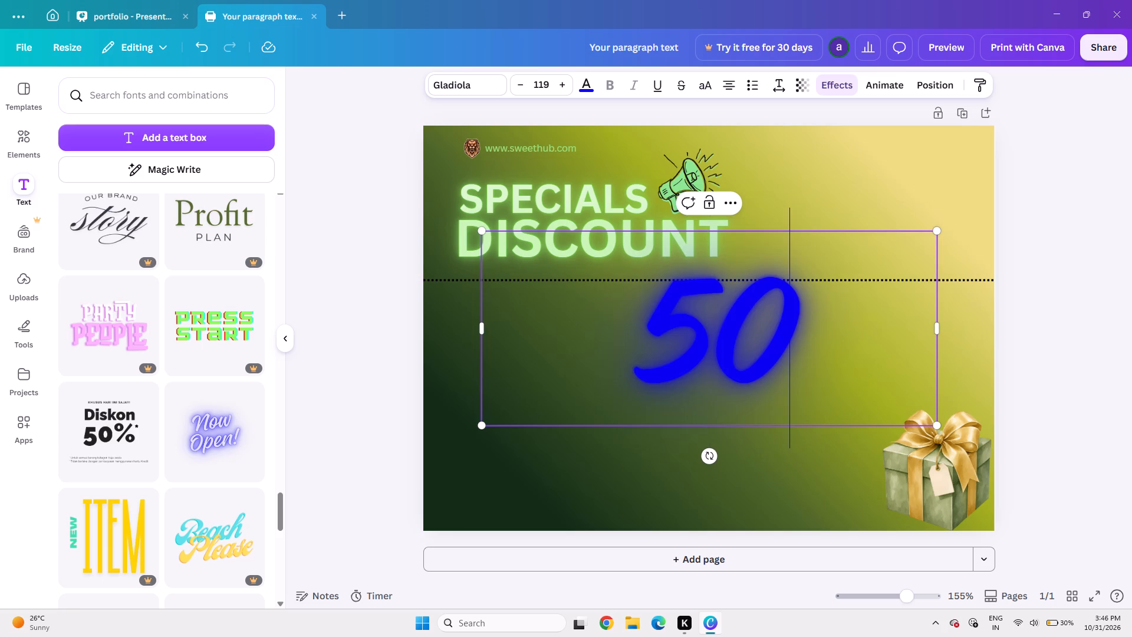
key("space")
key("BackSpace")
key("shift+percent")
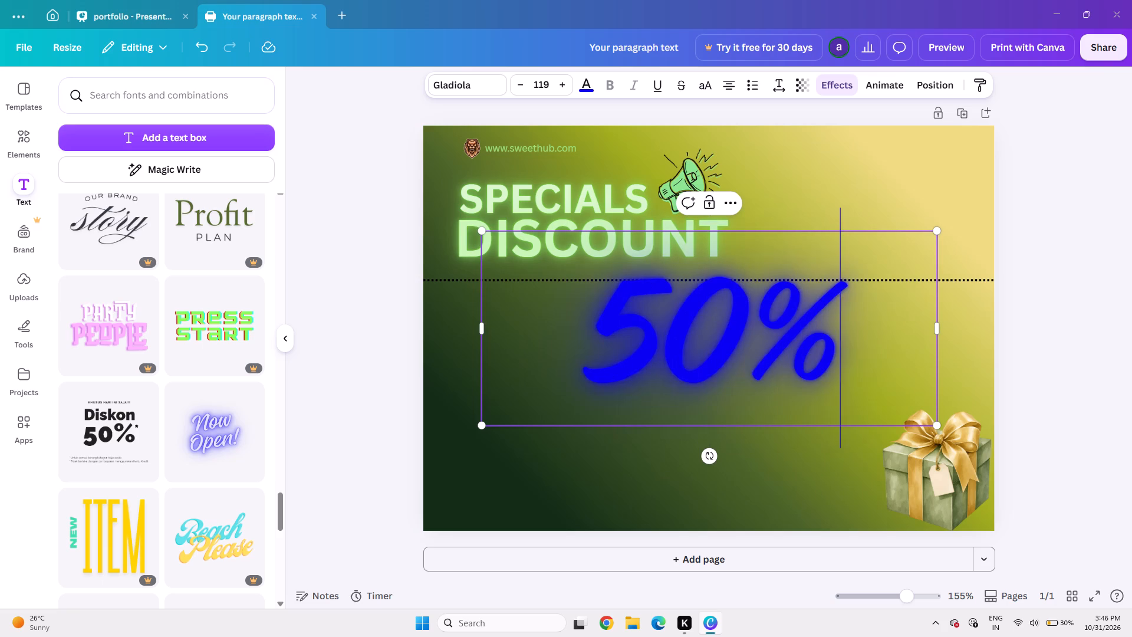
type("OFF")
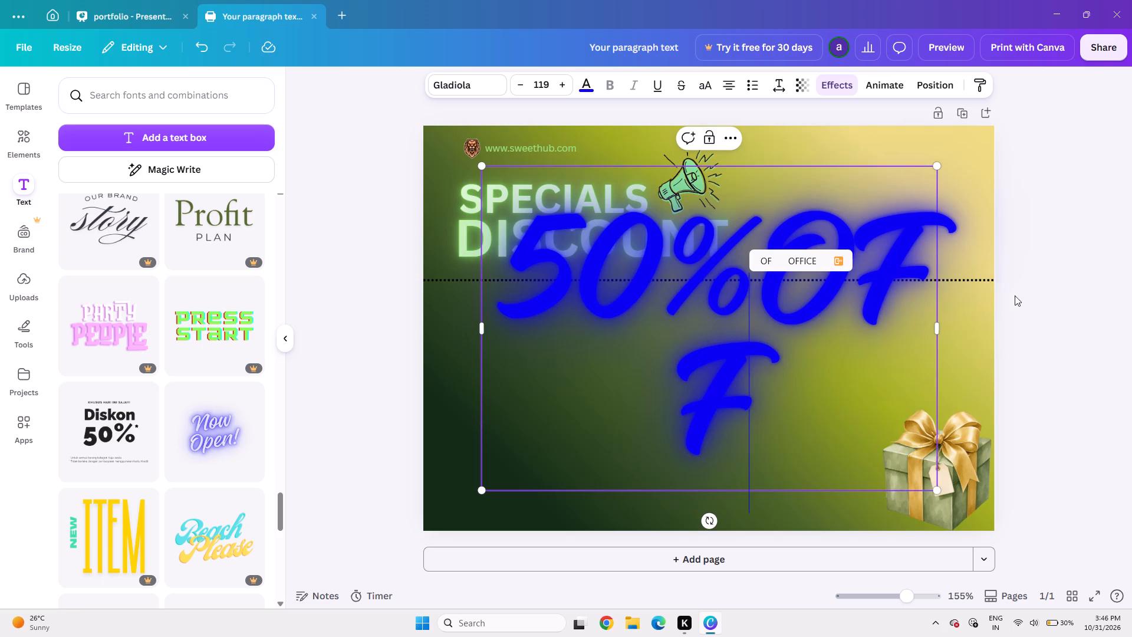
Reduce the font size of the glowing 50%OFF text.
double_click(519, 85)
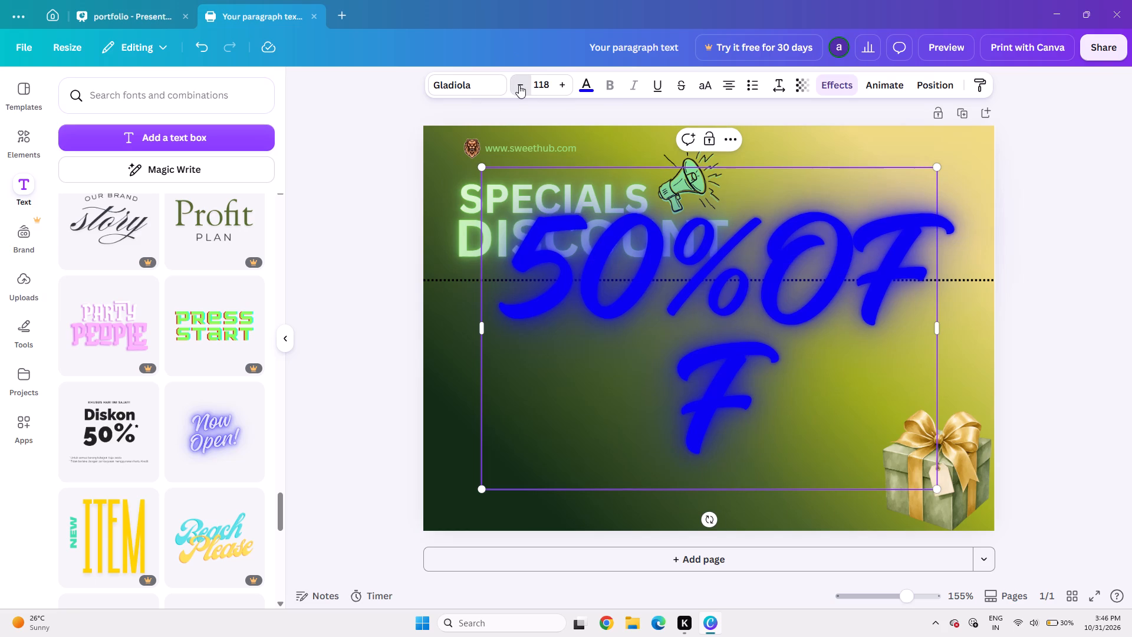
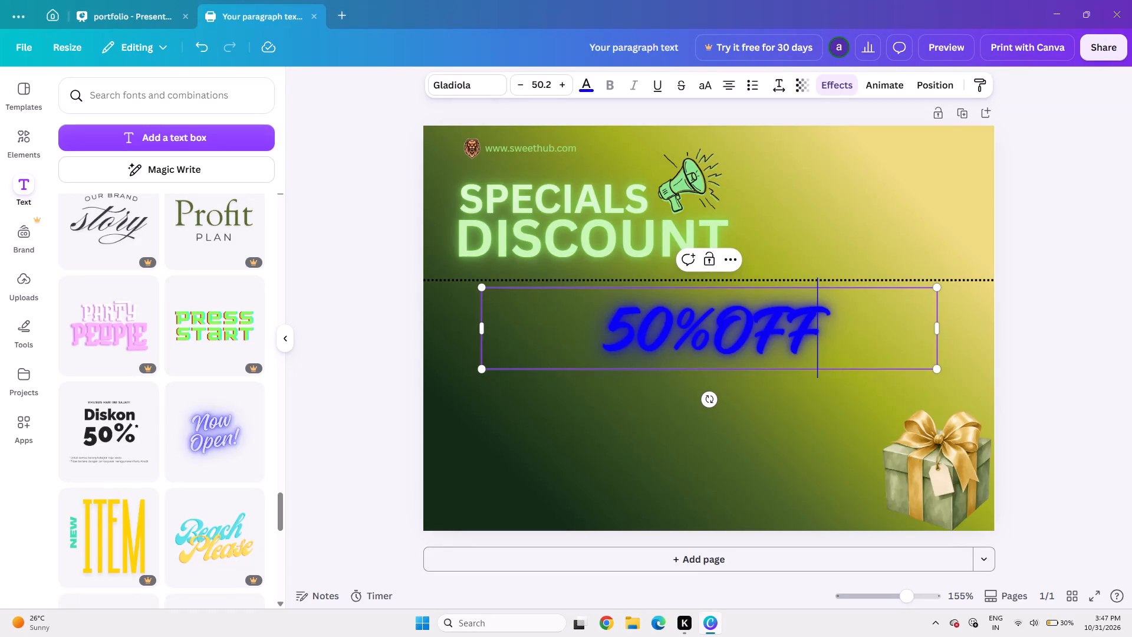
Change the colour of the glowing script 50%OFF text to electric green #99e17a.
left_click(652, 323)
left_click(747, 439)
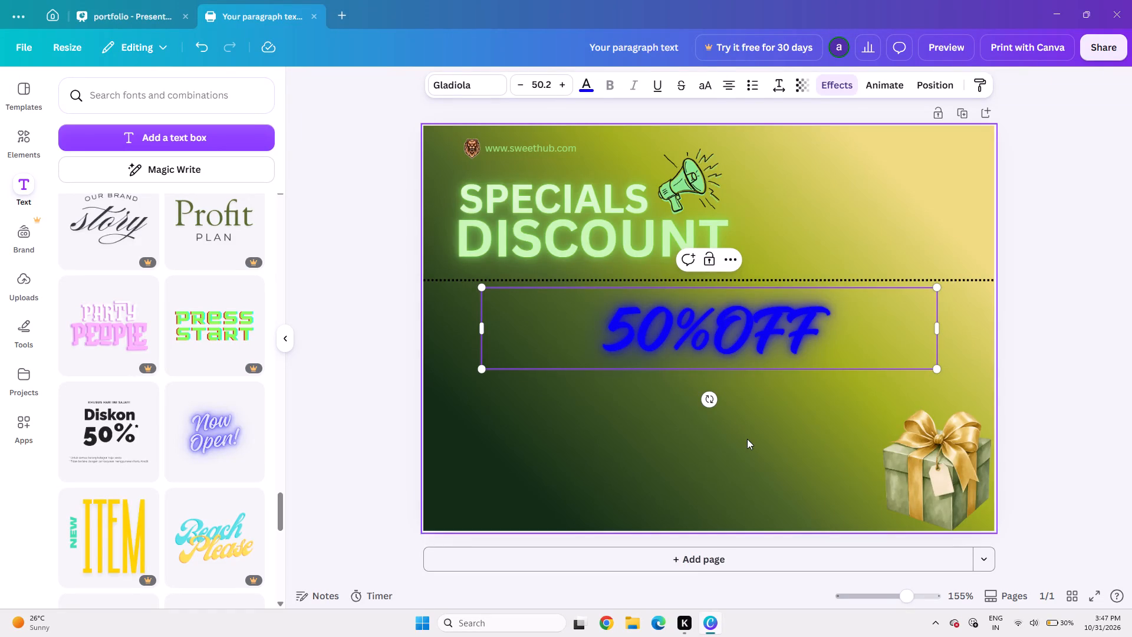
left_click(716, 342)
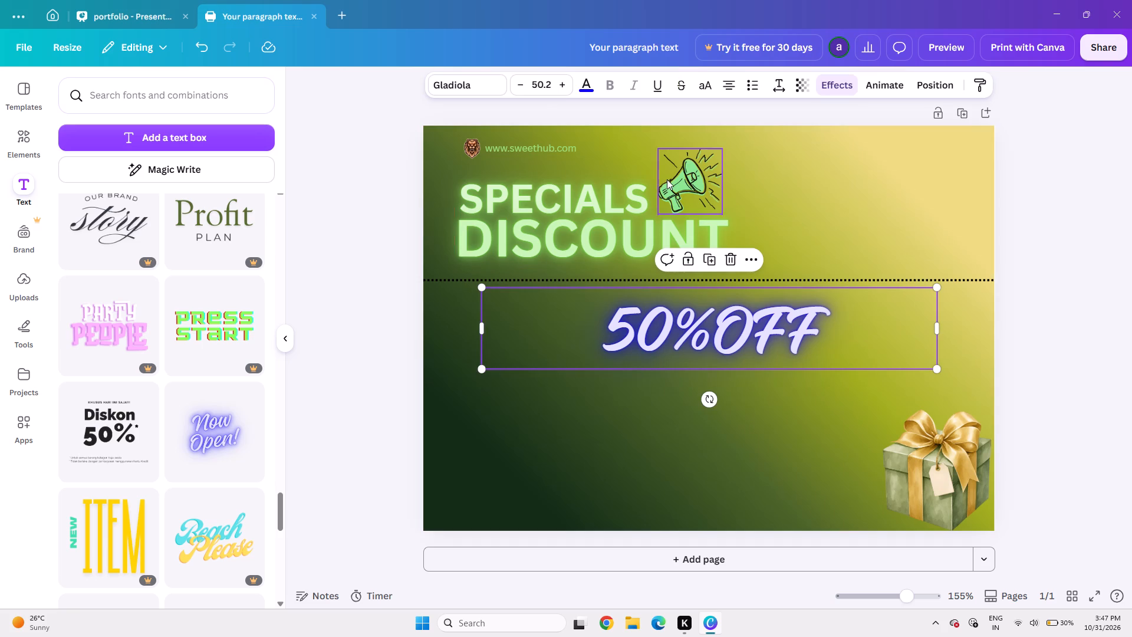
left_click(585, 88)
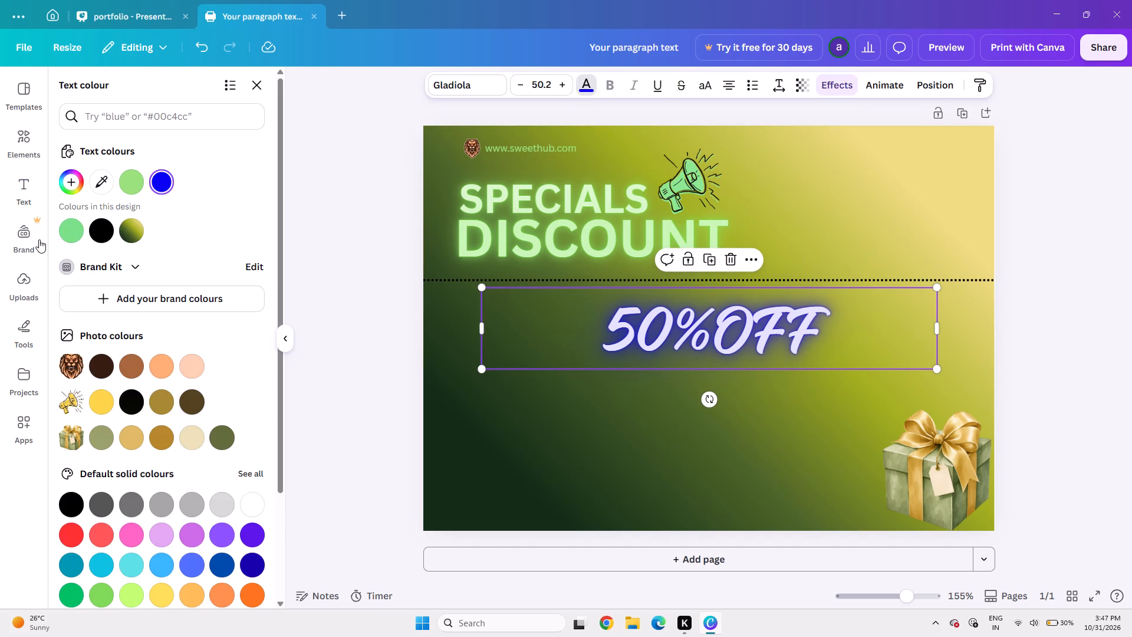
left_click(138, 182)
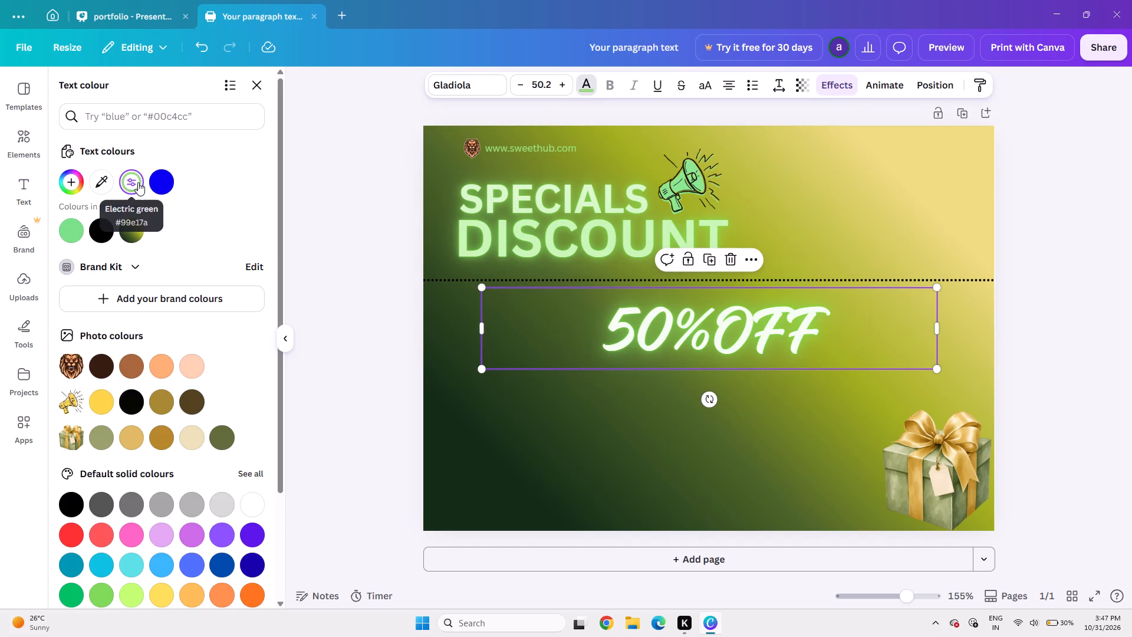
left_click(1048, 297)
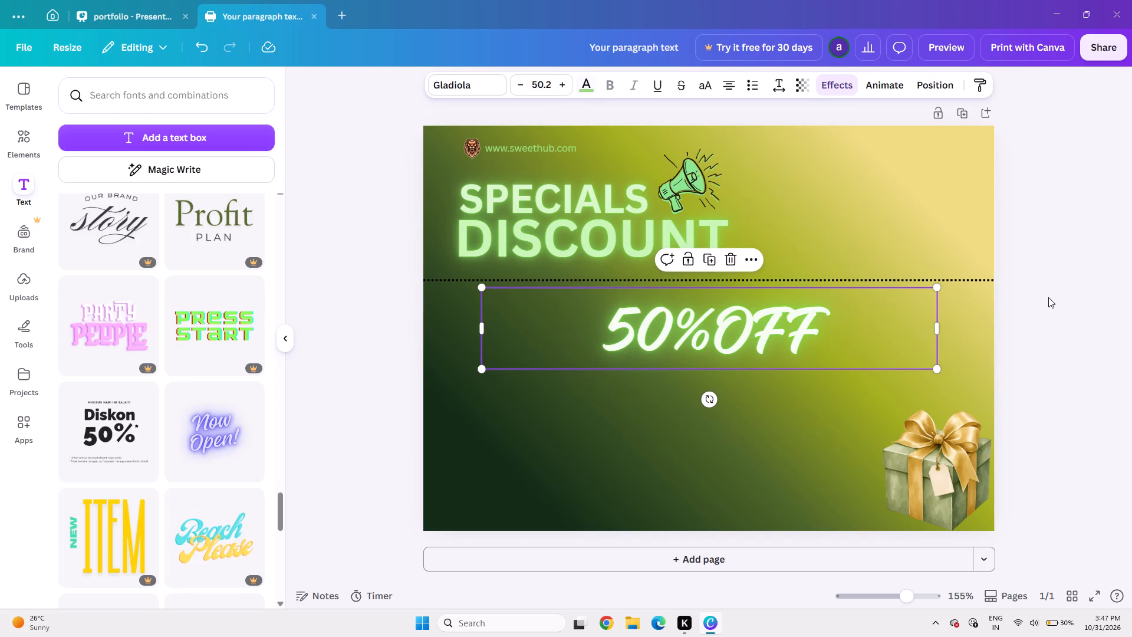
Narrow the 50%OFF text box from its left side until it fits closely around the wording.
left_click(749, 442)
left_click(689, 318)
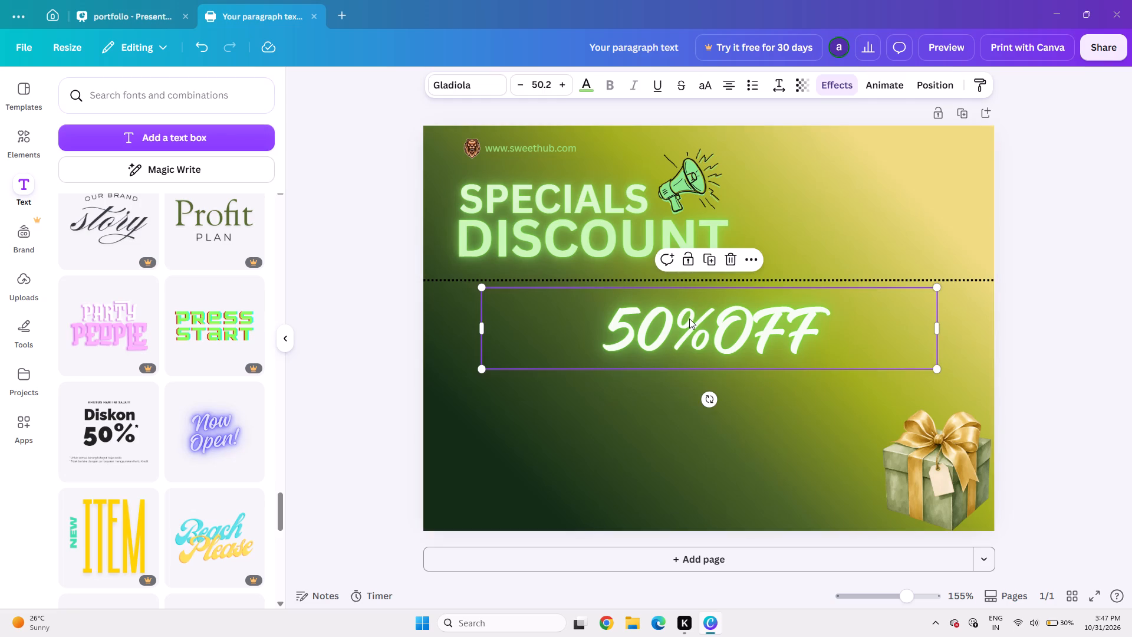
left_click_drag(479, 327, 689, 329)
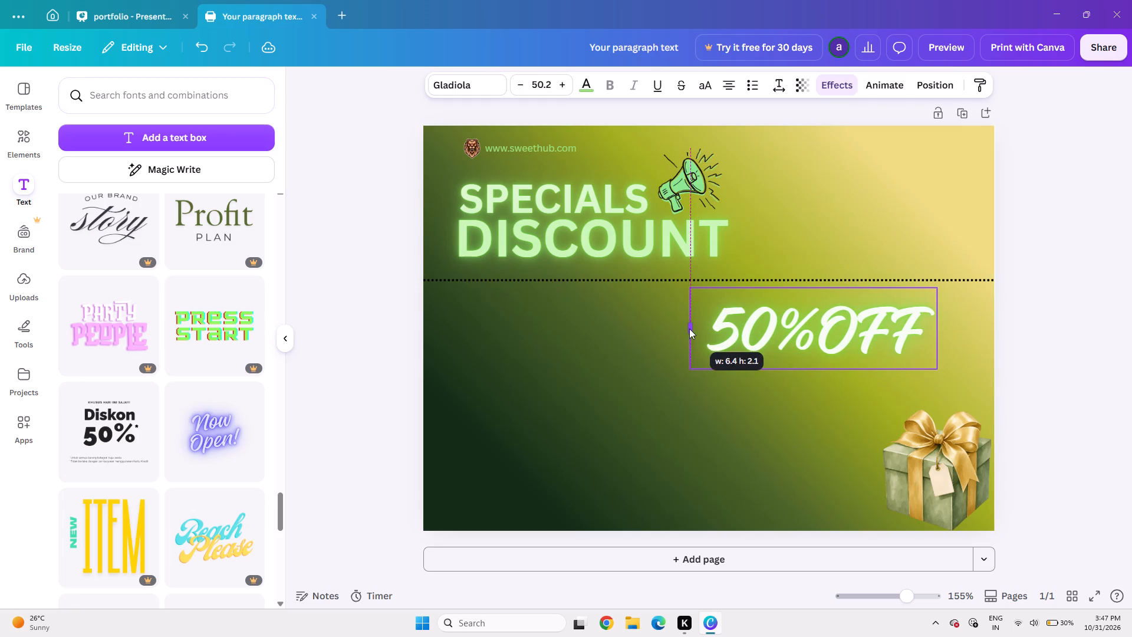
left_click_drag(689, 329, 693, 329)
left_click(1107, 306)
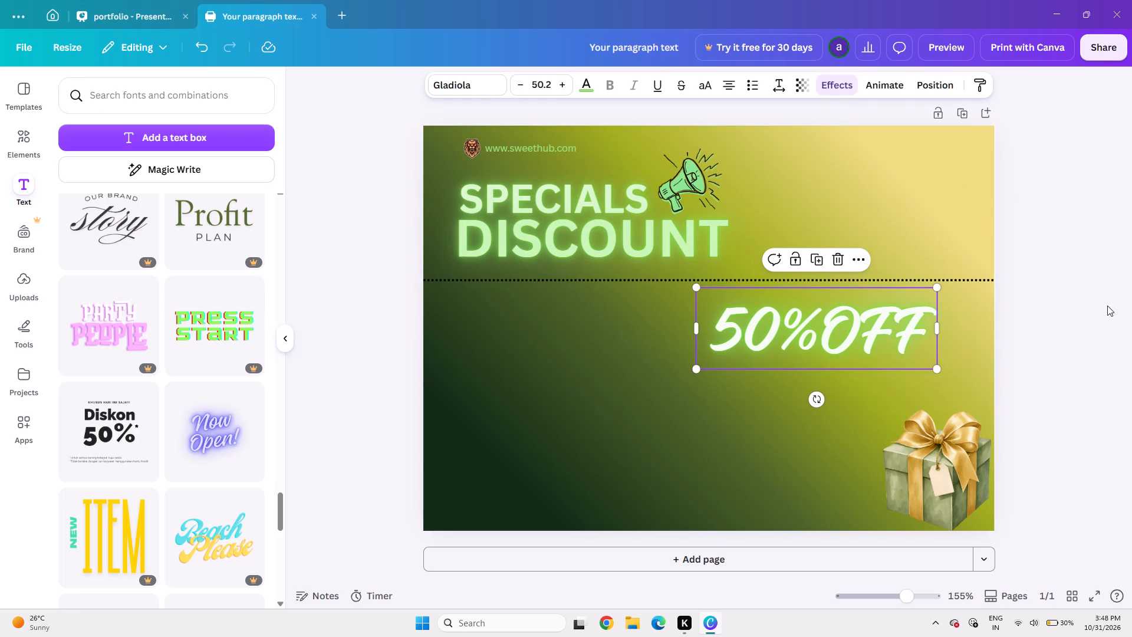
Move the 50%OFF text just below the dotted line, aligning its wording with the start of the DISCOUNT heading.
left_click_drag(840, 321, 606, 330)
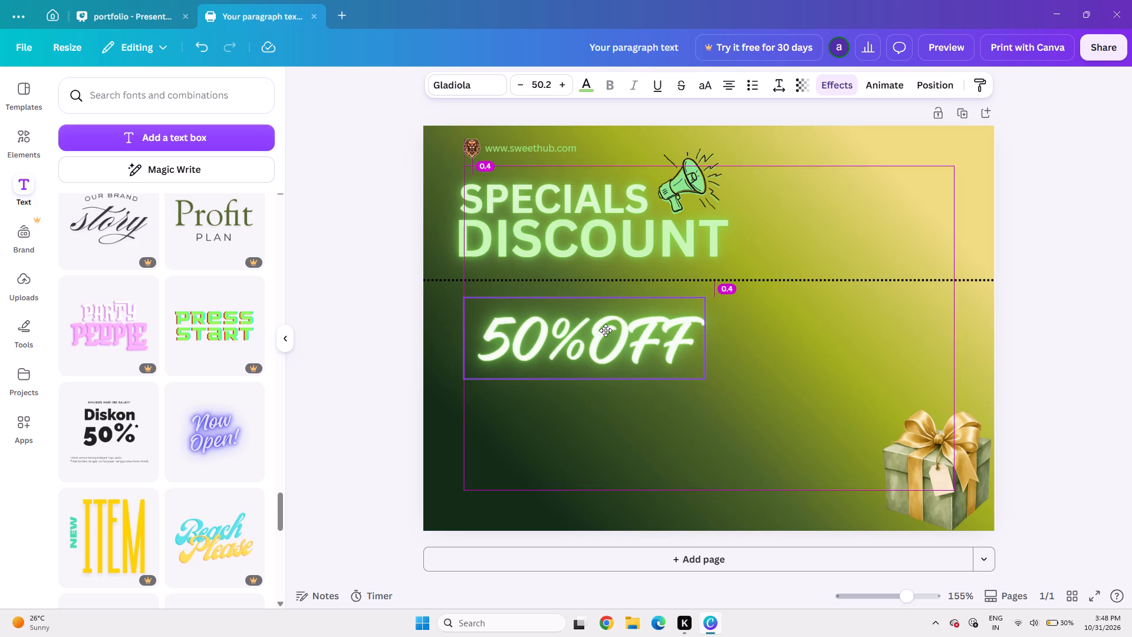
left_click_drag(606, 330, 603, 325)
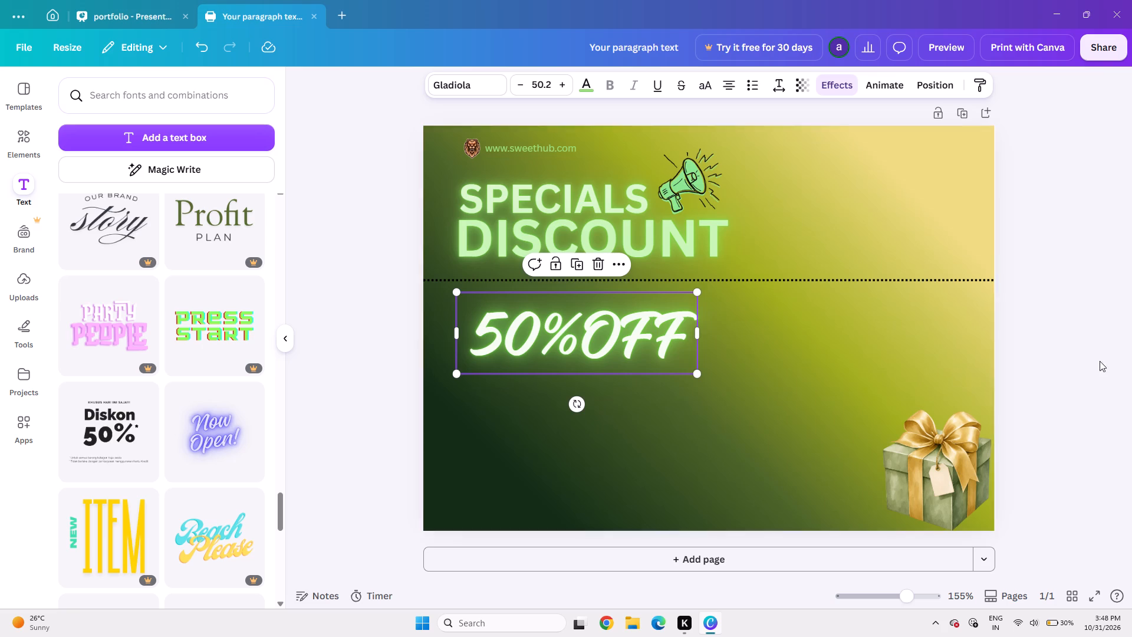
left_click(842, 287)
left_click(824, 317)
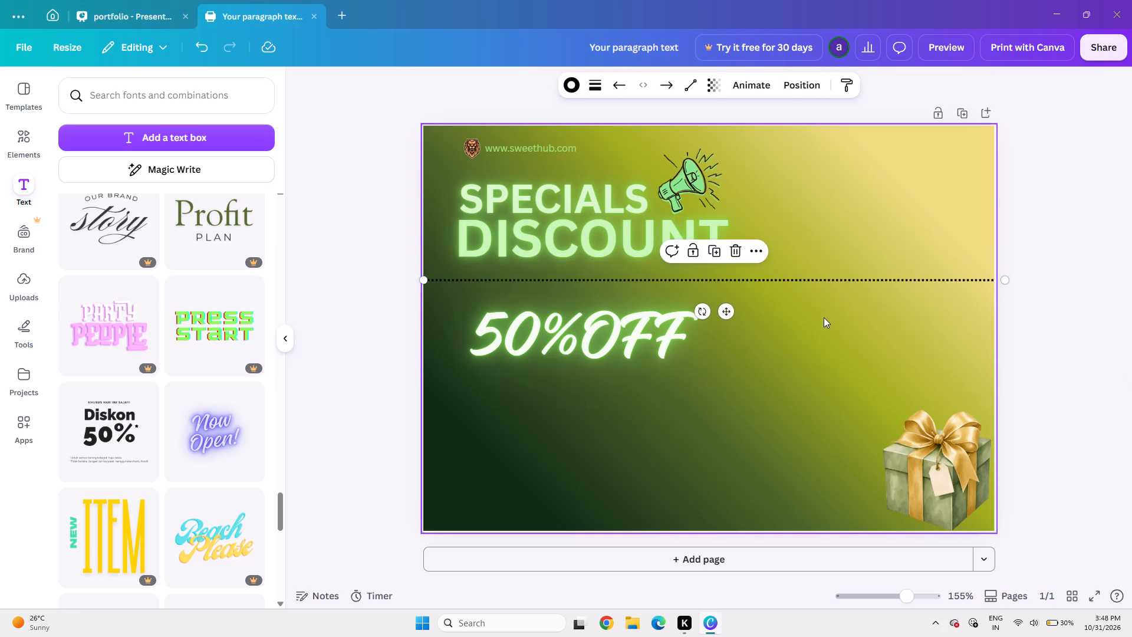
left_click(670, 303)
key("Left")
key("Left")
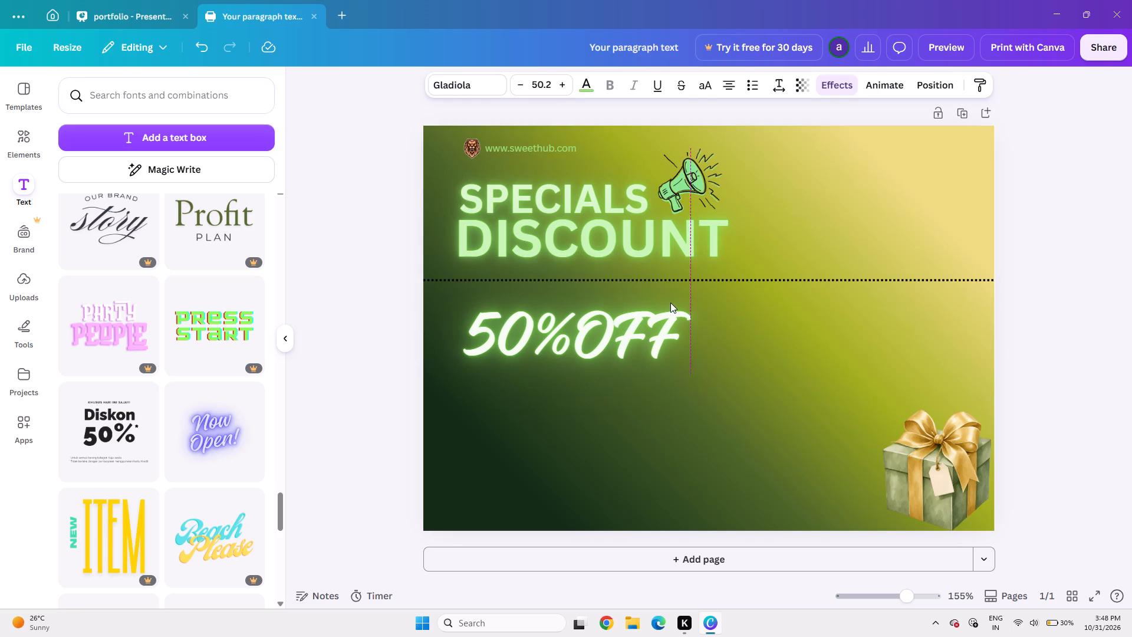
key("Left")
key("Left")
key("Up")
key("Up")
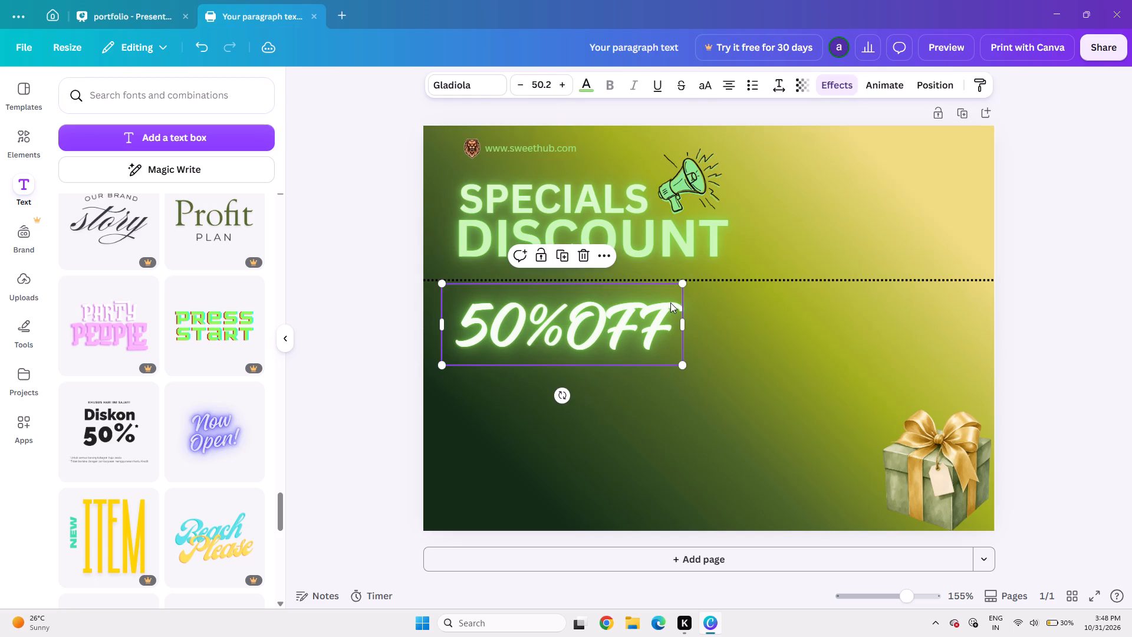
key("Down")
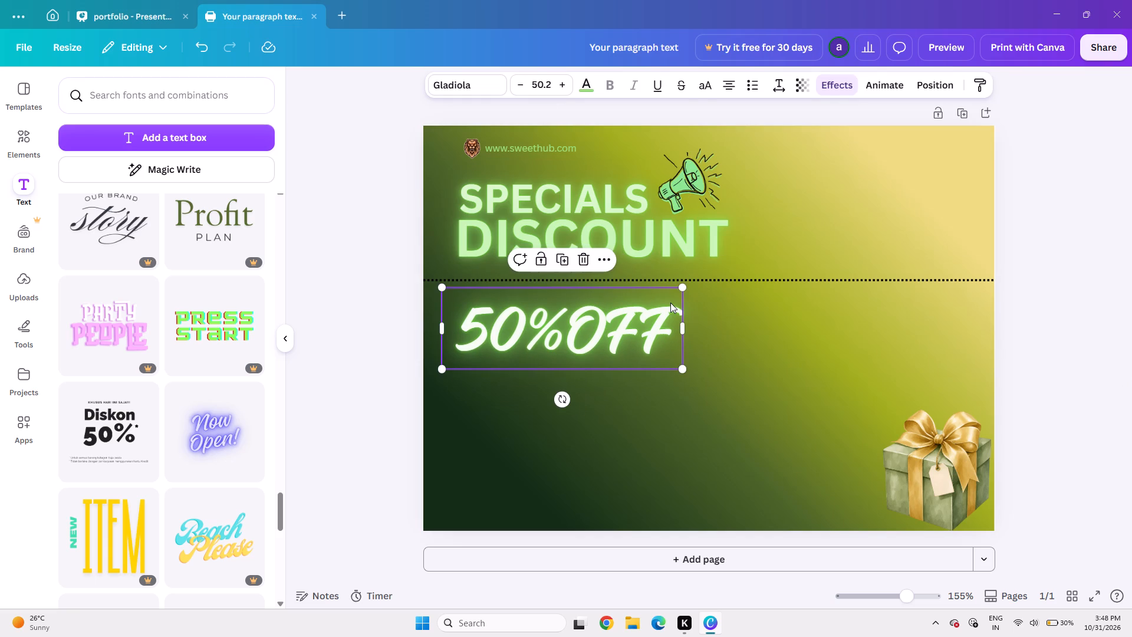
left_click(1131, 344)
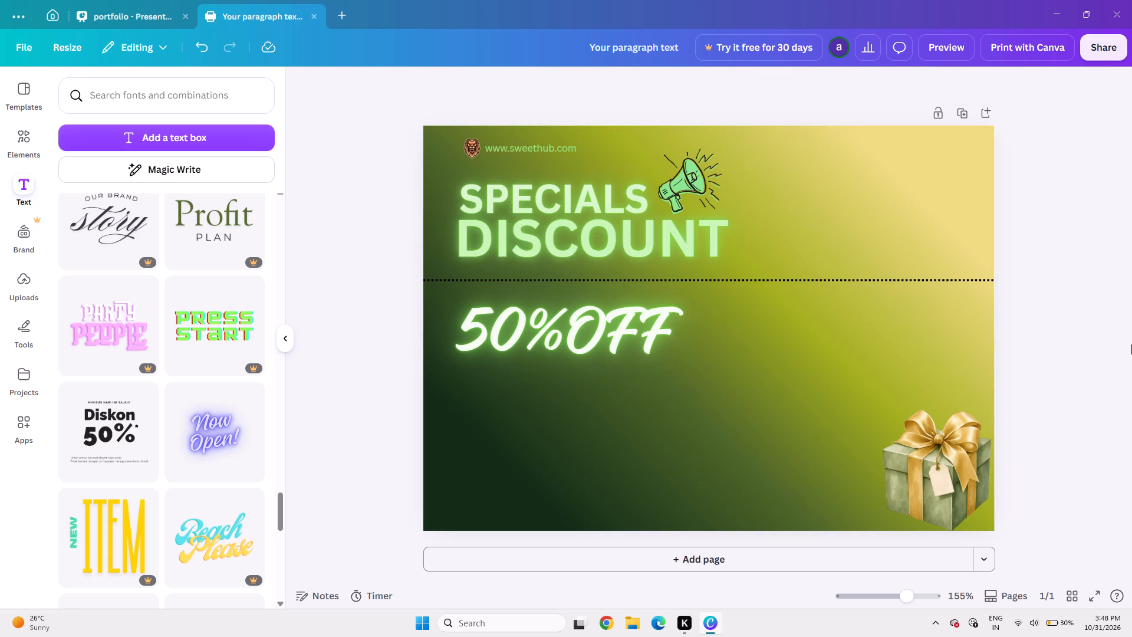
Nudge the dotted divider line slightly down, between the DISCOUNT heading and the 50%OFF text.
left_click(949, 284)
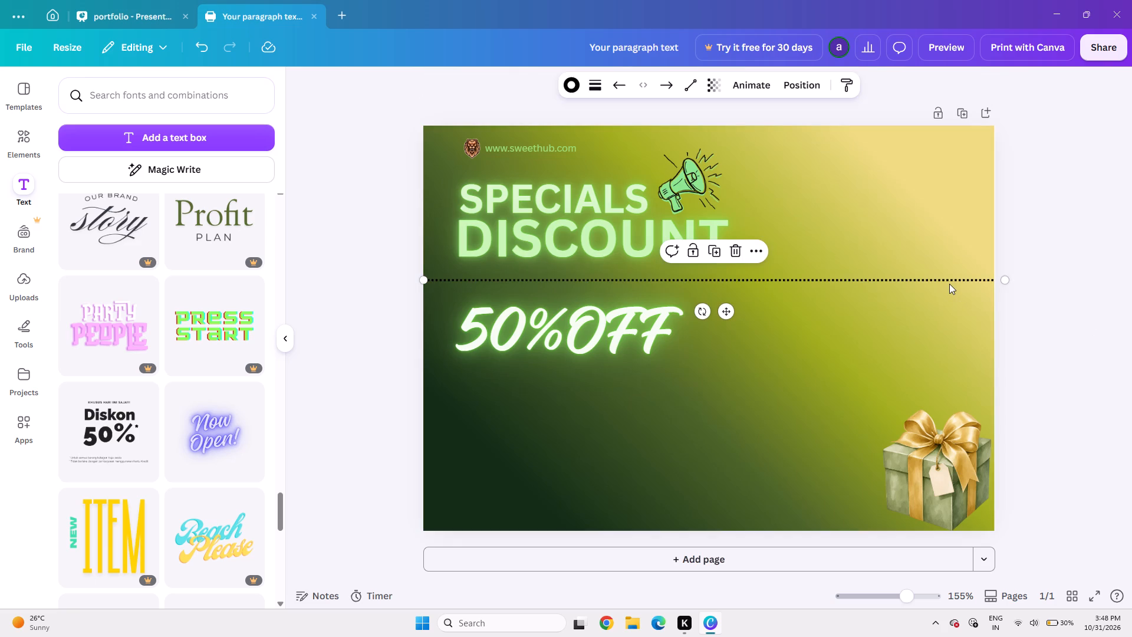
key("Down")
key("Up")
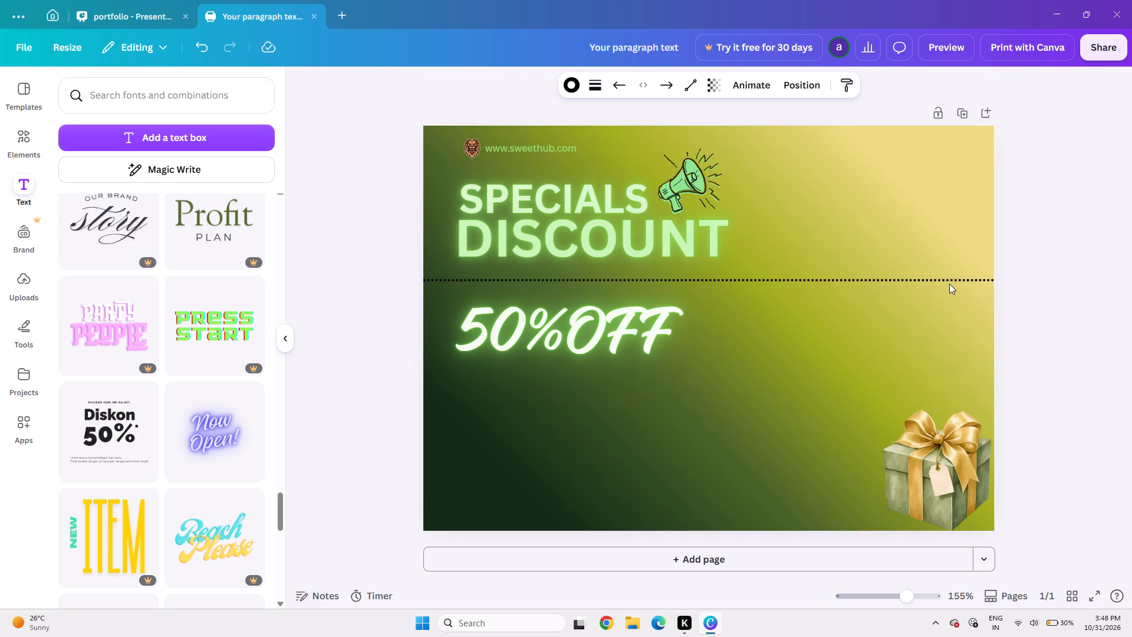
key("Down")
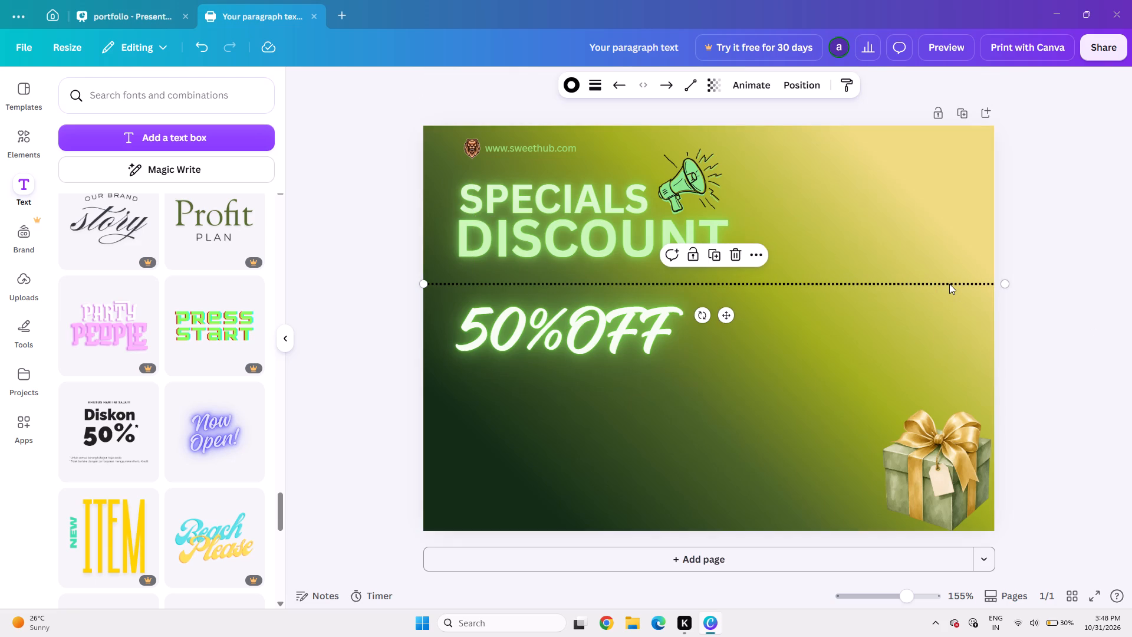
left_click(1131, 328)
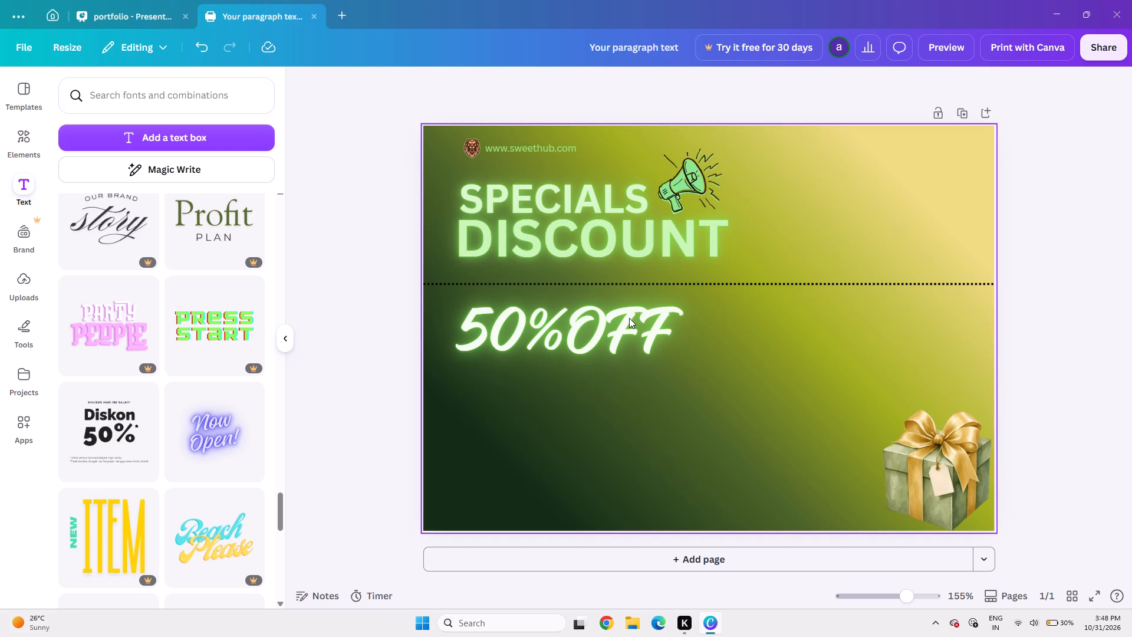
Duplicate the SPECIALS heading and place the copy beside 50%OFF, just below the dotted line.
left_click(575, 195)
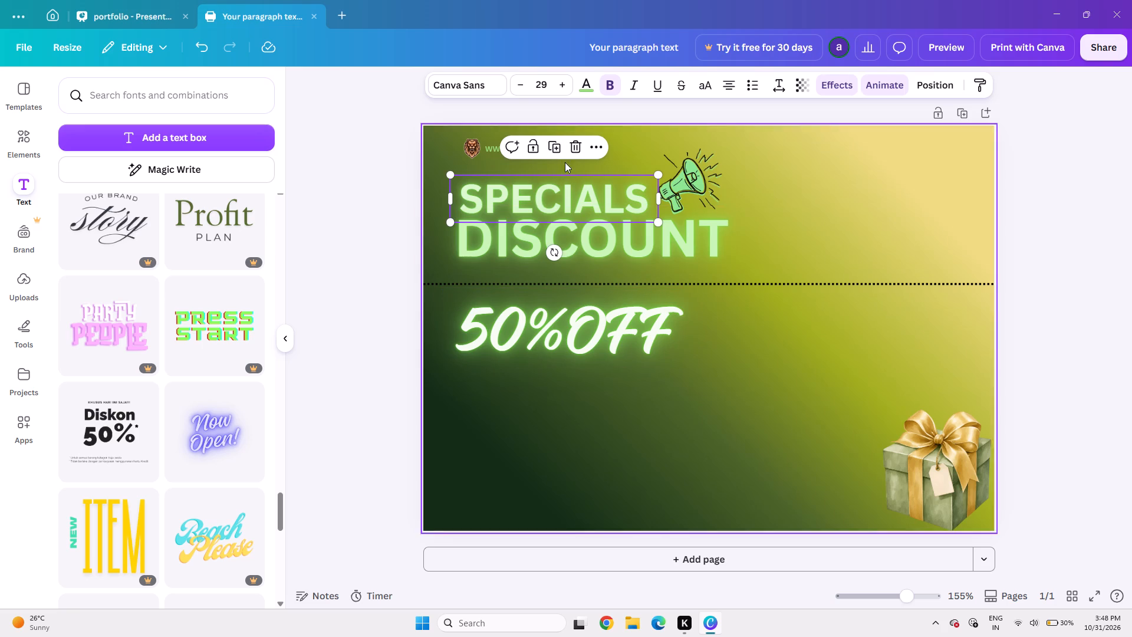
left_click(549, 143)
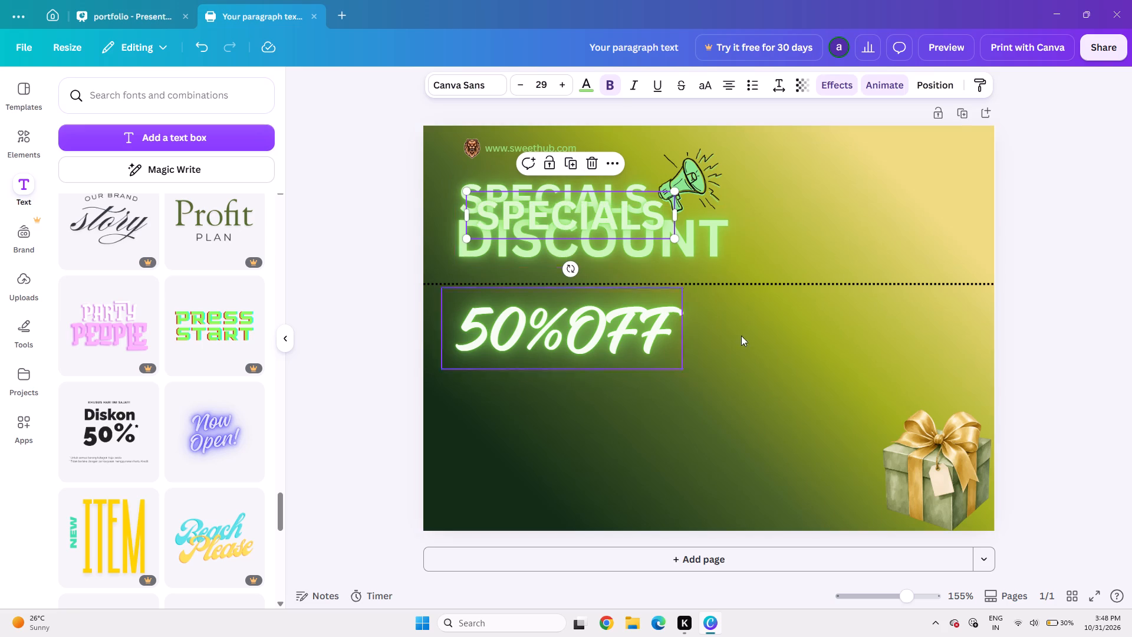
left_click_drag(831, 414, 721, 310)
left_click(721, 310)
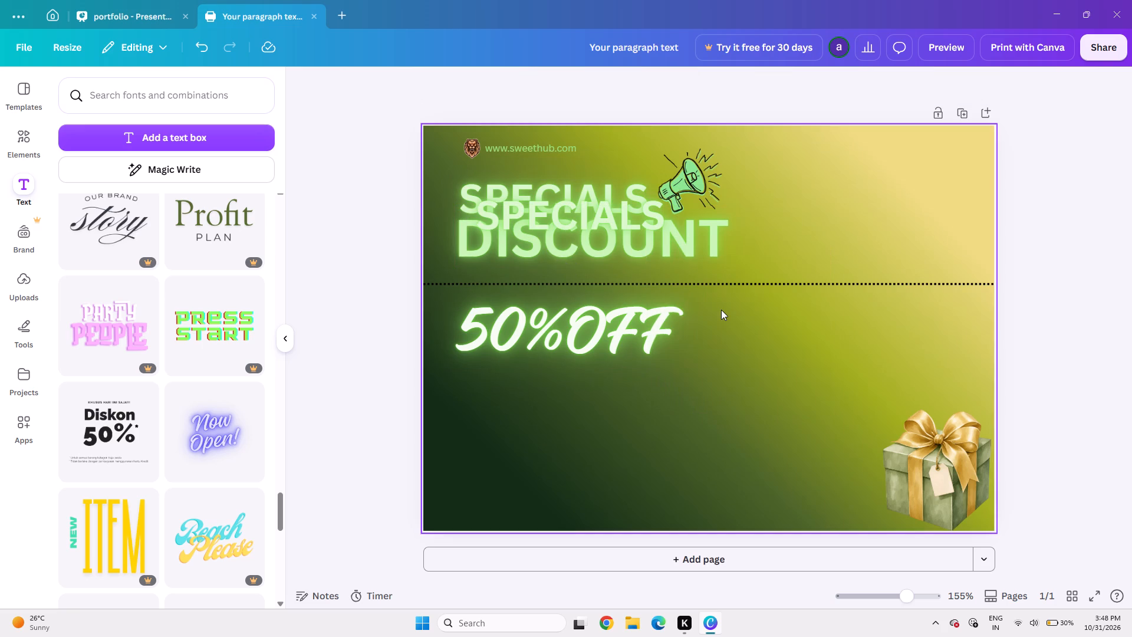
left_click(622, 199)
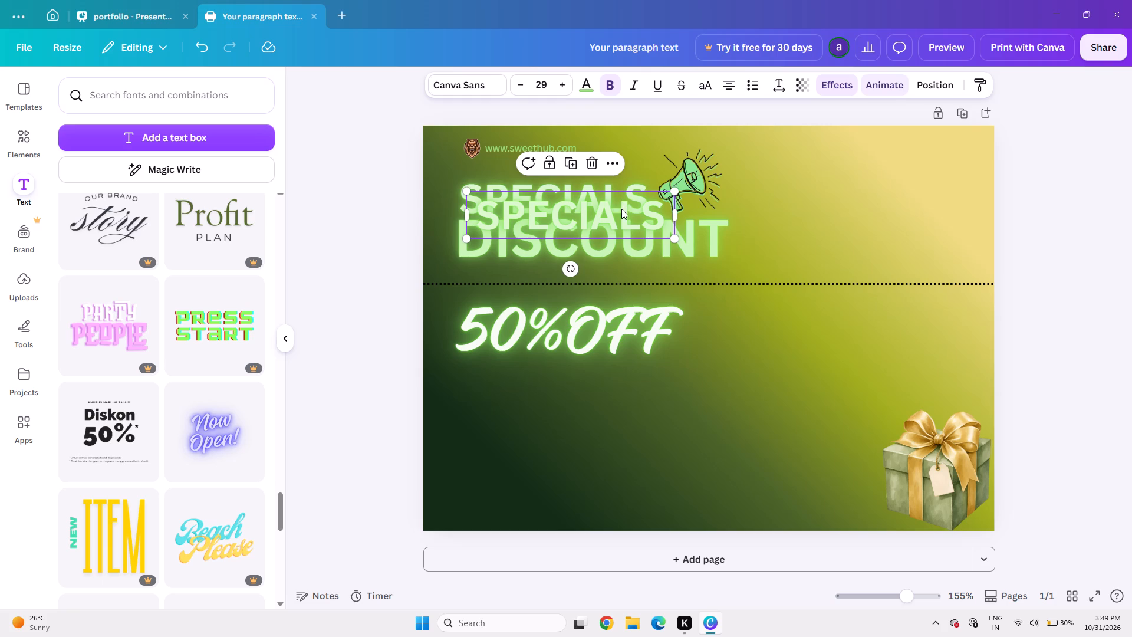
left_click_drag(621, 210, 828, 307)
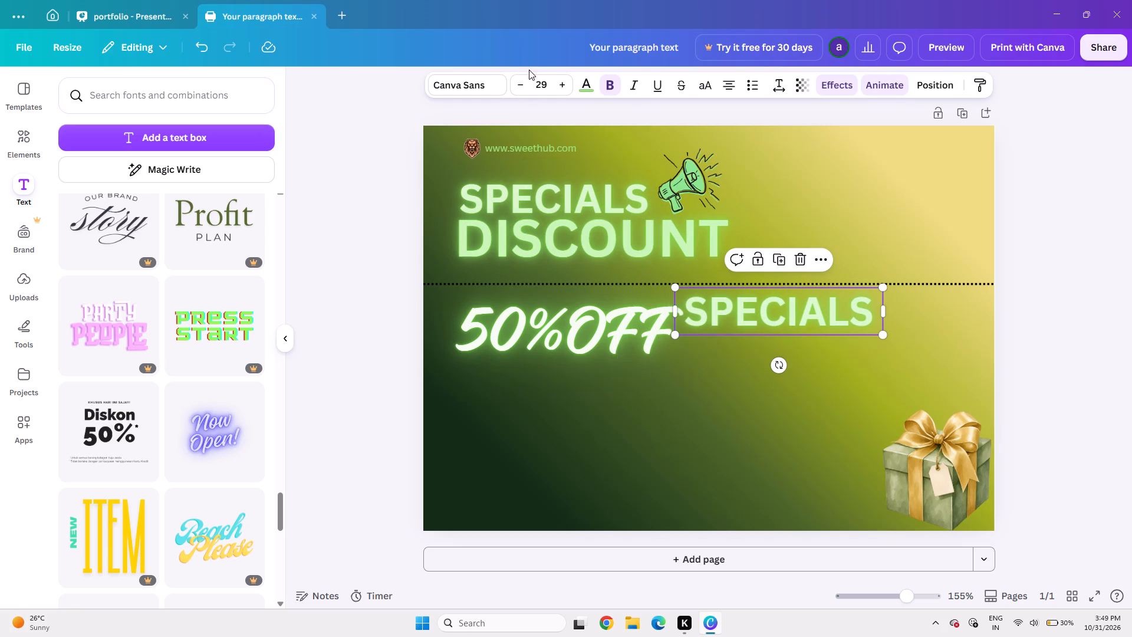
Reduce the font size of the copied SPECIALS text to 19.
triple_click(522, 84)
triple_click(522, 84)
triple_click(522, 84)
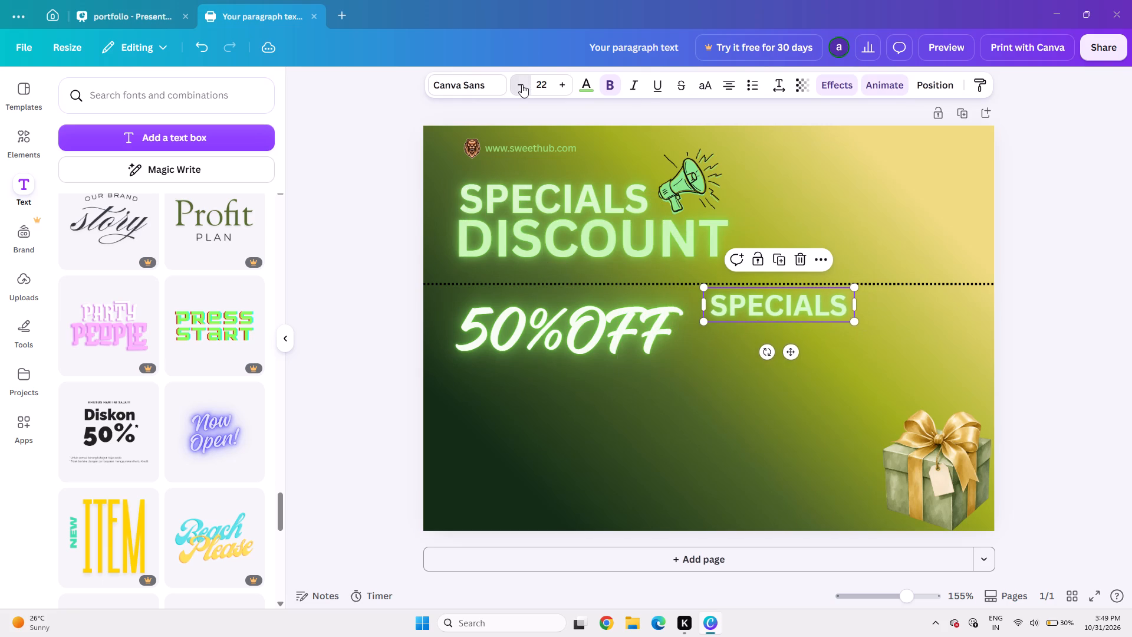
left_click(522, 84)
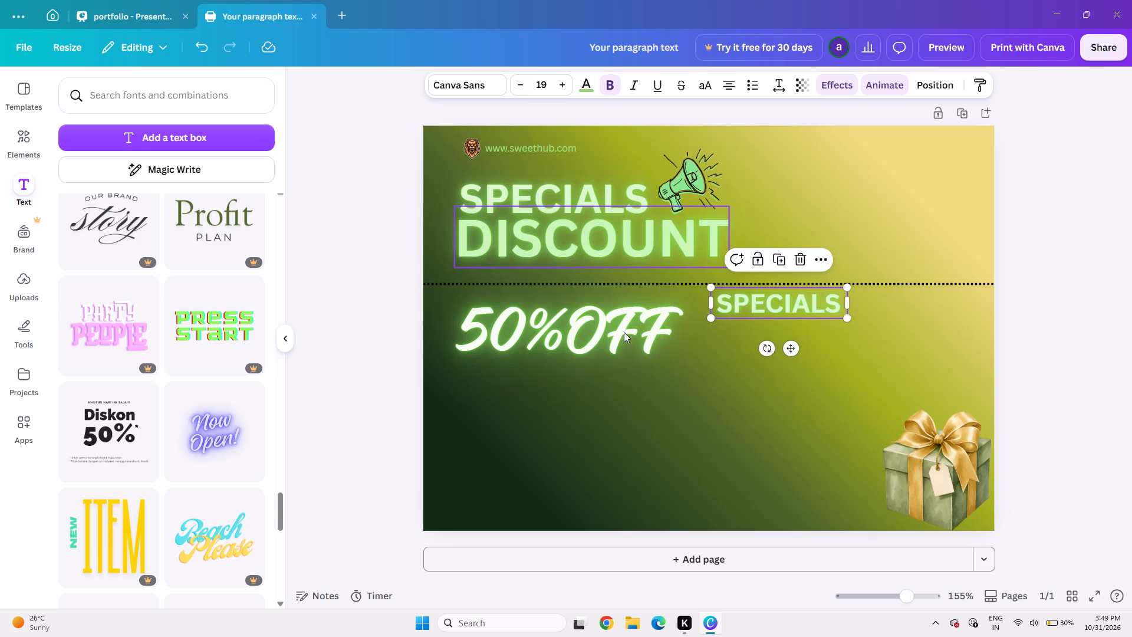
Replace the copied SPECIALS wording with ON BOYS COLLECTION.
double_click(785, 313)
key("BackSpace")
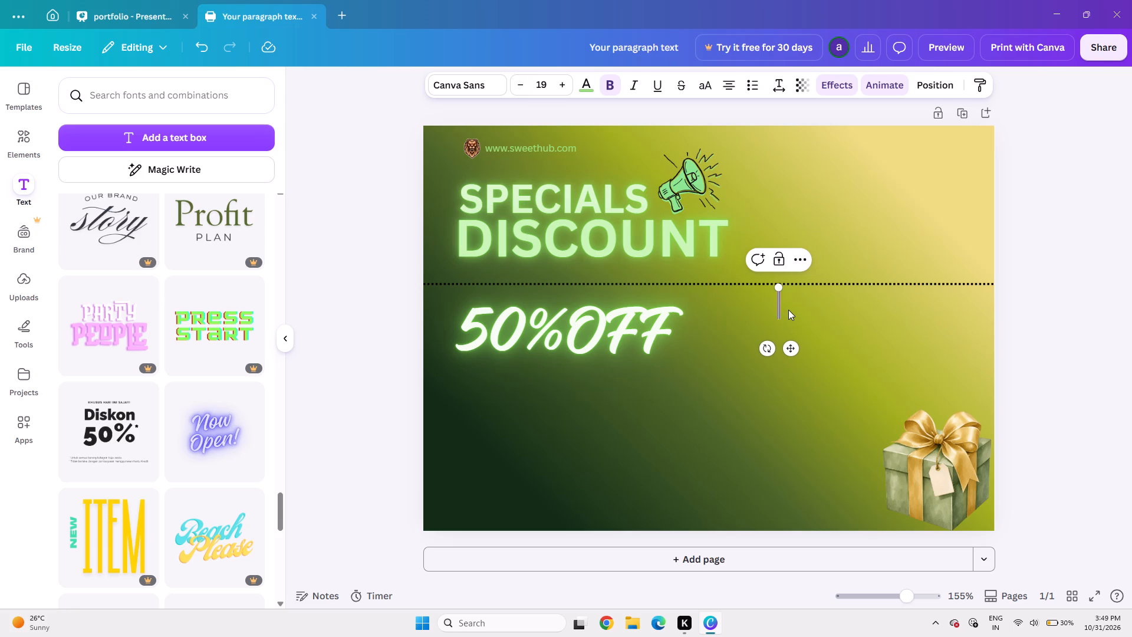
type("ON")
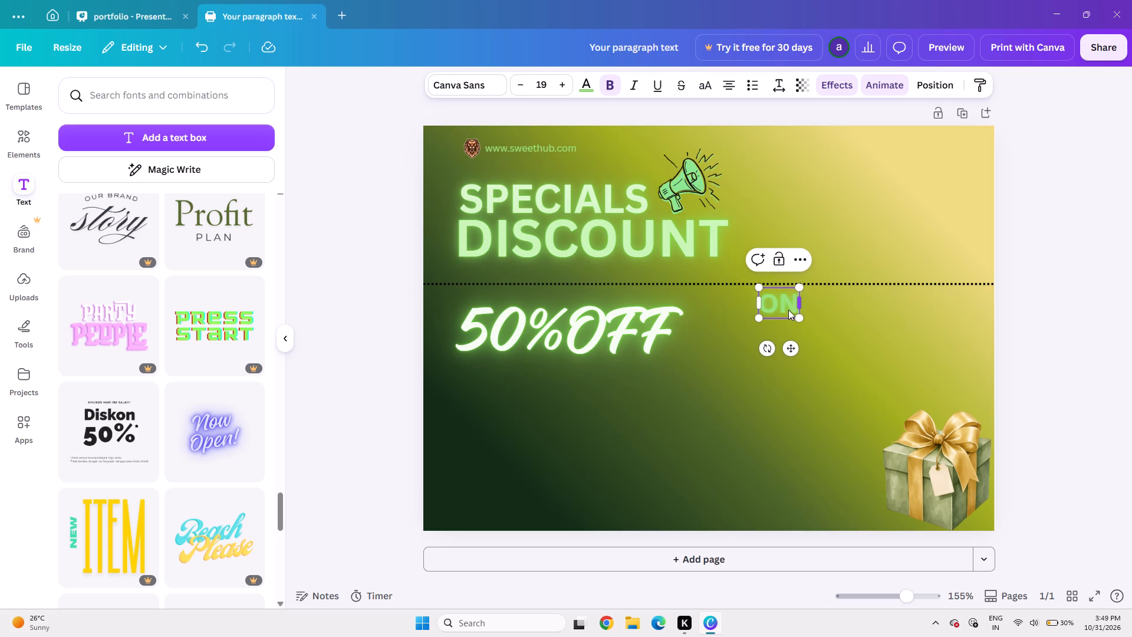
key("space")
type("BOU")
key("BackSpace")
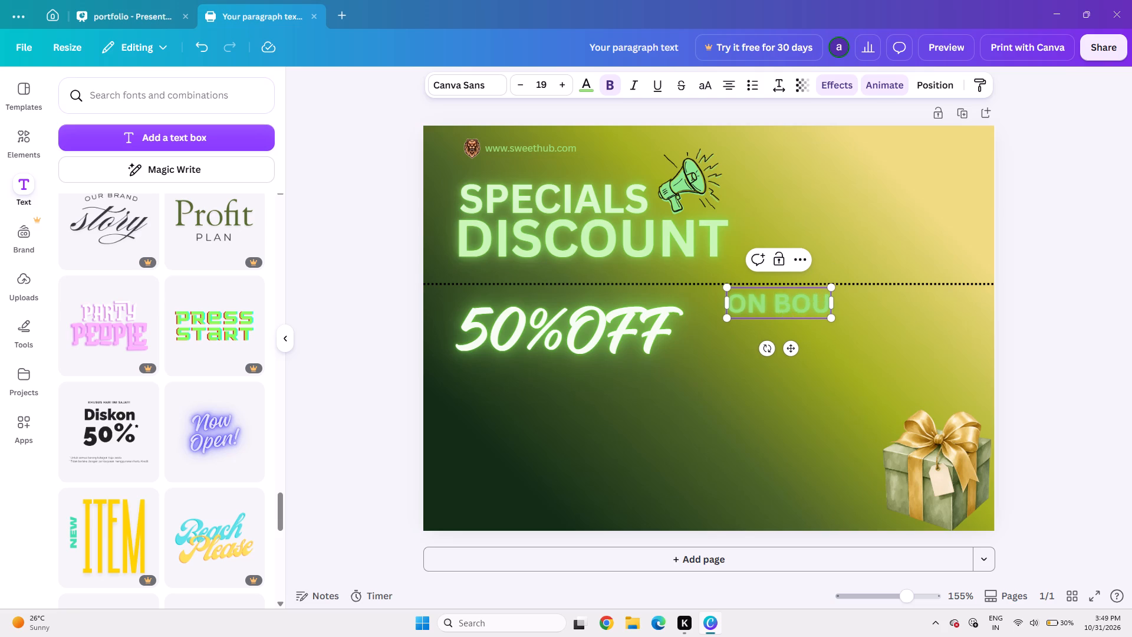
type("YS COLLECTION")
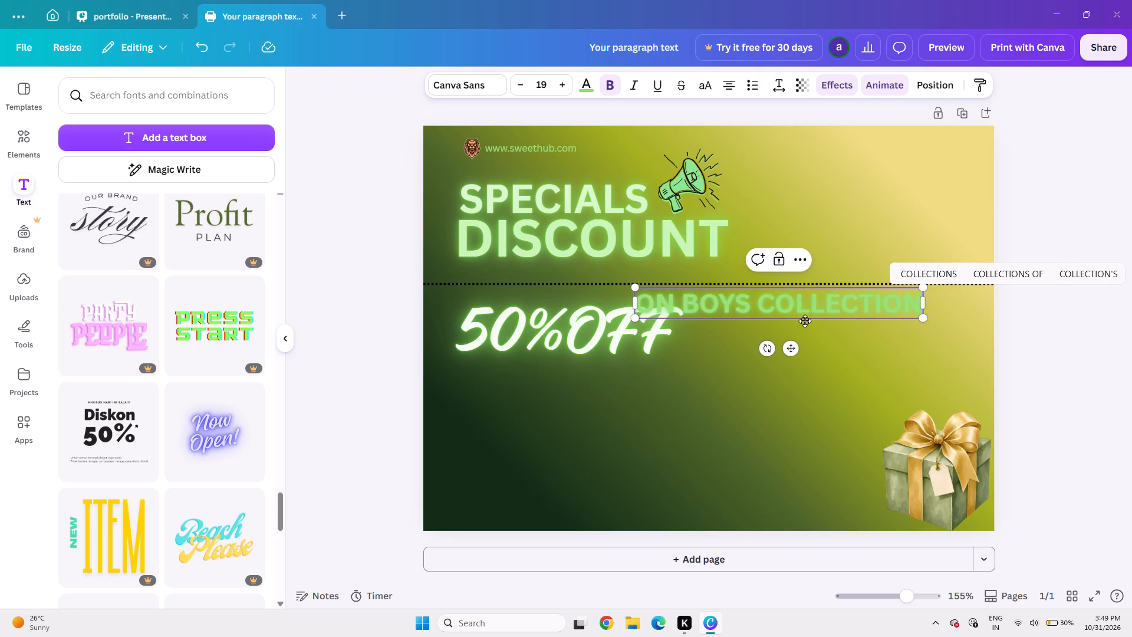
left_click_drag(799, 344, 805, 367)
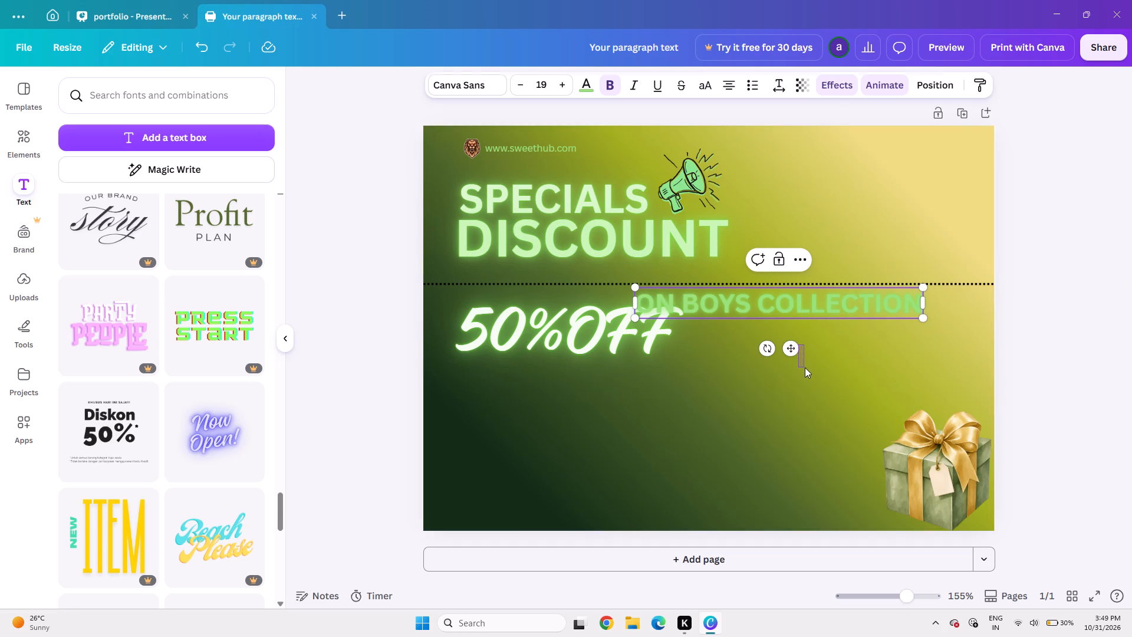
Move the ON BOYS COLLECTION text slightly down and to the right so it starts right after 50%OFF.
left_click(781, 317)
key("Down")
key("Down")
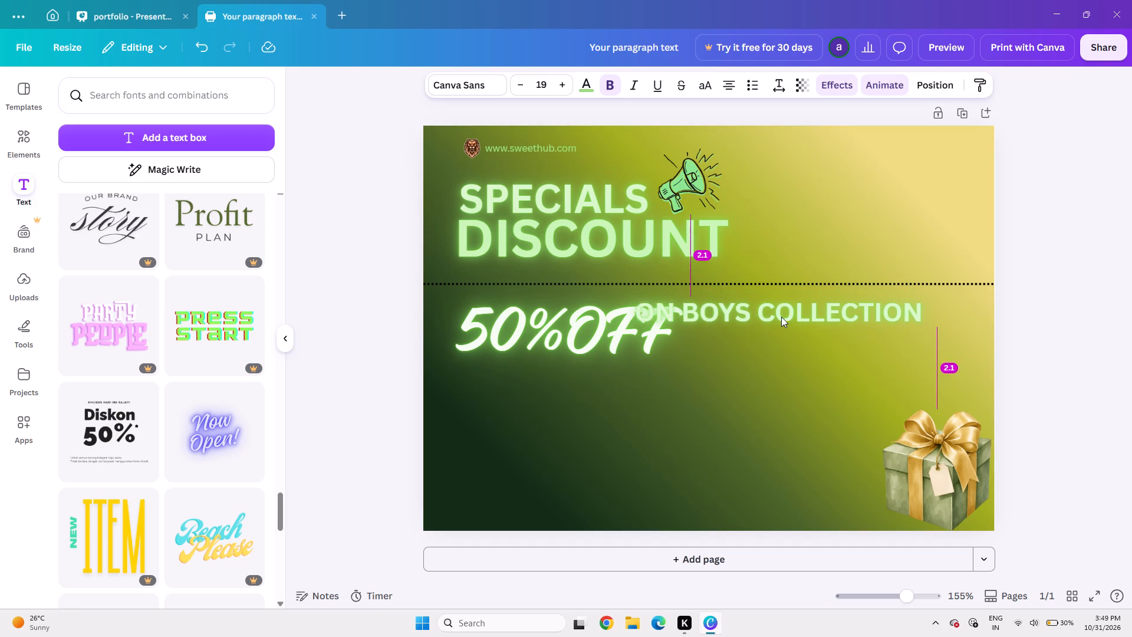
key("Down")
key("Right")
key("Right")
key("Right")
key("Right")
key("Right")
key("Right")
key("Right")
key("Right")
key("Right")
key("Right")
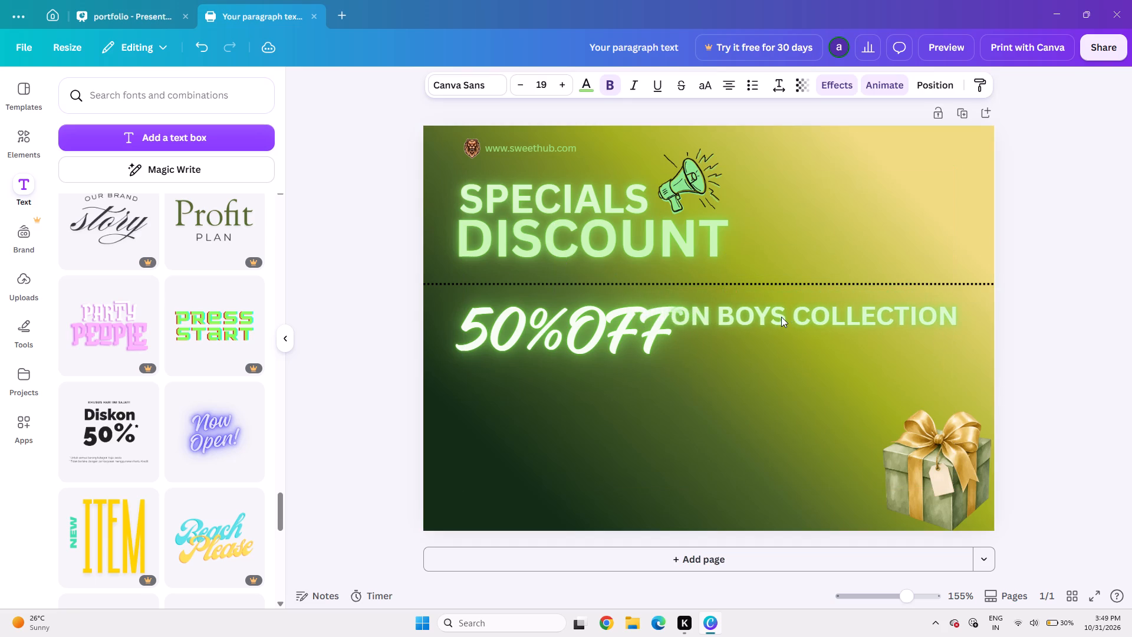
key("Right")
key("Right")
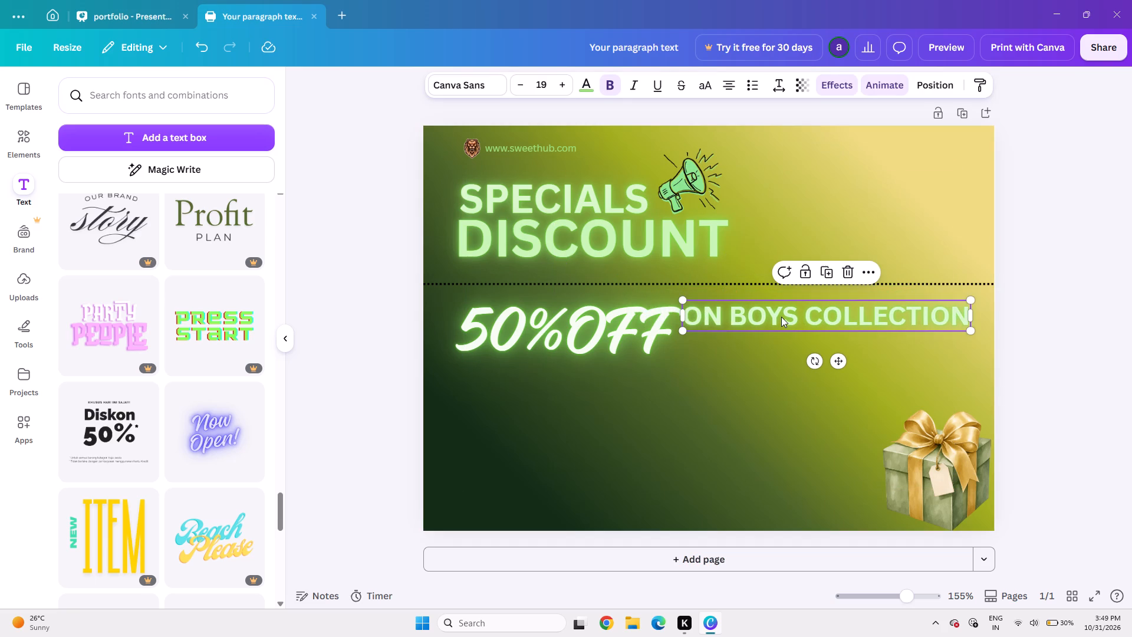
Nudge the 50%OFF text slightly to the left, away from ON BOYS COLLECTION.
left_click(631, 352)
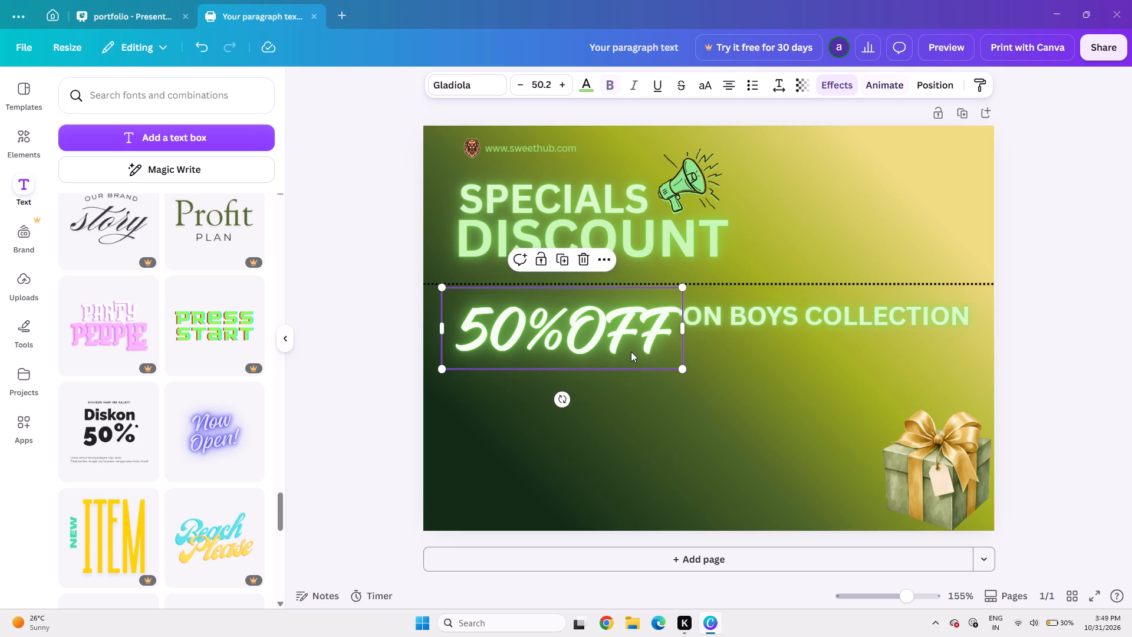
key("Left")
Reduce the font size of the ON BOYS COLLECTION text to 12.
left_click(726, 323)
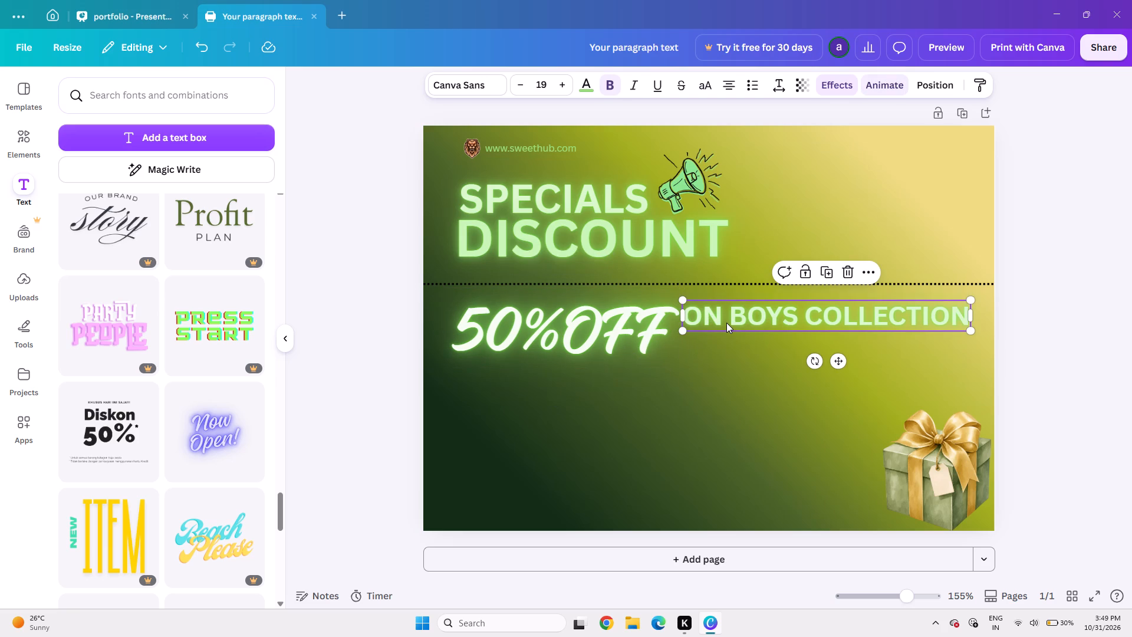
triple_click(520, 81)
double_click(520, 81)
left_click(520, 81)
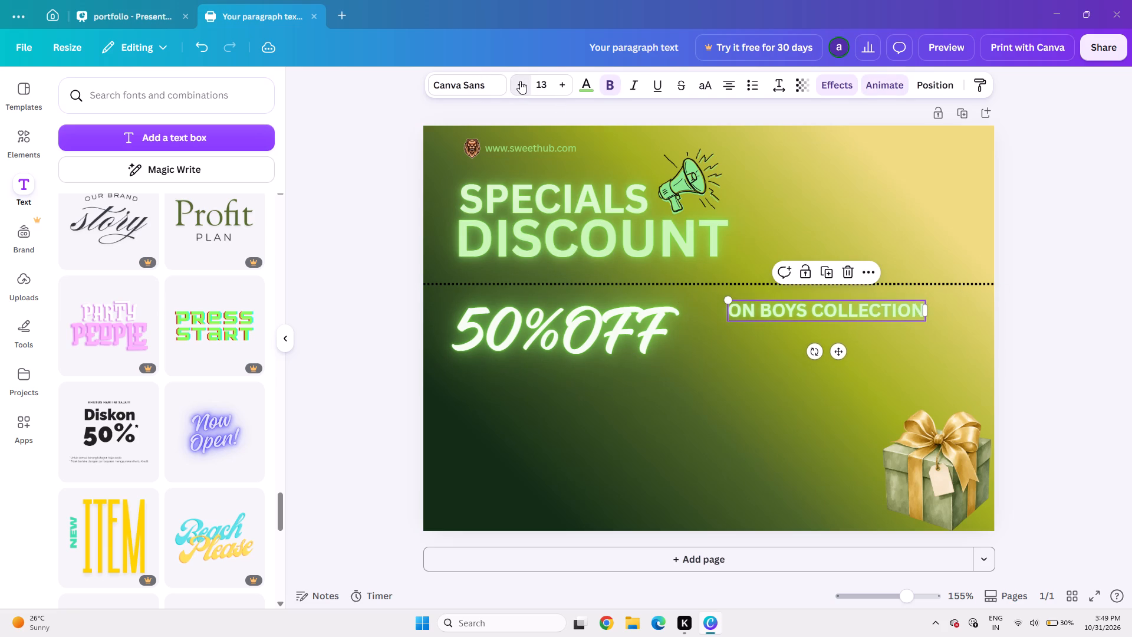
left_click(520, 81)
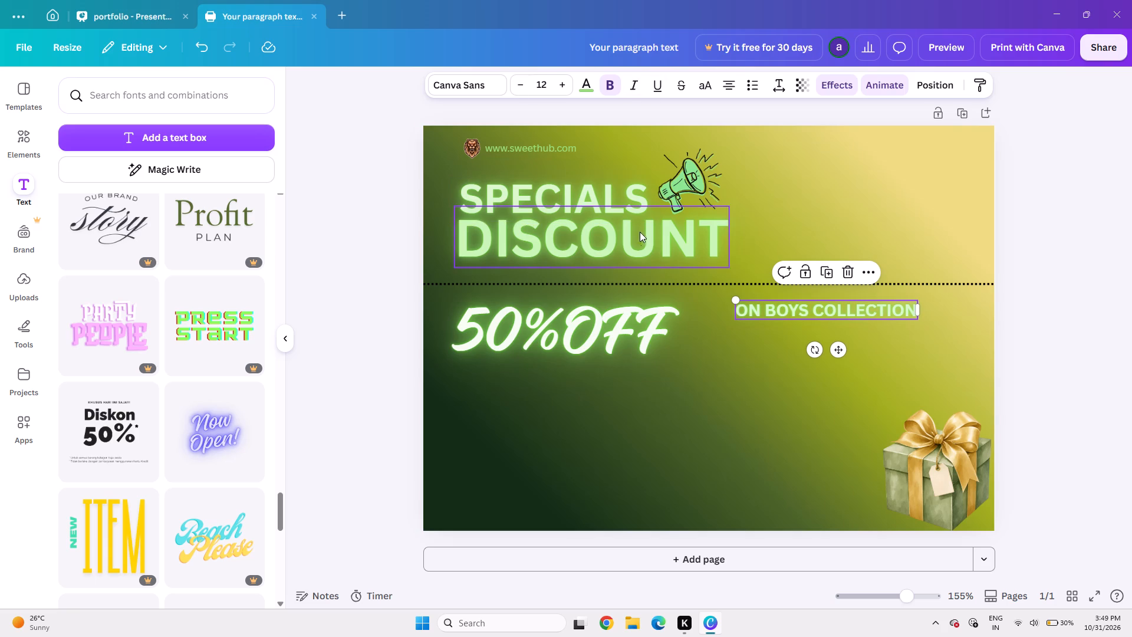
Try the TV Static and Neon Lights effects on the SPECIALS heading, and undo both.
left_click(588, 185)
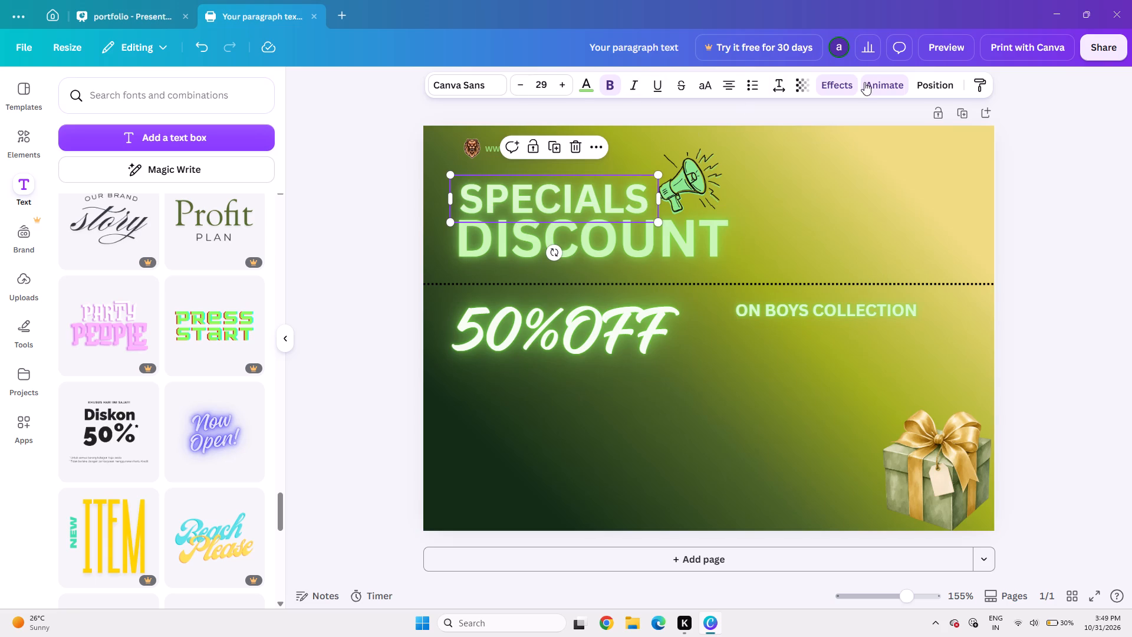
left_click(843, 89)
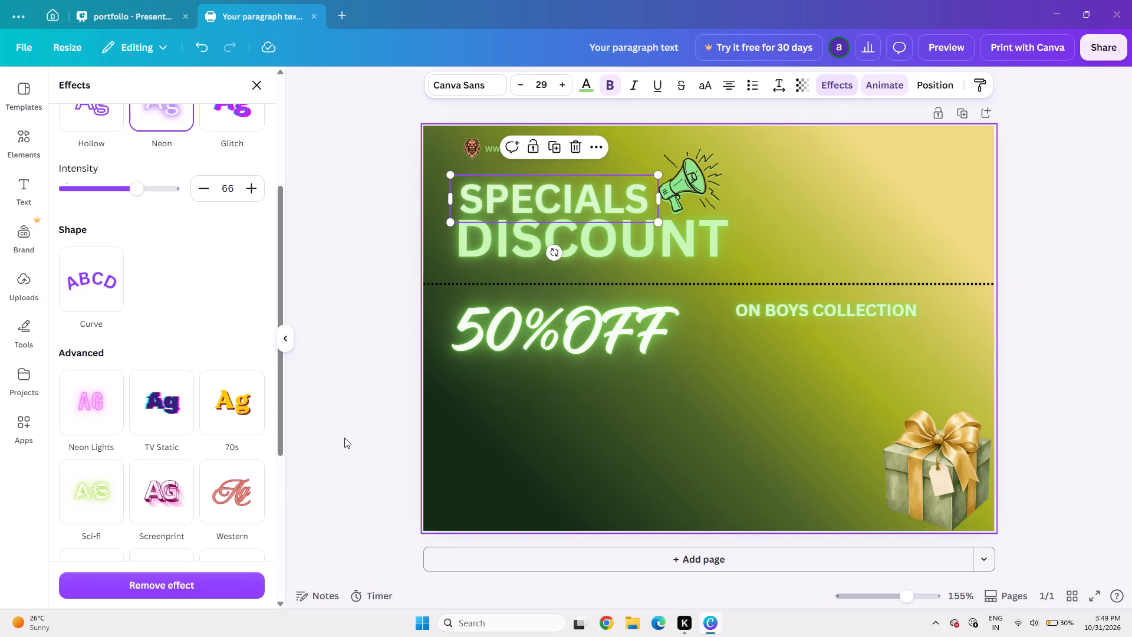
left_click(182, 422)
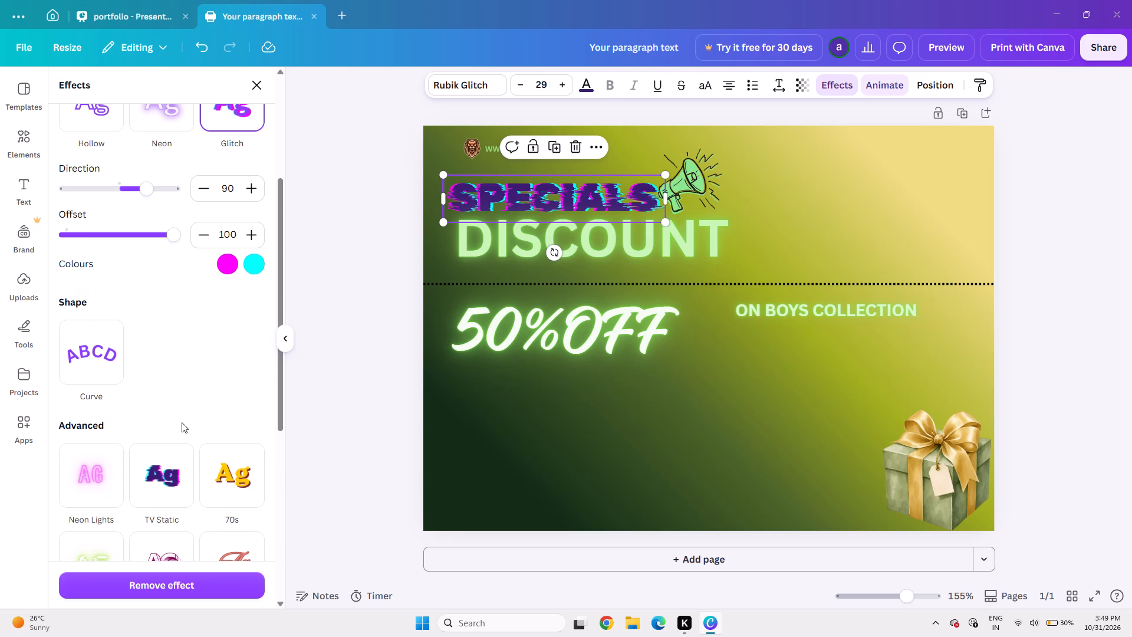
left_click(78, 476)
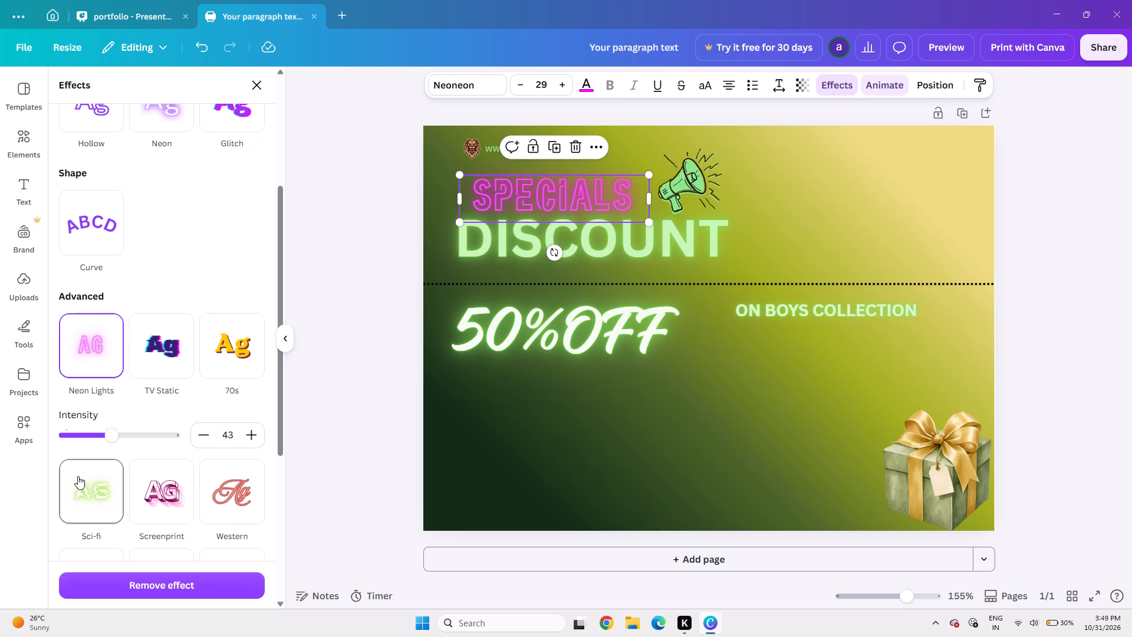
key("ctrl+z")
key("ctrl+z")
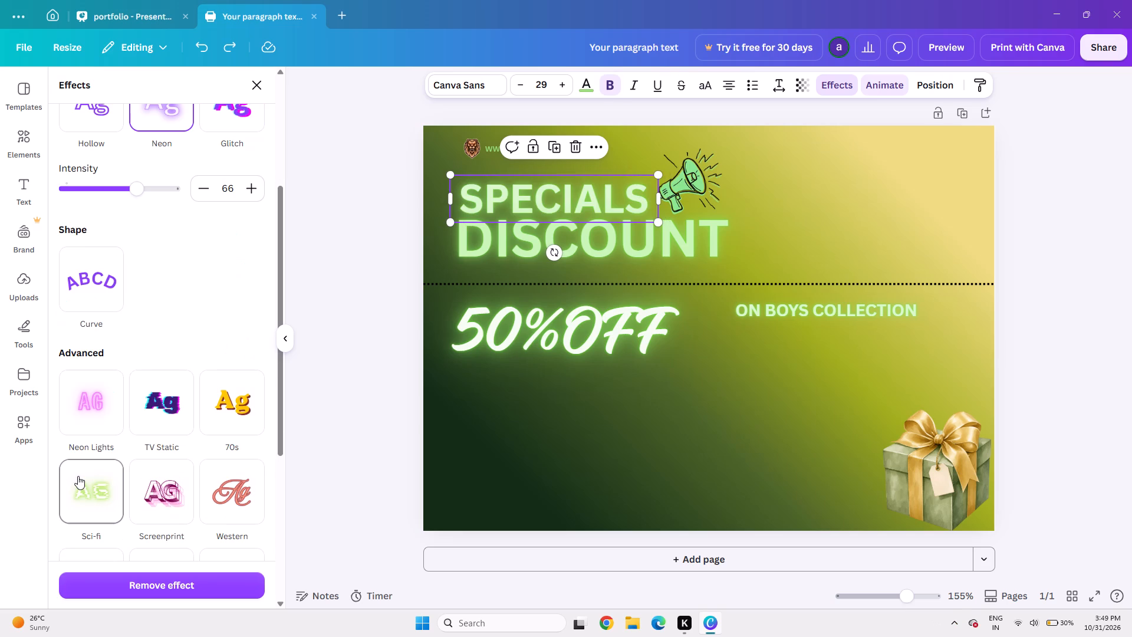
Move the smaller ON BOYS COLLECTION text close beside 50%OFF, slightly above its vertical middle.
left_click(832, 309)
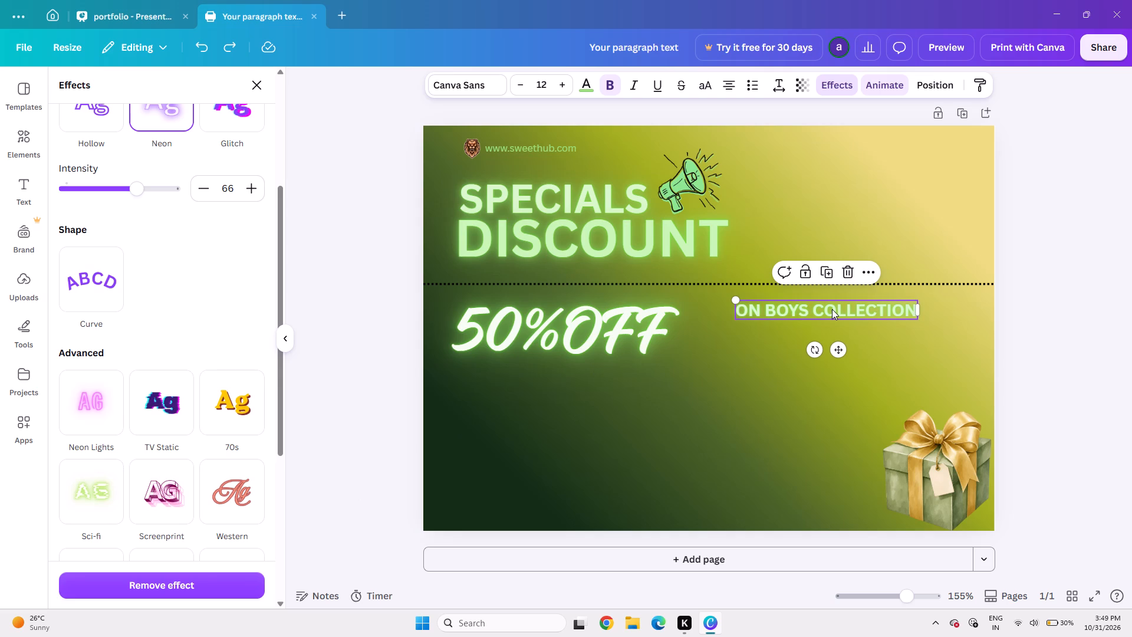
left_click_drag(832, 309, 789, 326)
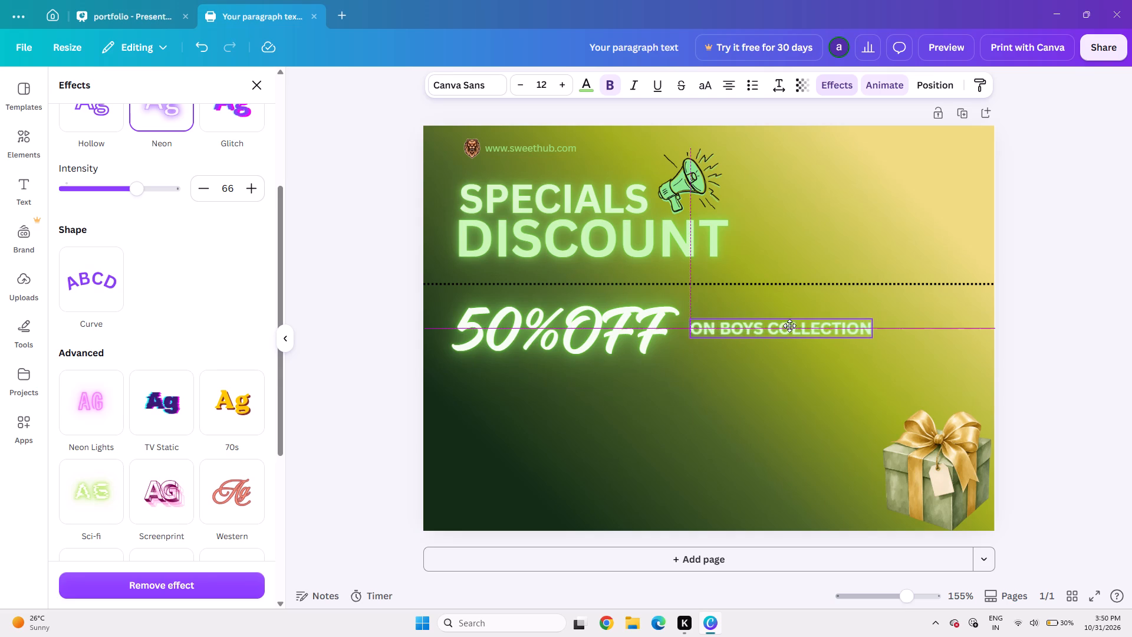
left_click_drag(789, 326, 790, 314)
Examine the text effects available for 50%OFF and browse the ready-made font combinations.
left_click(568, 339)
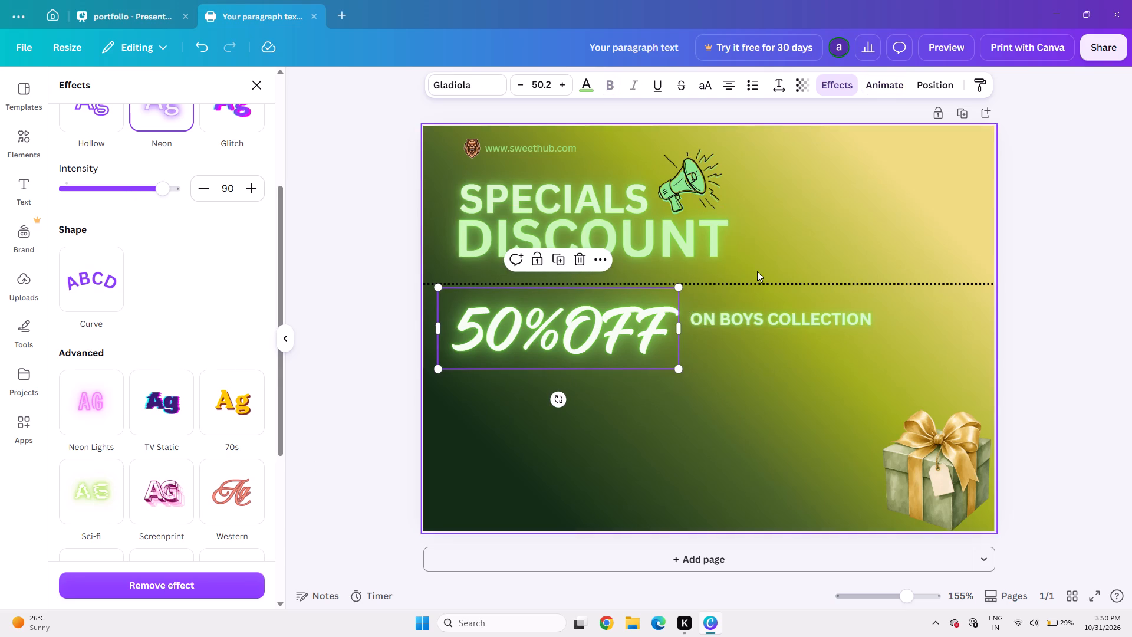
left_click(837, 78)
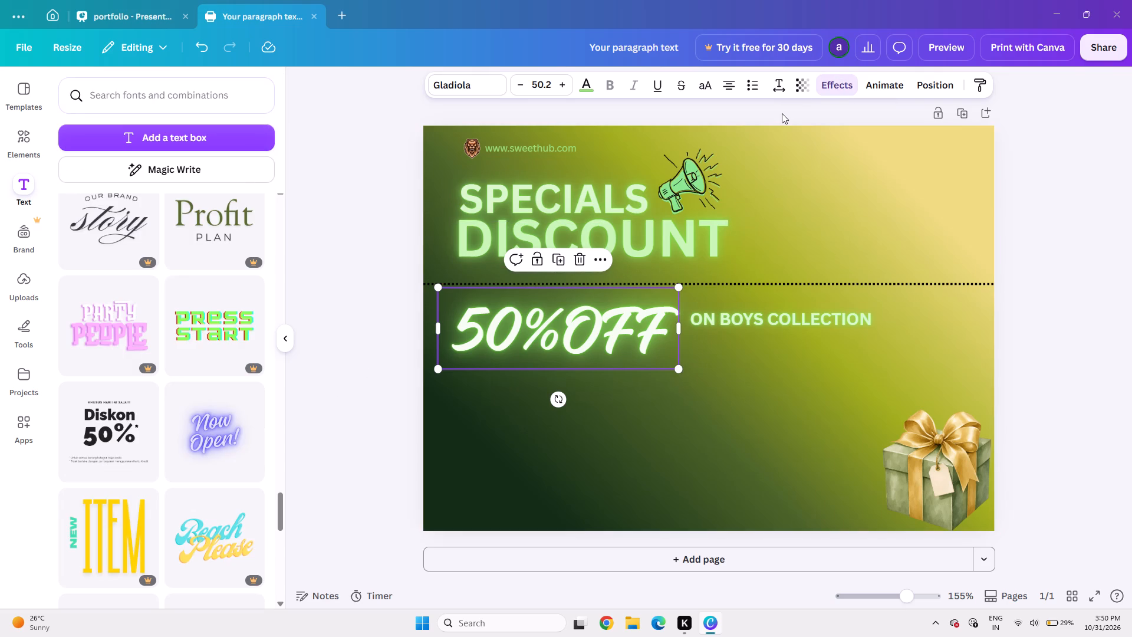
left_click(841, 79)
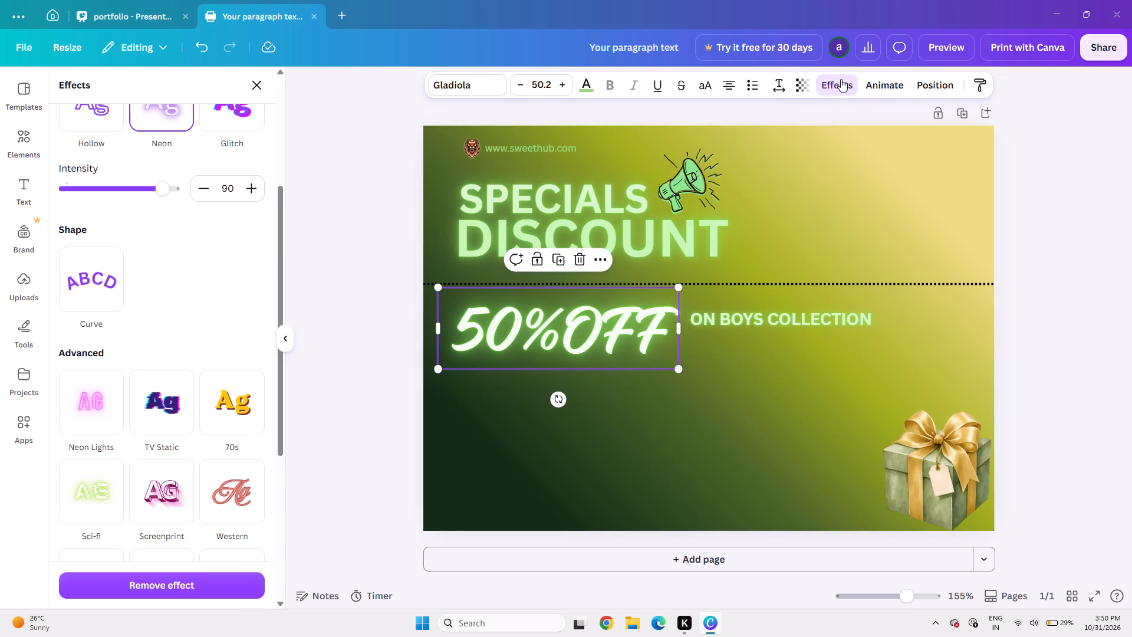
scroll(178, 280, "up", 2)
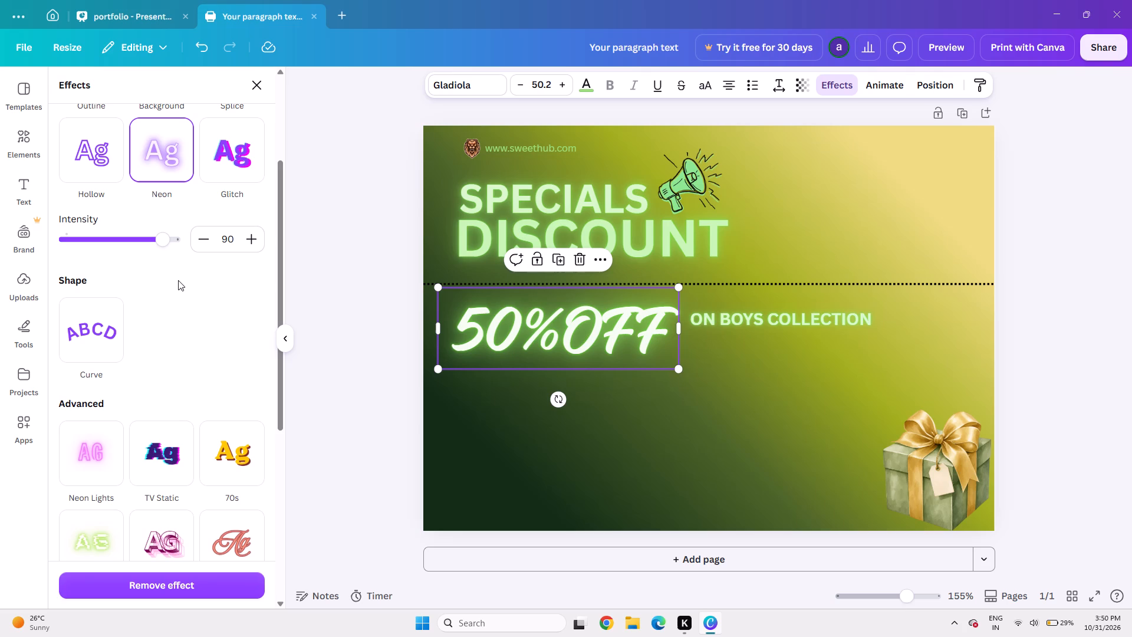
left_click(588, 439)
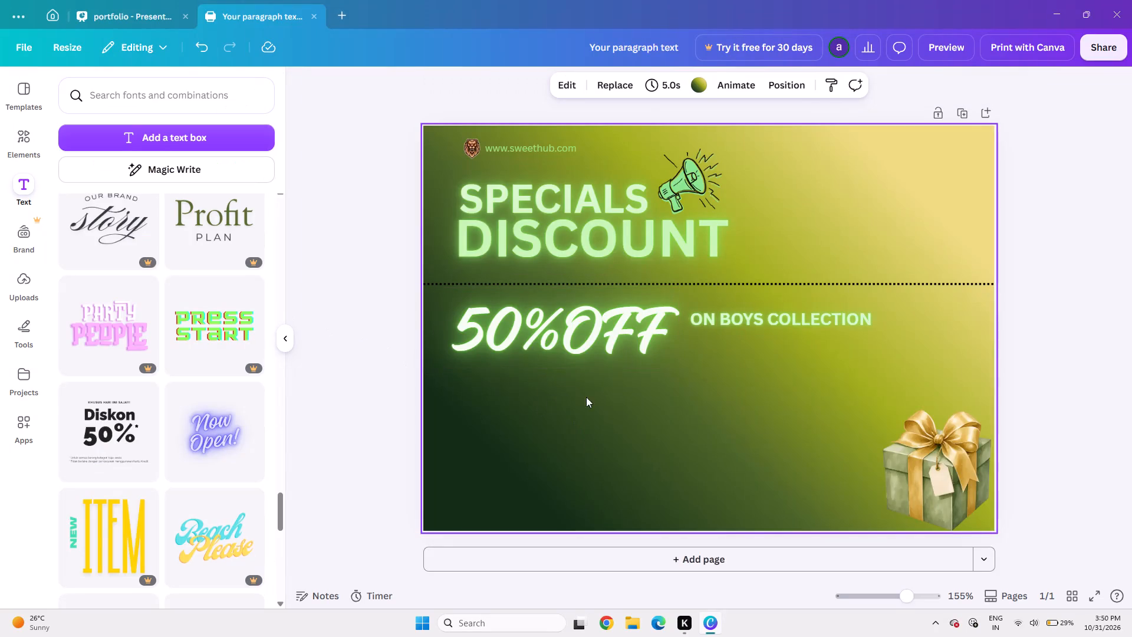
left_click(596, 349)
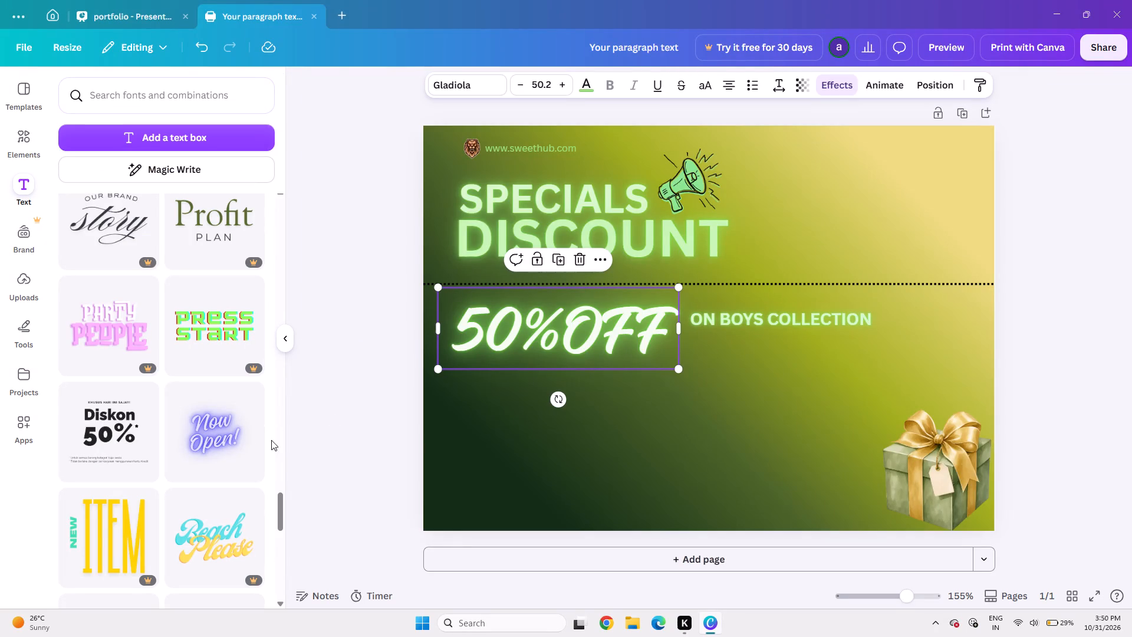
scroll(188, 467, "down", 4)
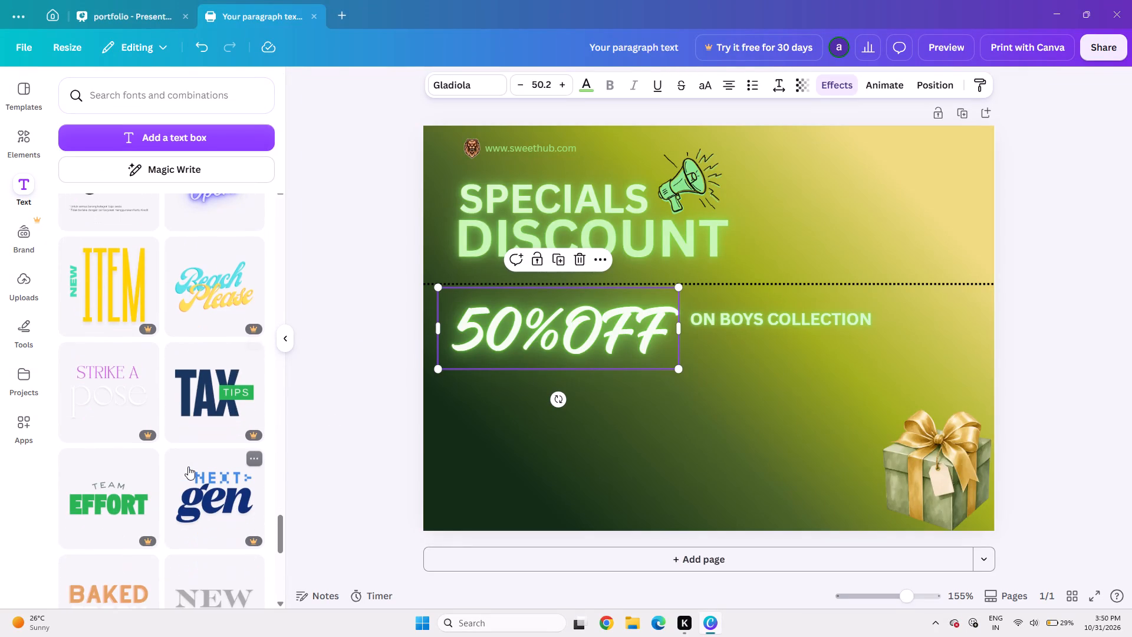
scroll(188, 467, "down", 2)
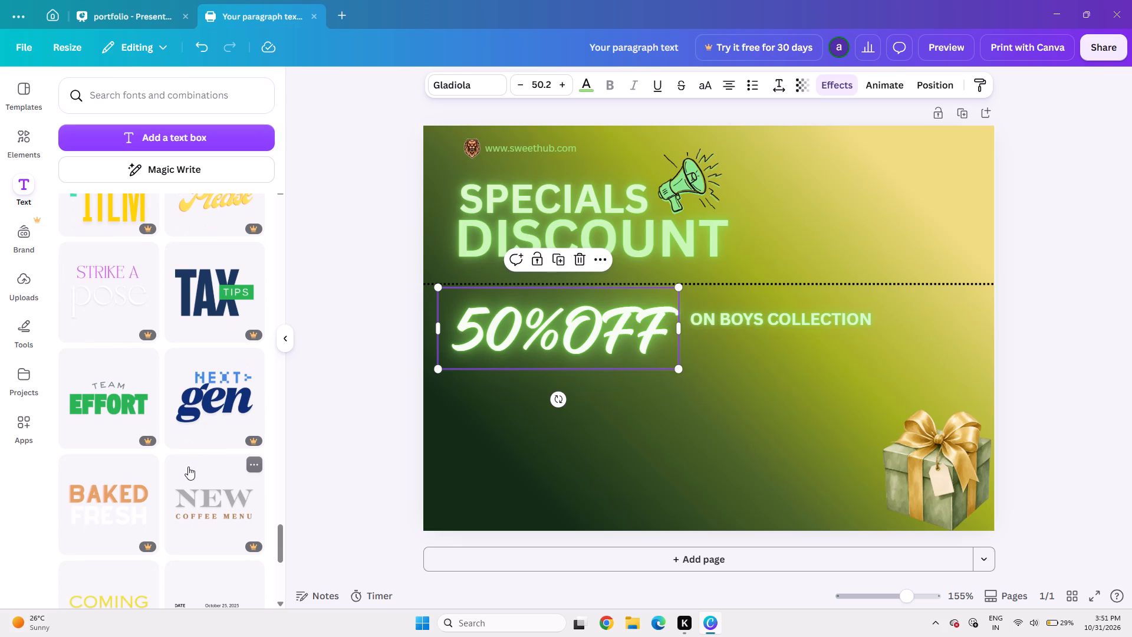
left_click(562, 466)
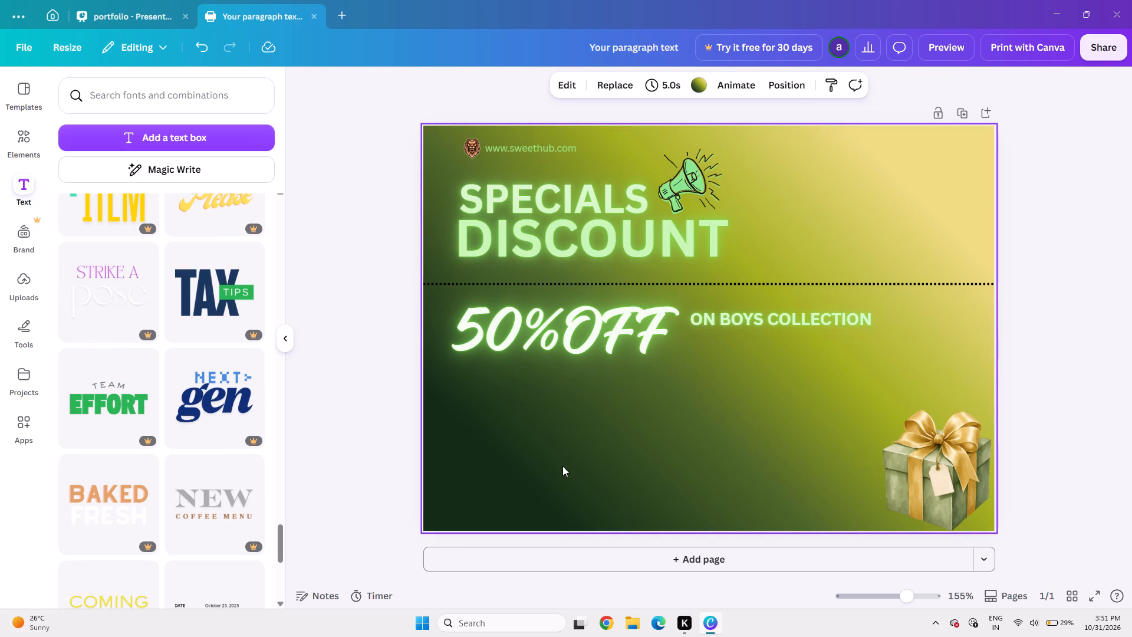
Duplicate the ON BOYS COLLECTION text and place the copy directly below it, aligned to its left edge.
left_click(766, 325)
left_click(785, 281)
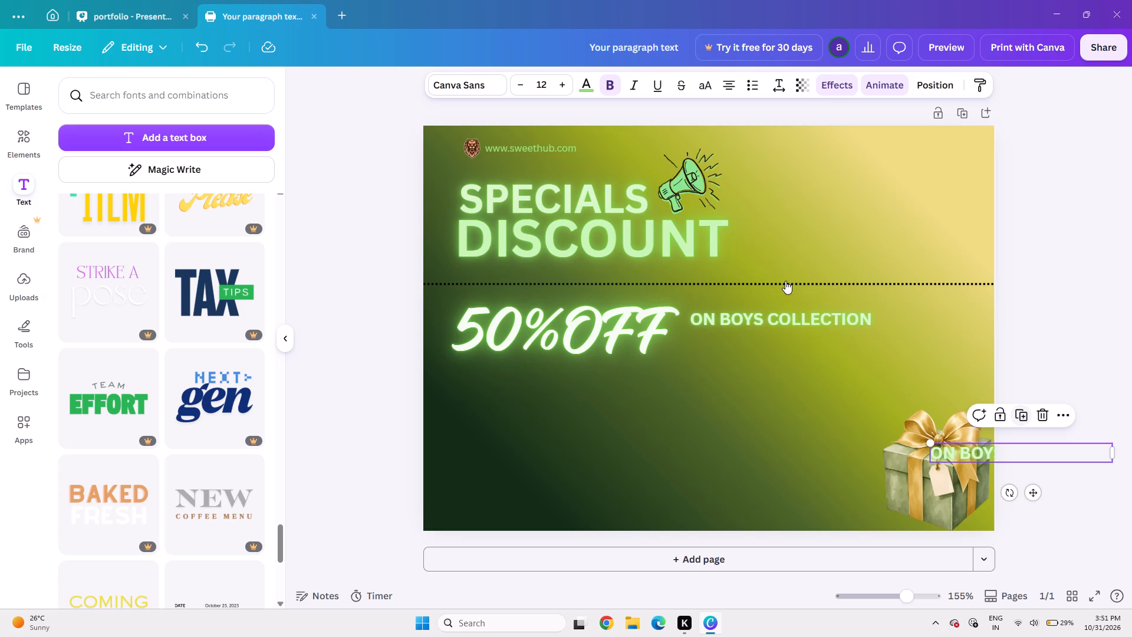
left_click_drag(976, 445, 724, 335)
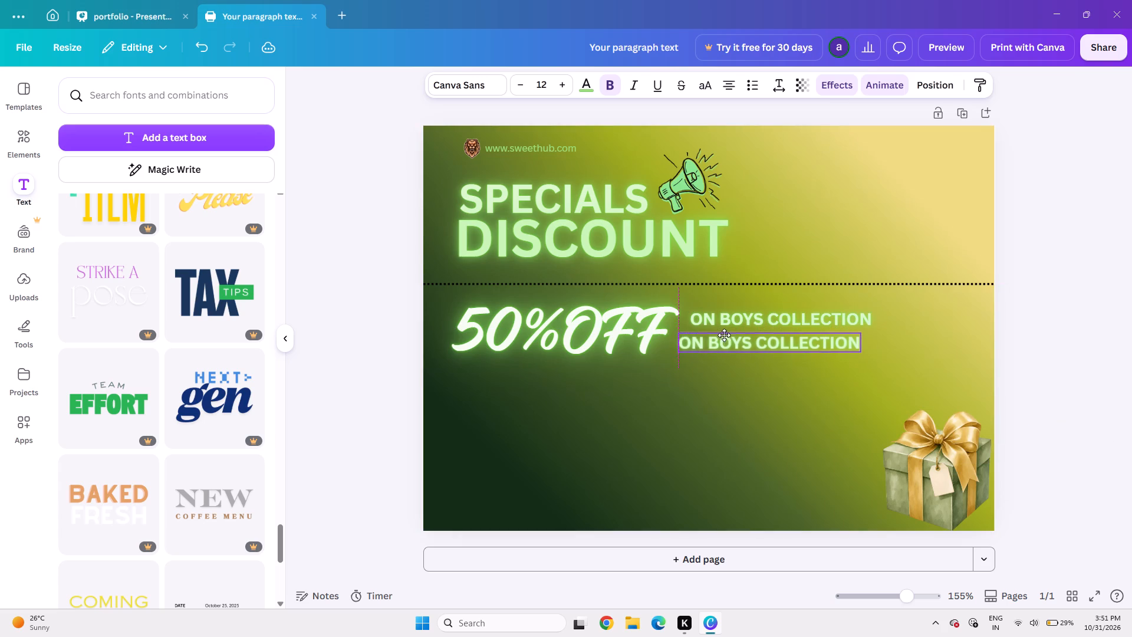
left_click_drag(724, 335, 737, 336)
Clear the wording of the lower ON BOYS COLLECTION copy.
double_click(738, 342)
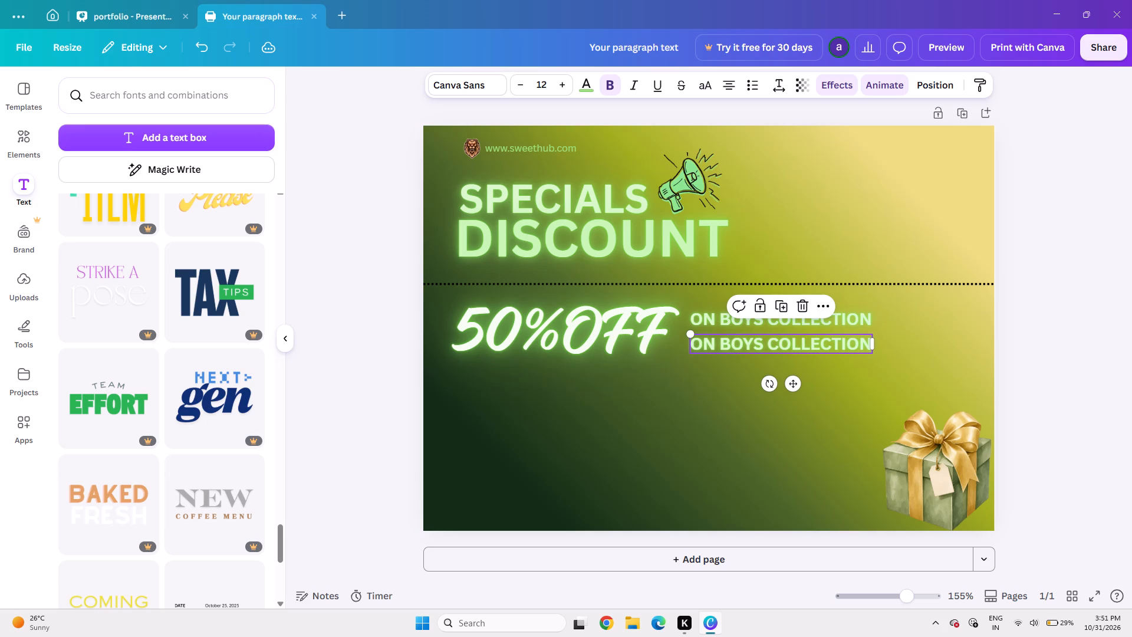
key("BackSpace")
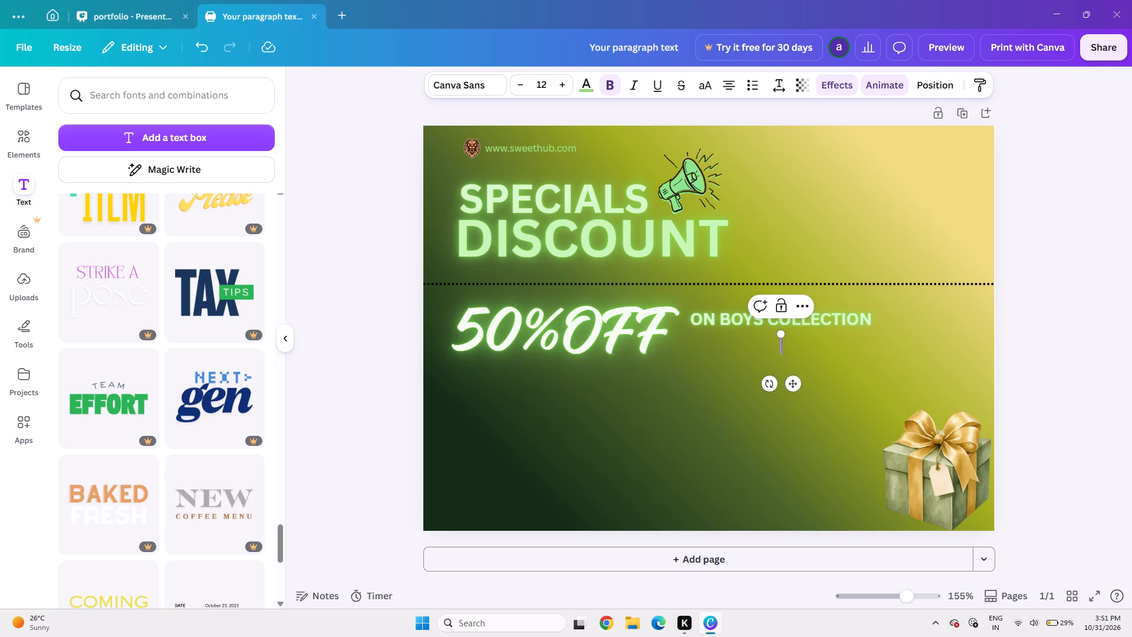